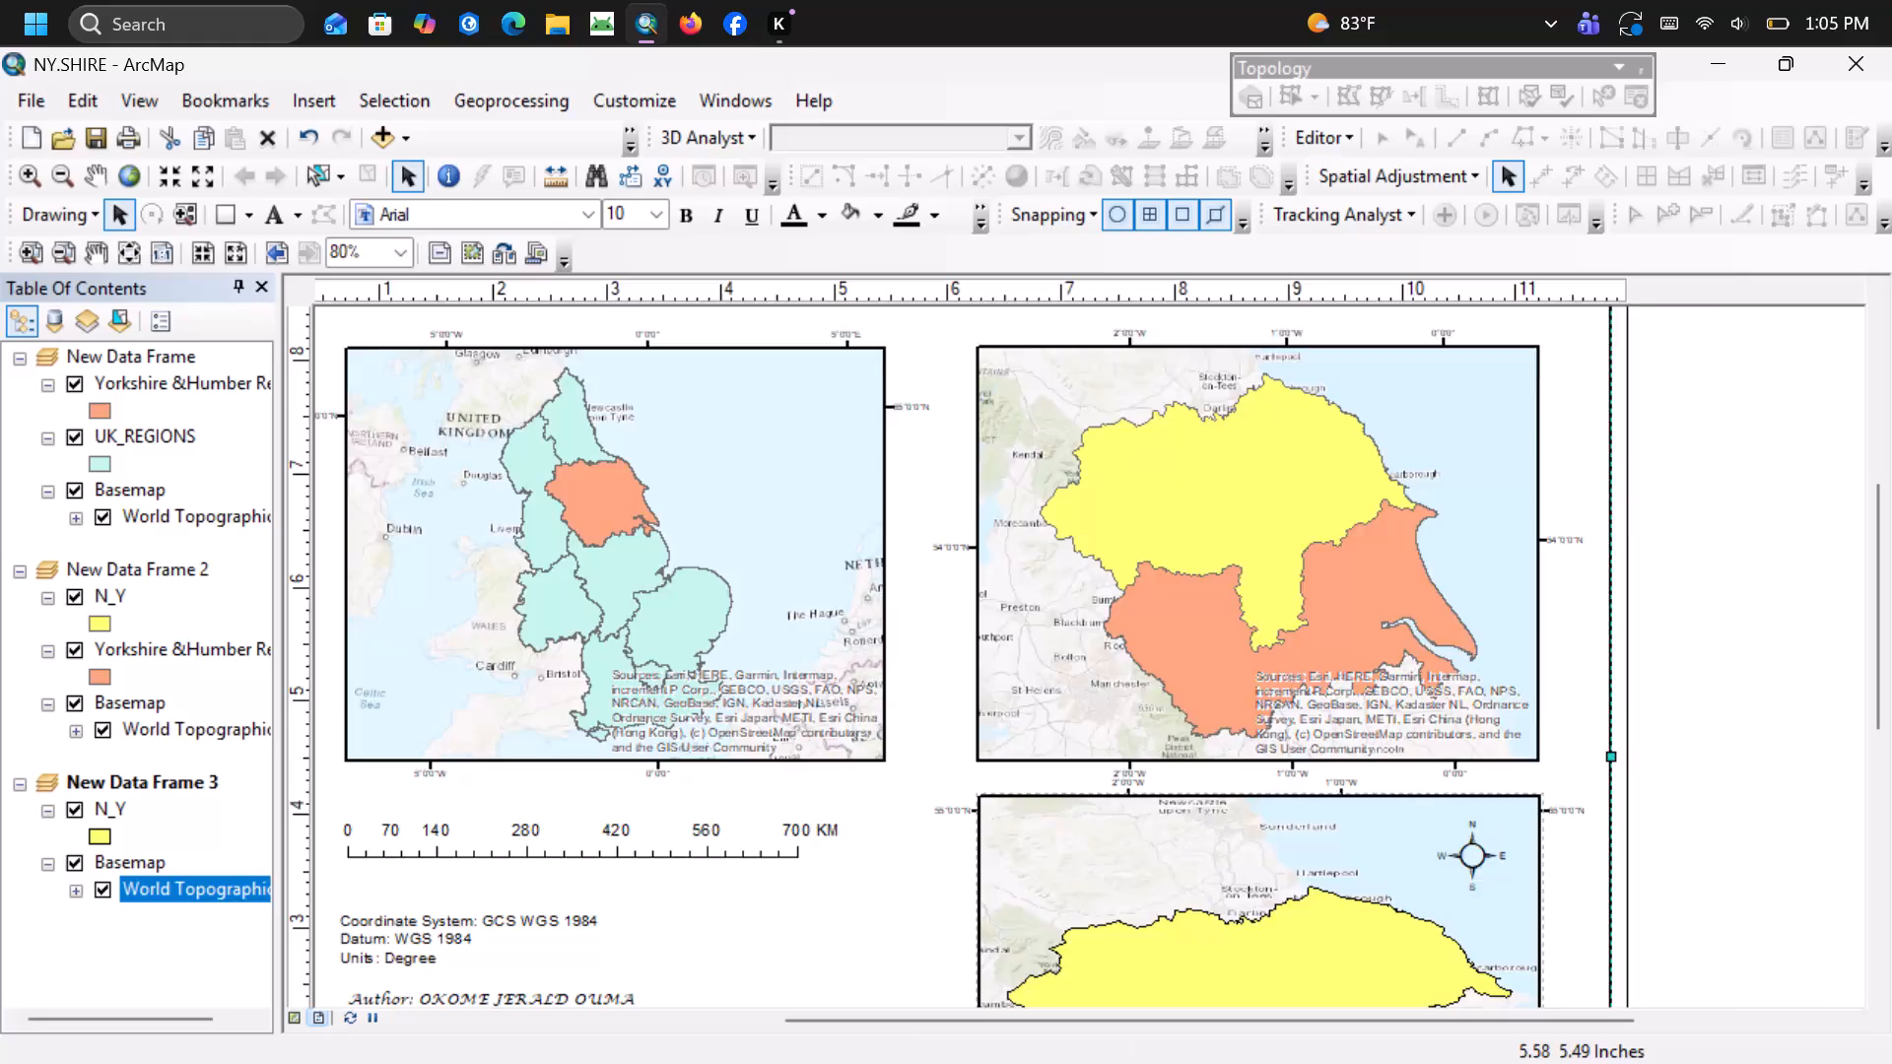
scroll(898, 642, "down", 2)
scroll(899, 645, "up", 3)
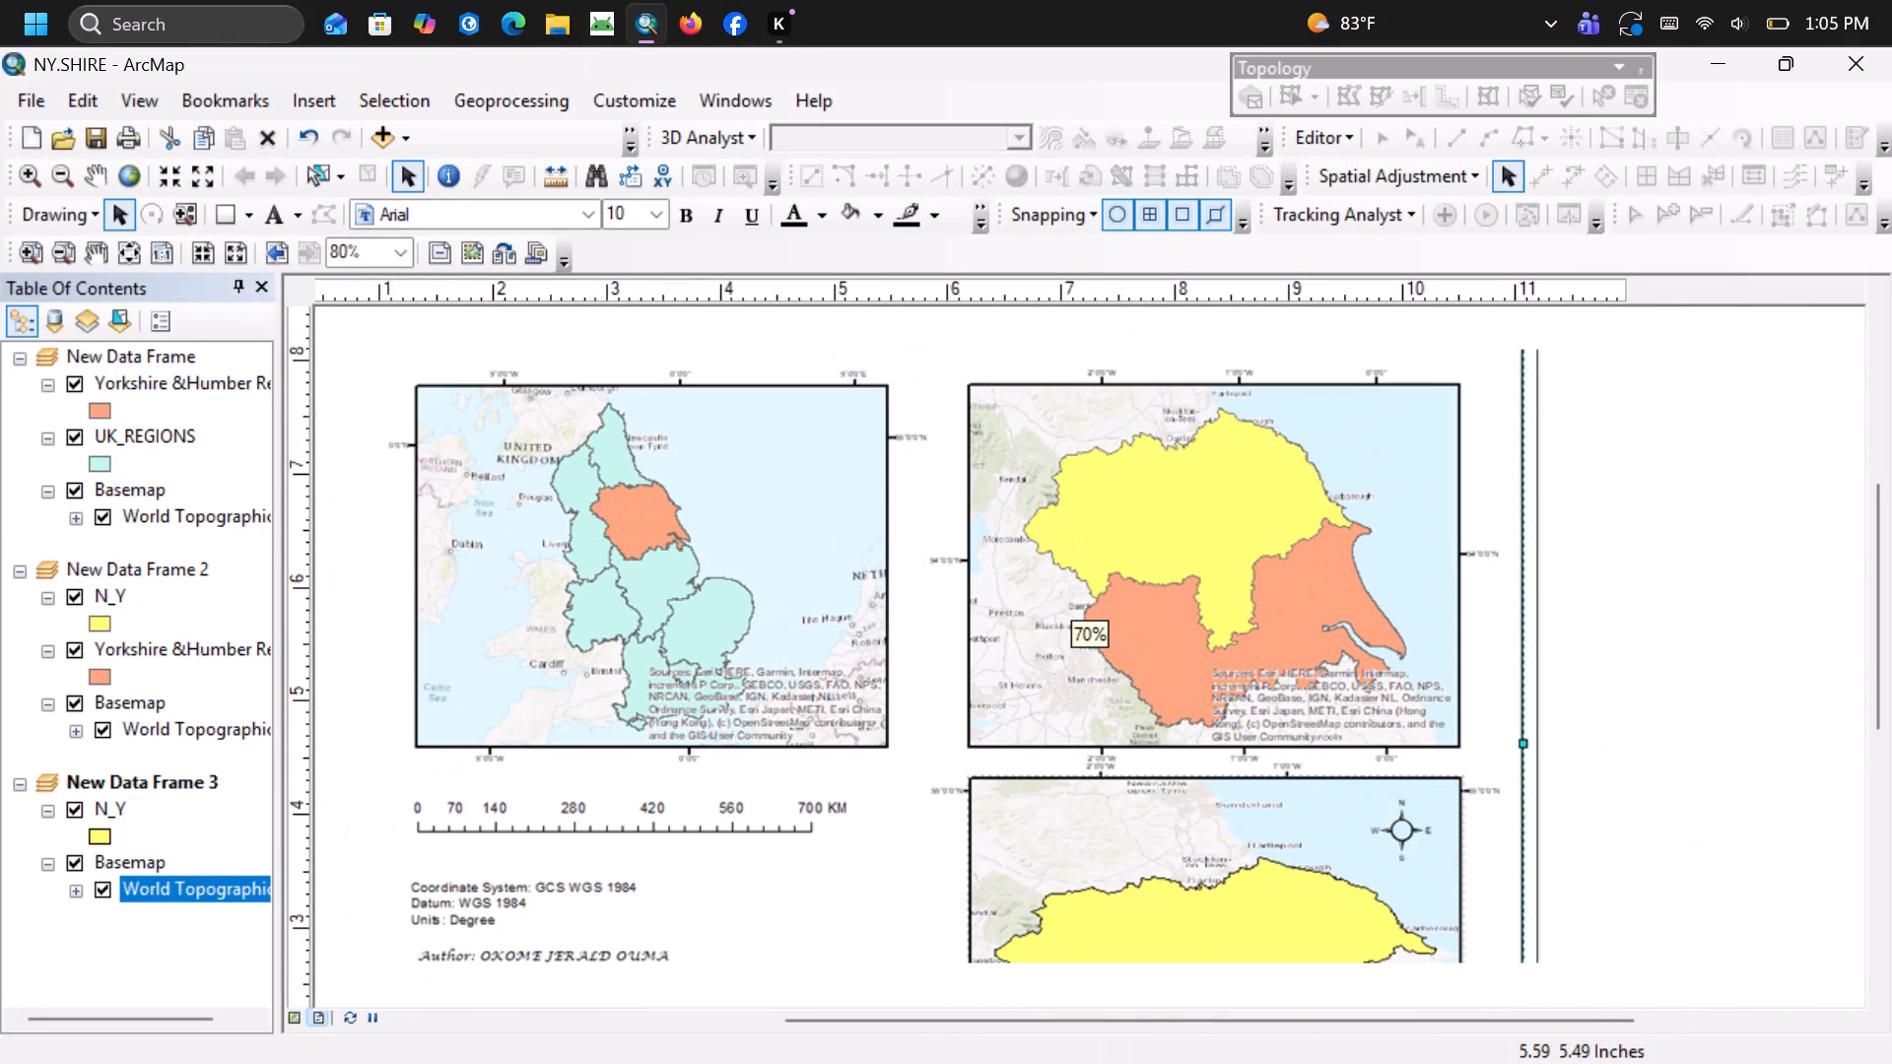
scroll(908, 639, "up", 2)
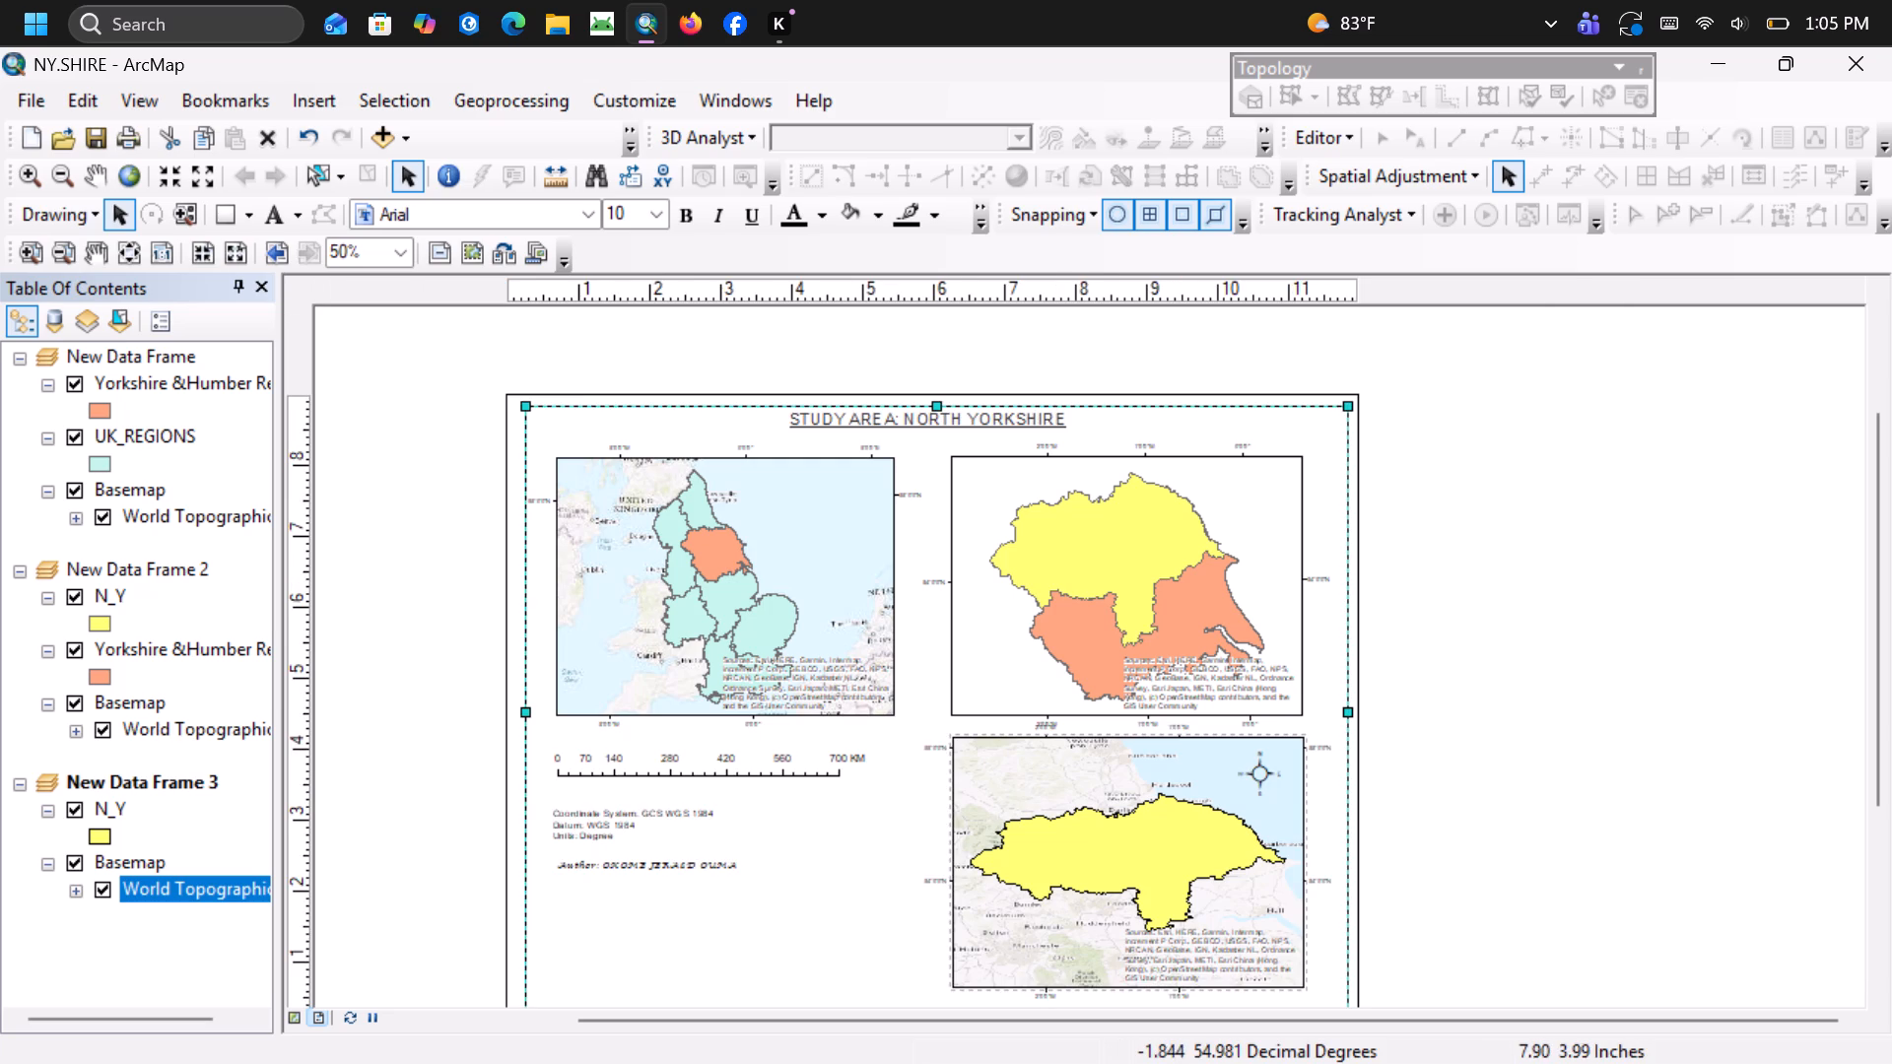
Create a new map document from the Blank Map template, keeping the default geodatabase.
left_click(37, 91)
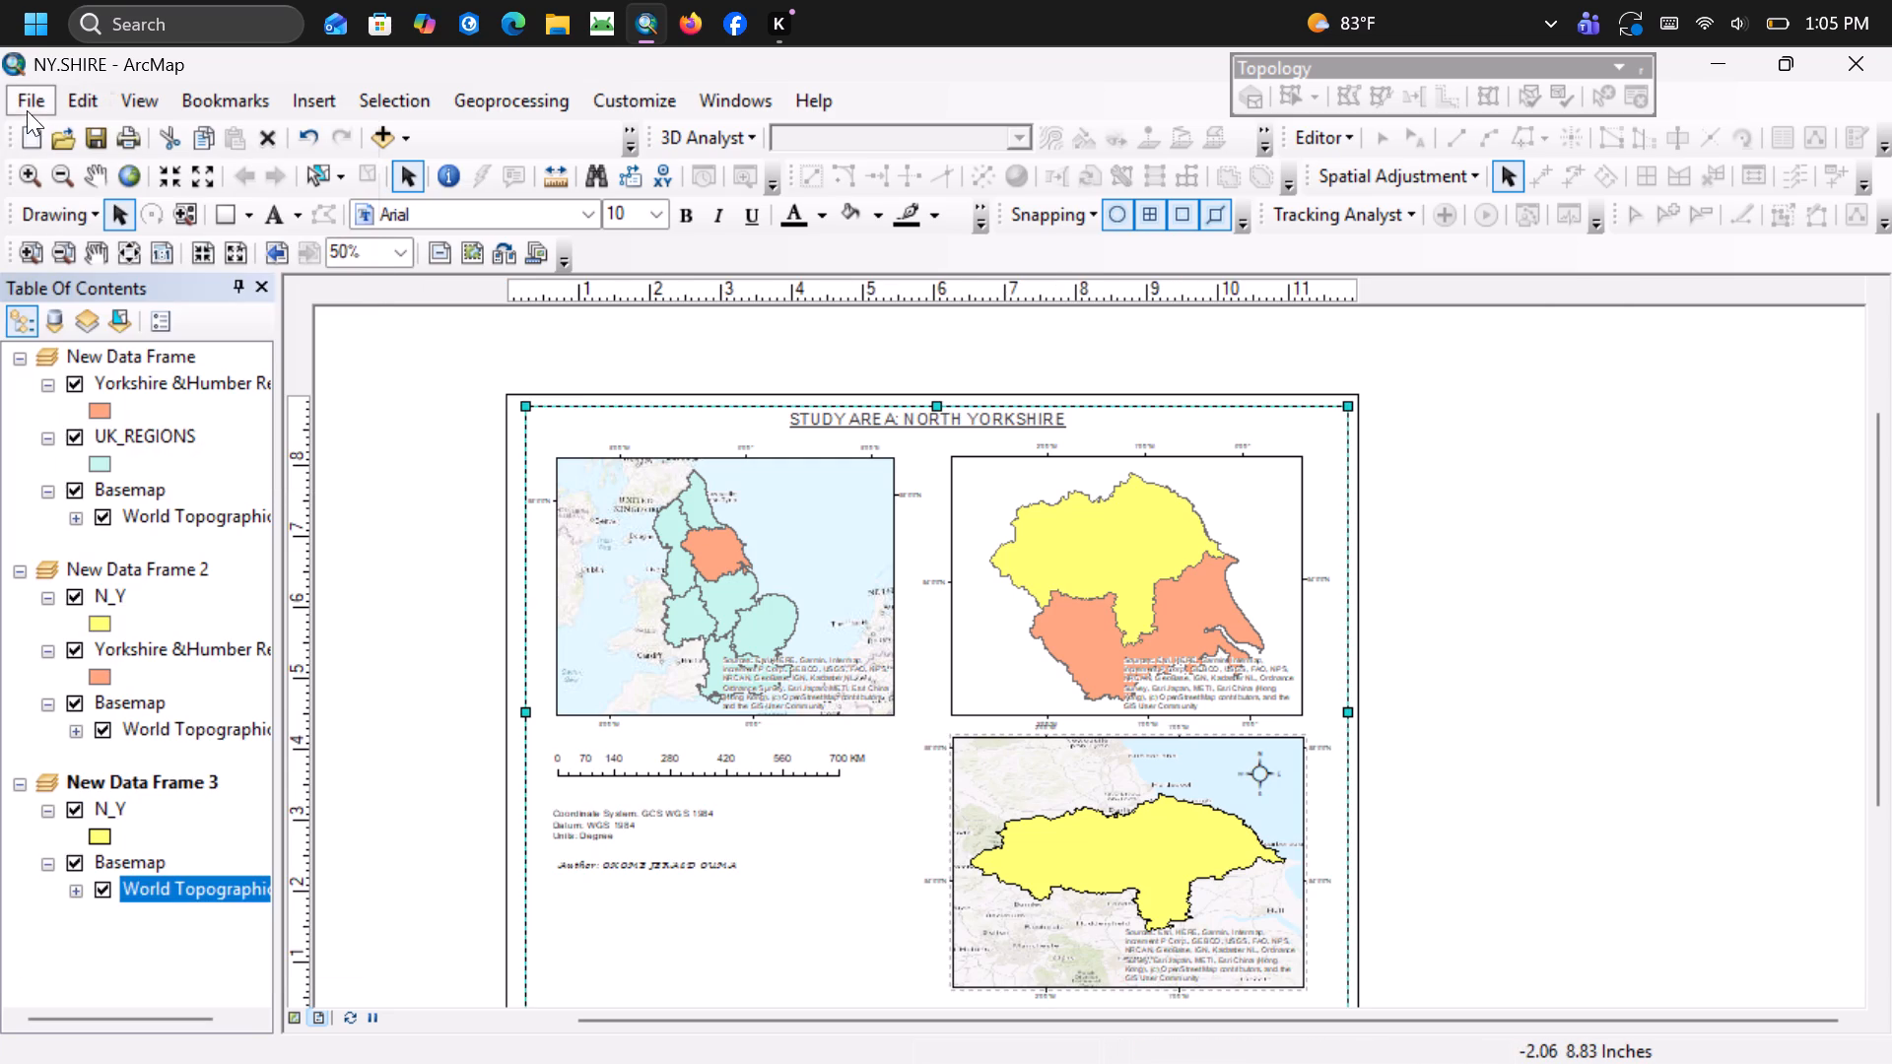
left_click(28, 103)
left_click(29, 102)
left_click(61, 134)
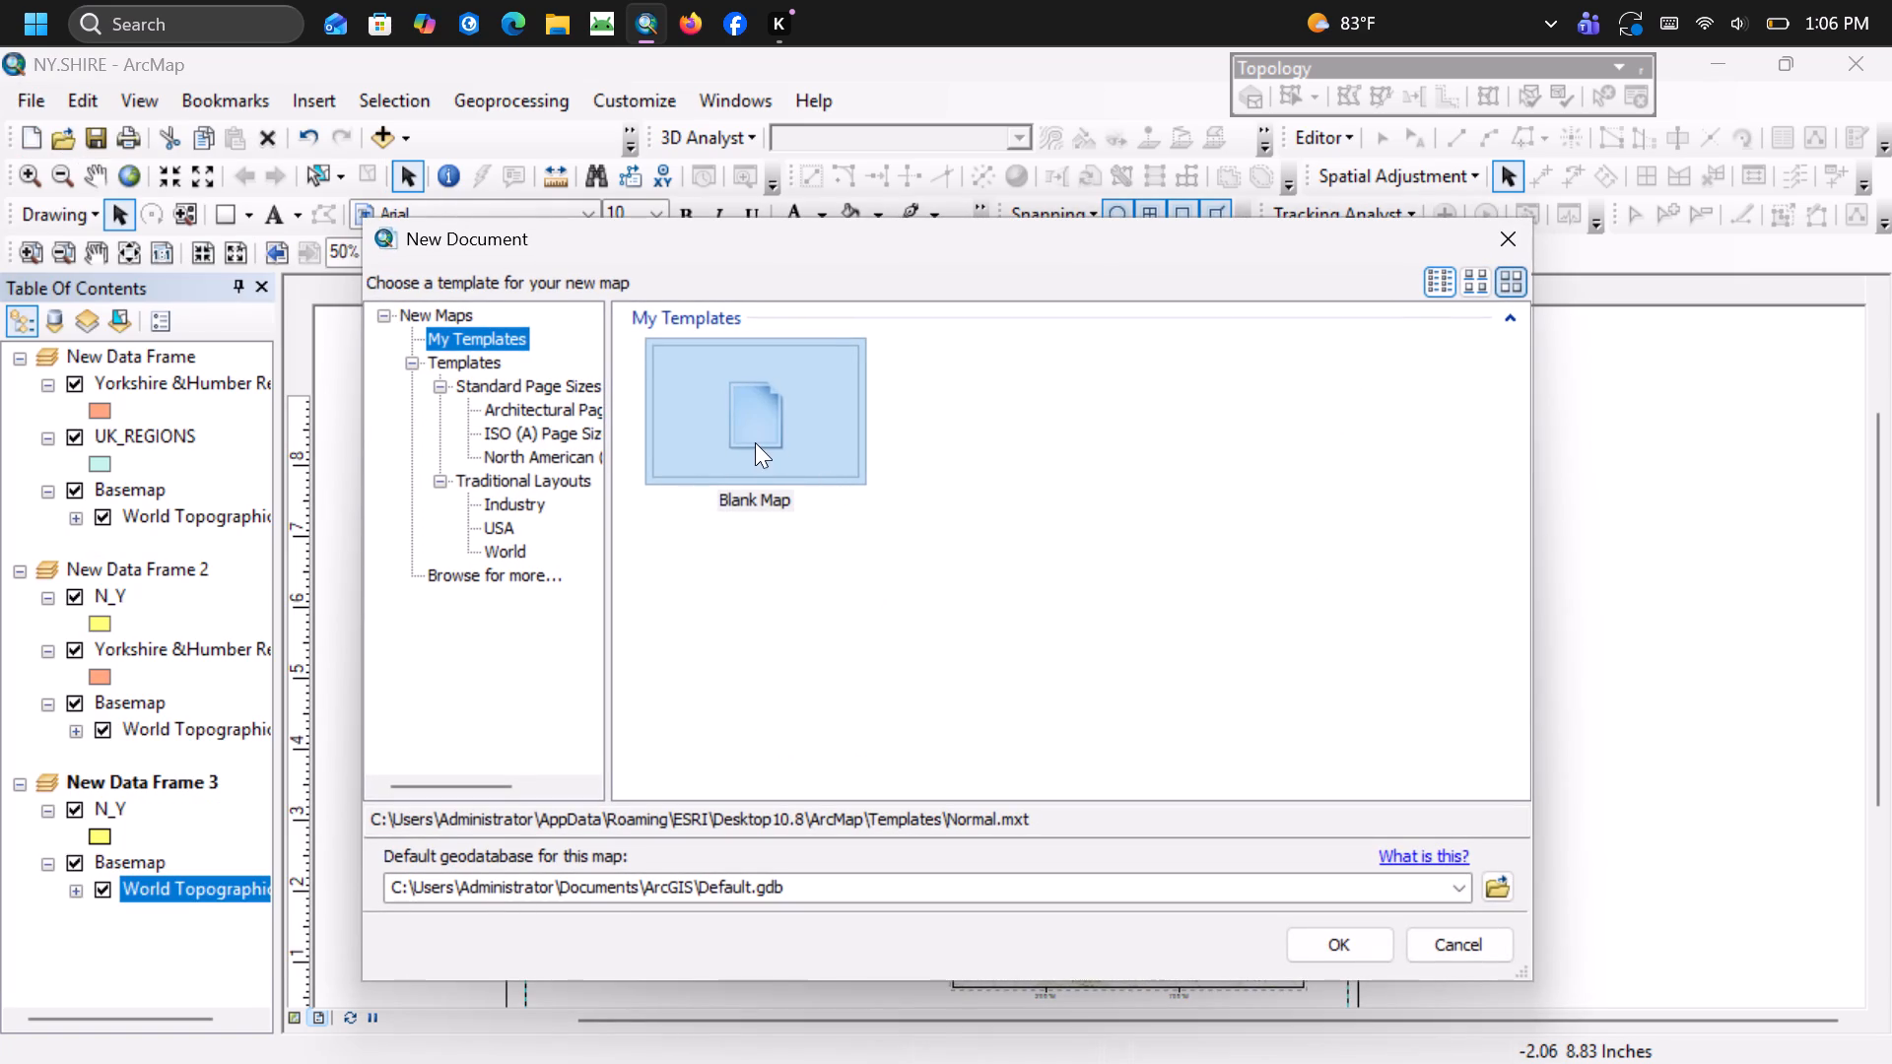
left_click(761, 438)
left_click(1310, 950)
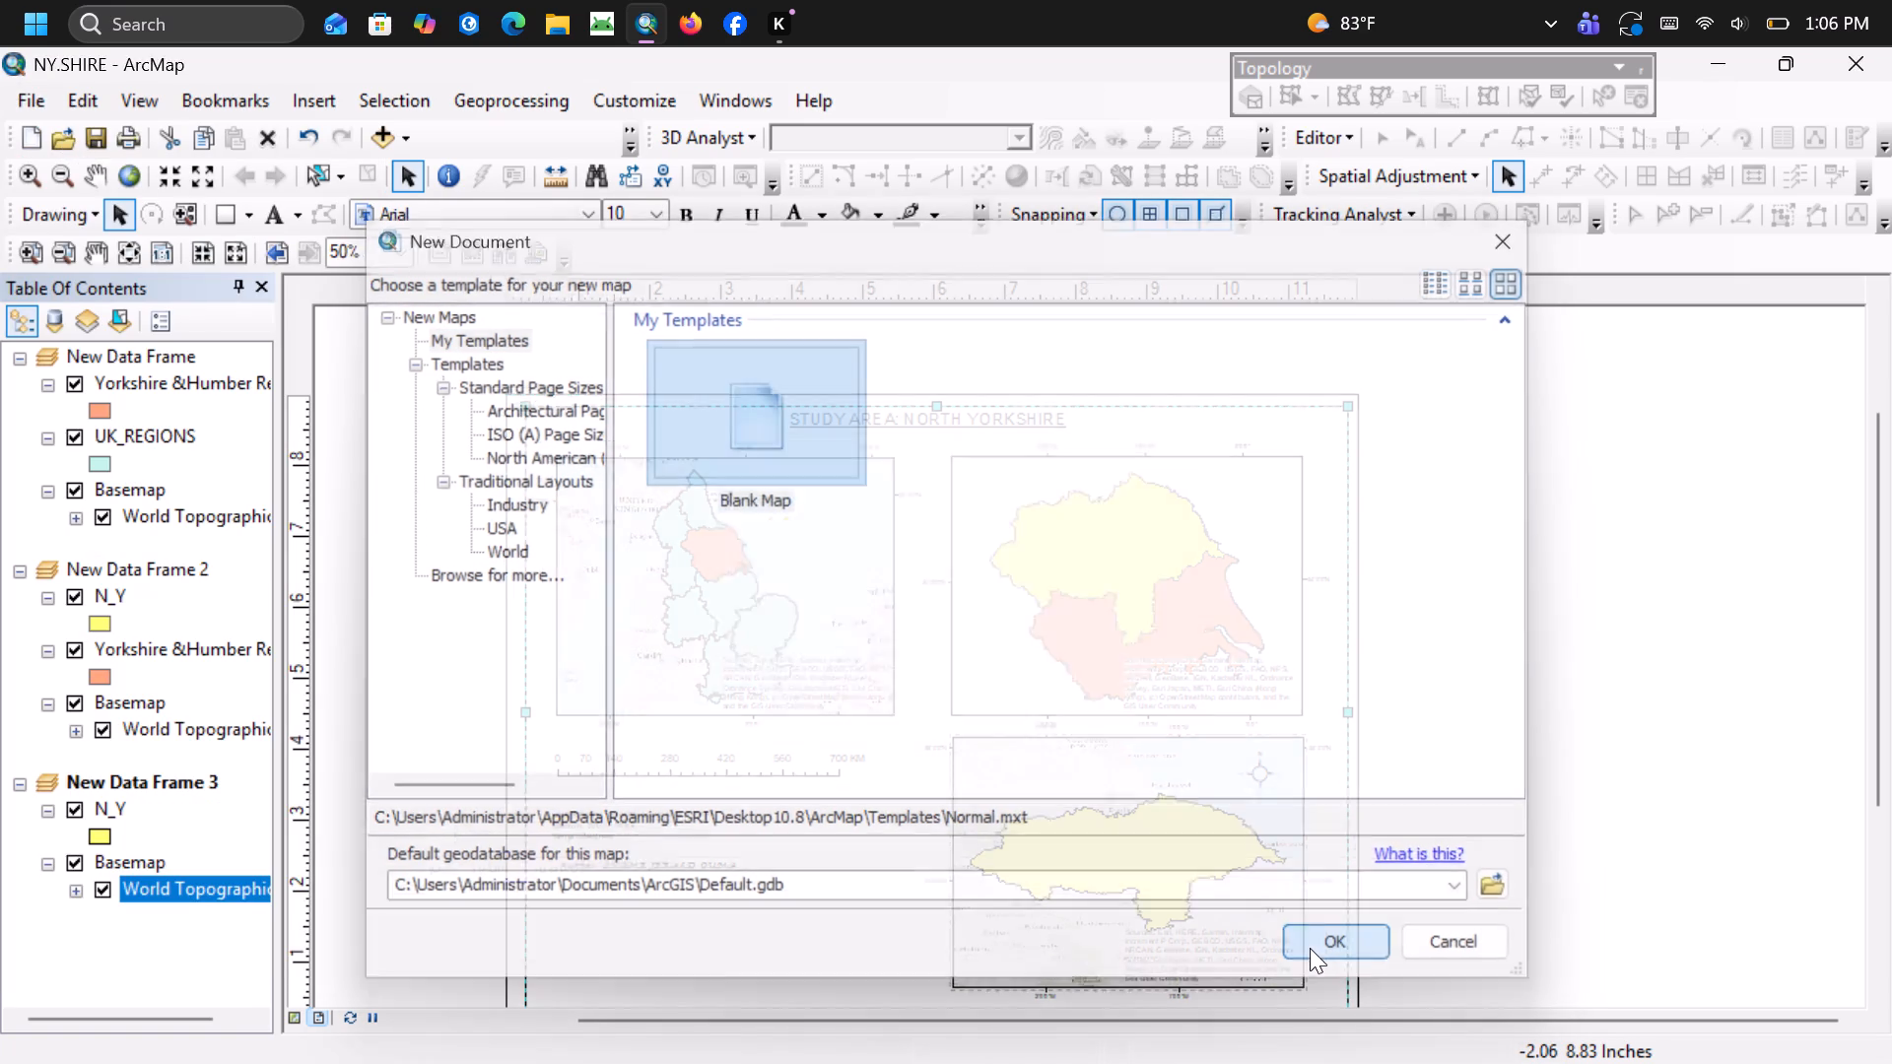
left_click(839, 632)
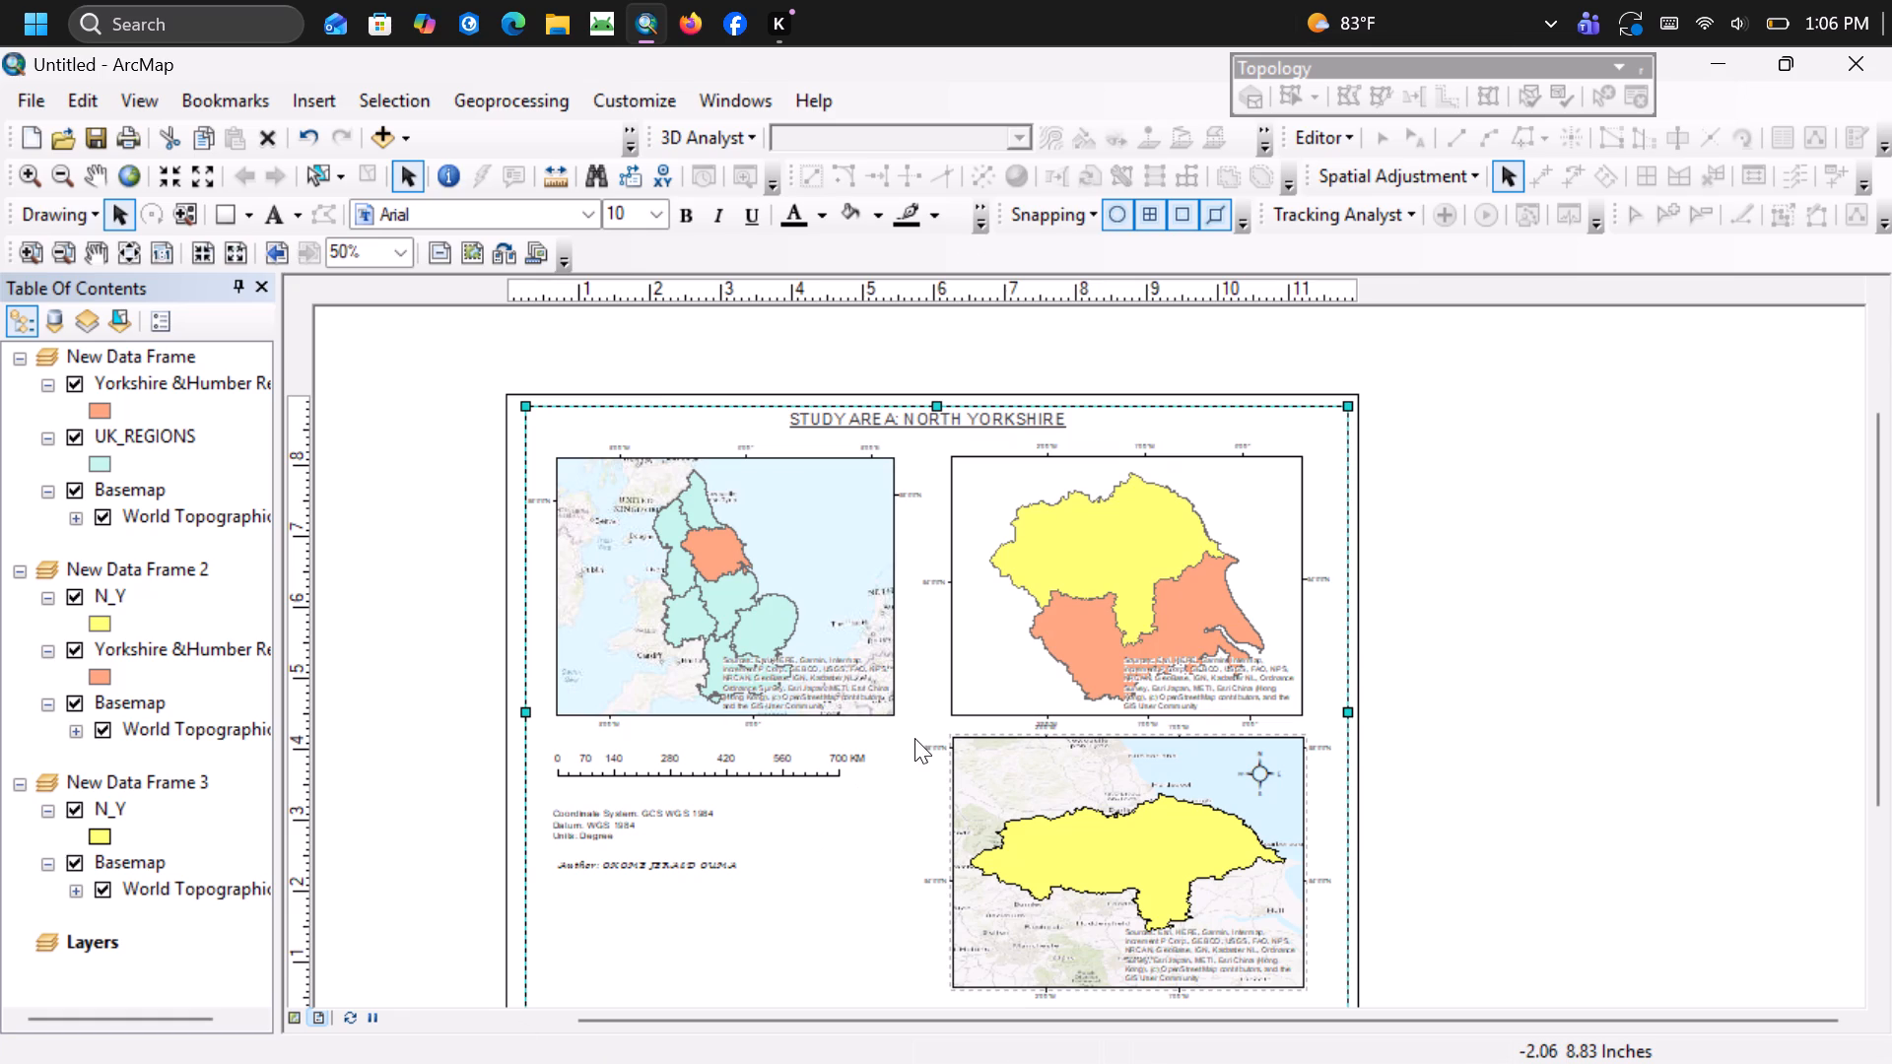
scroll(929, 519, "down", 1)
scroll(929, 521, "up", 1)
left_click(460, 464)
left_click(21, 107)
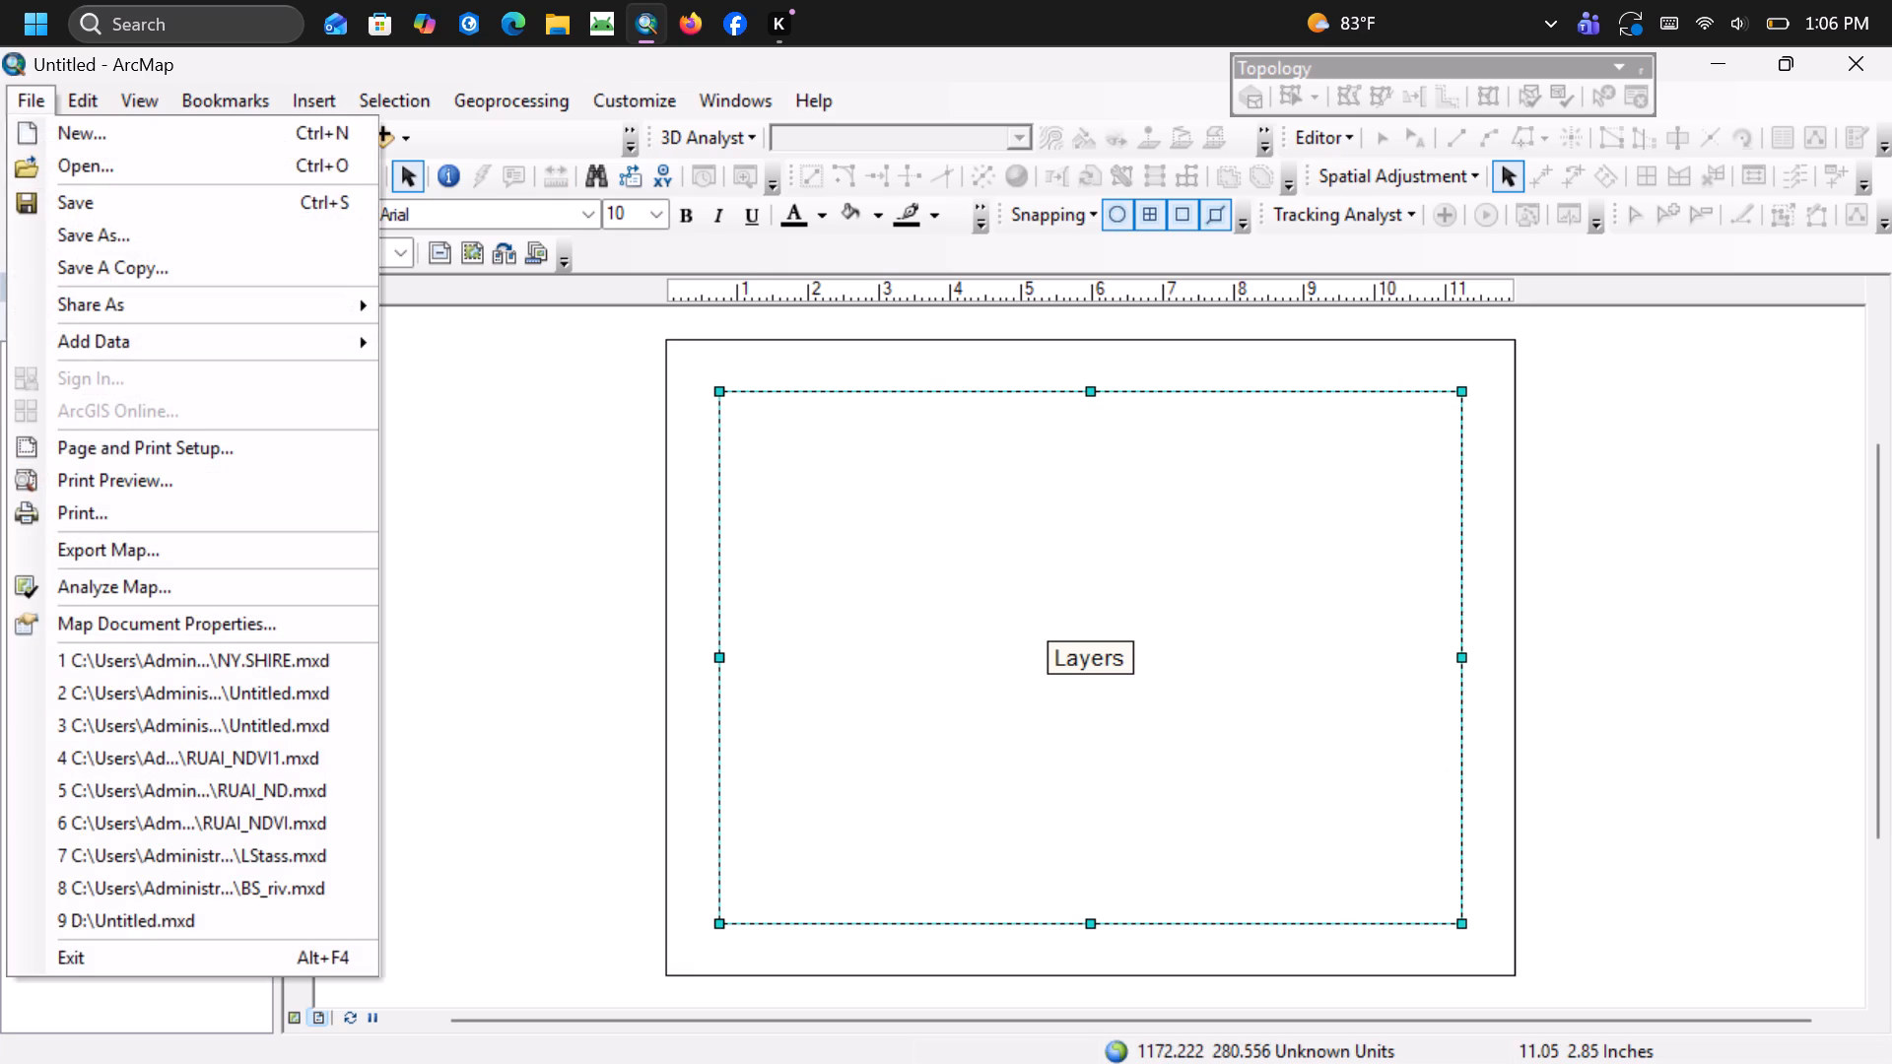
left_click(469, 592)
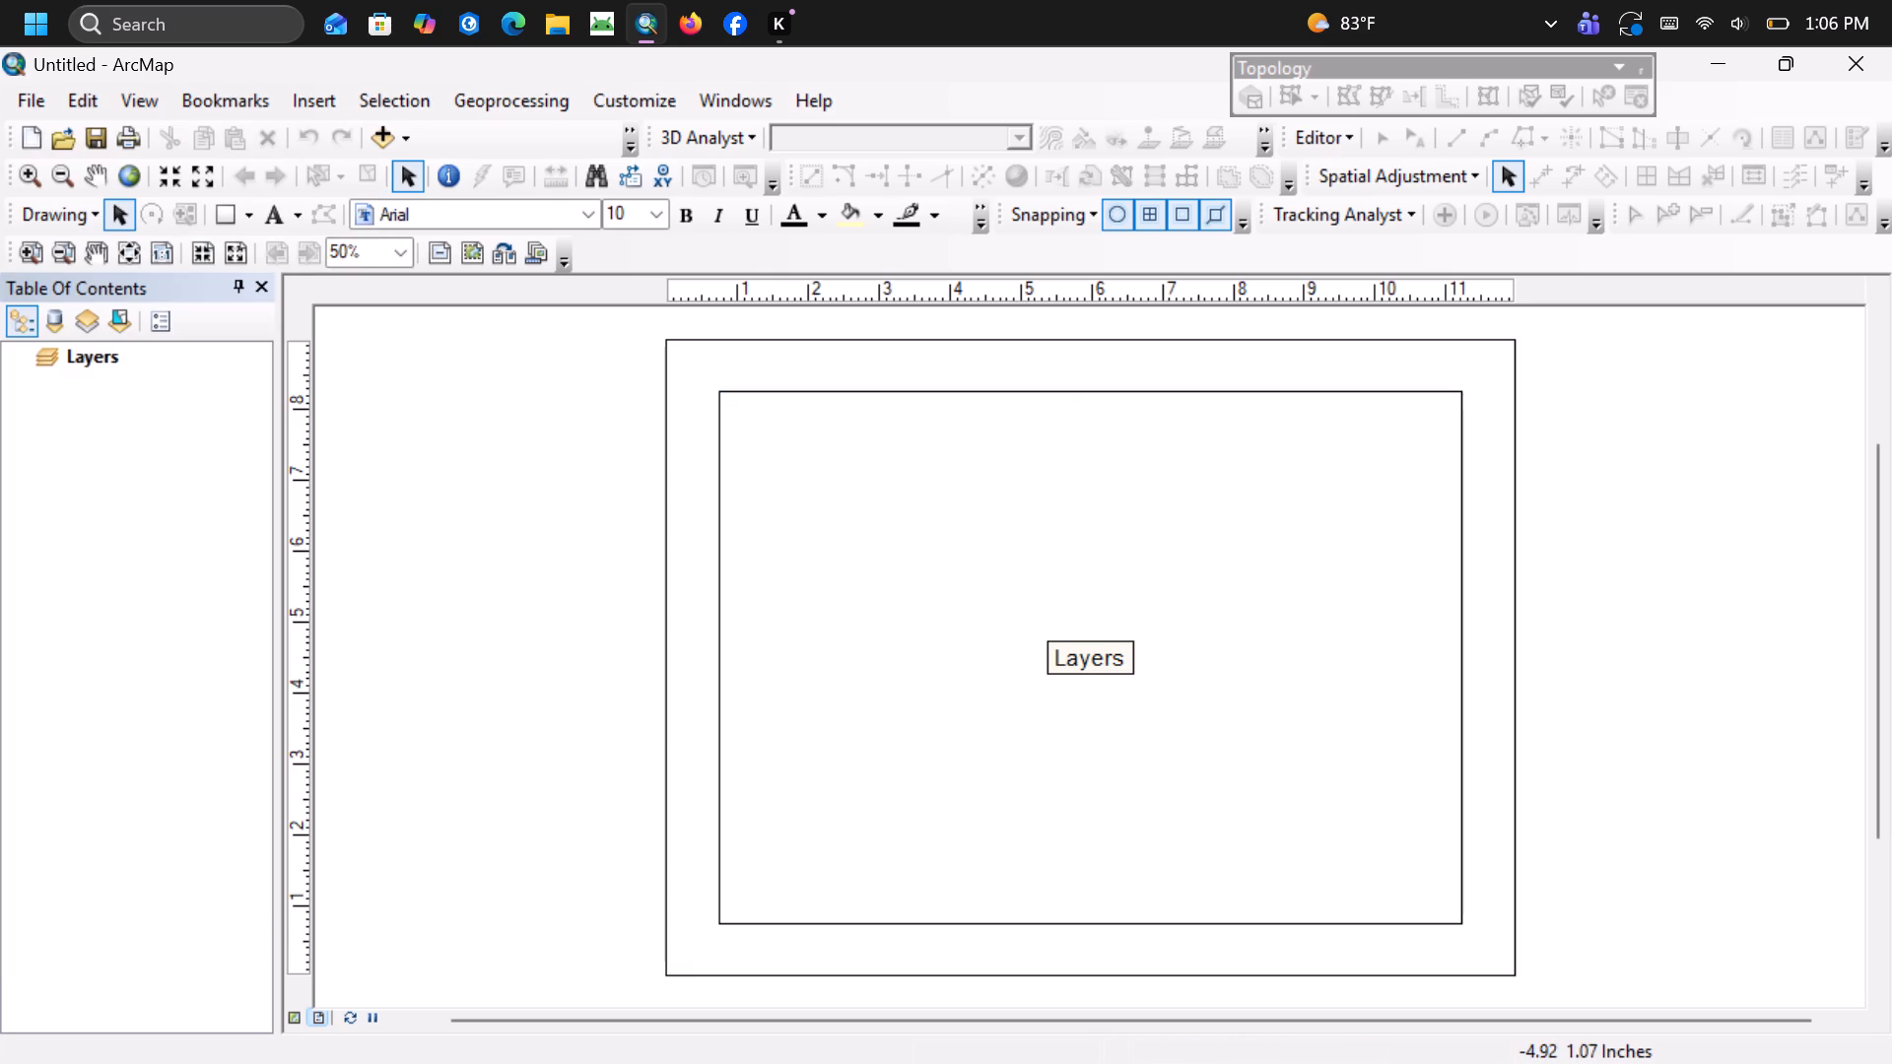
Switch to data view and add N_Y.shp and North_Yorkshire.shp from the CRIME folder to the map.
left_click(289, 1020)
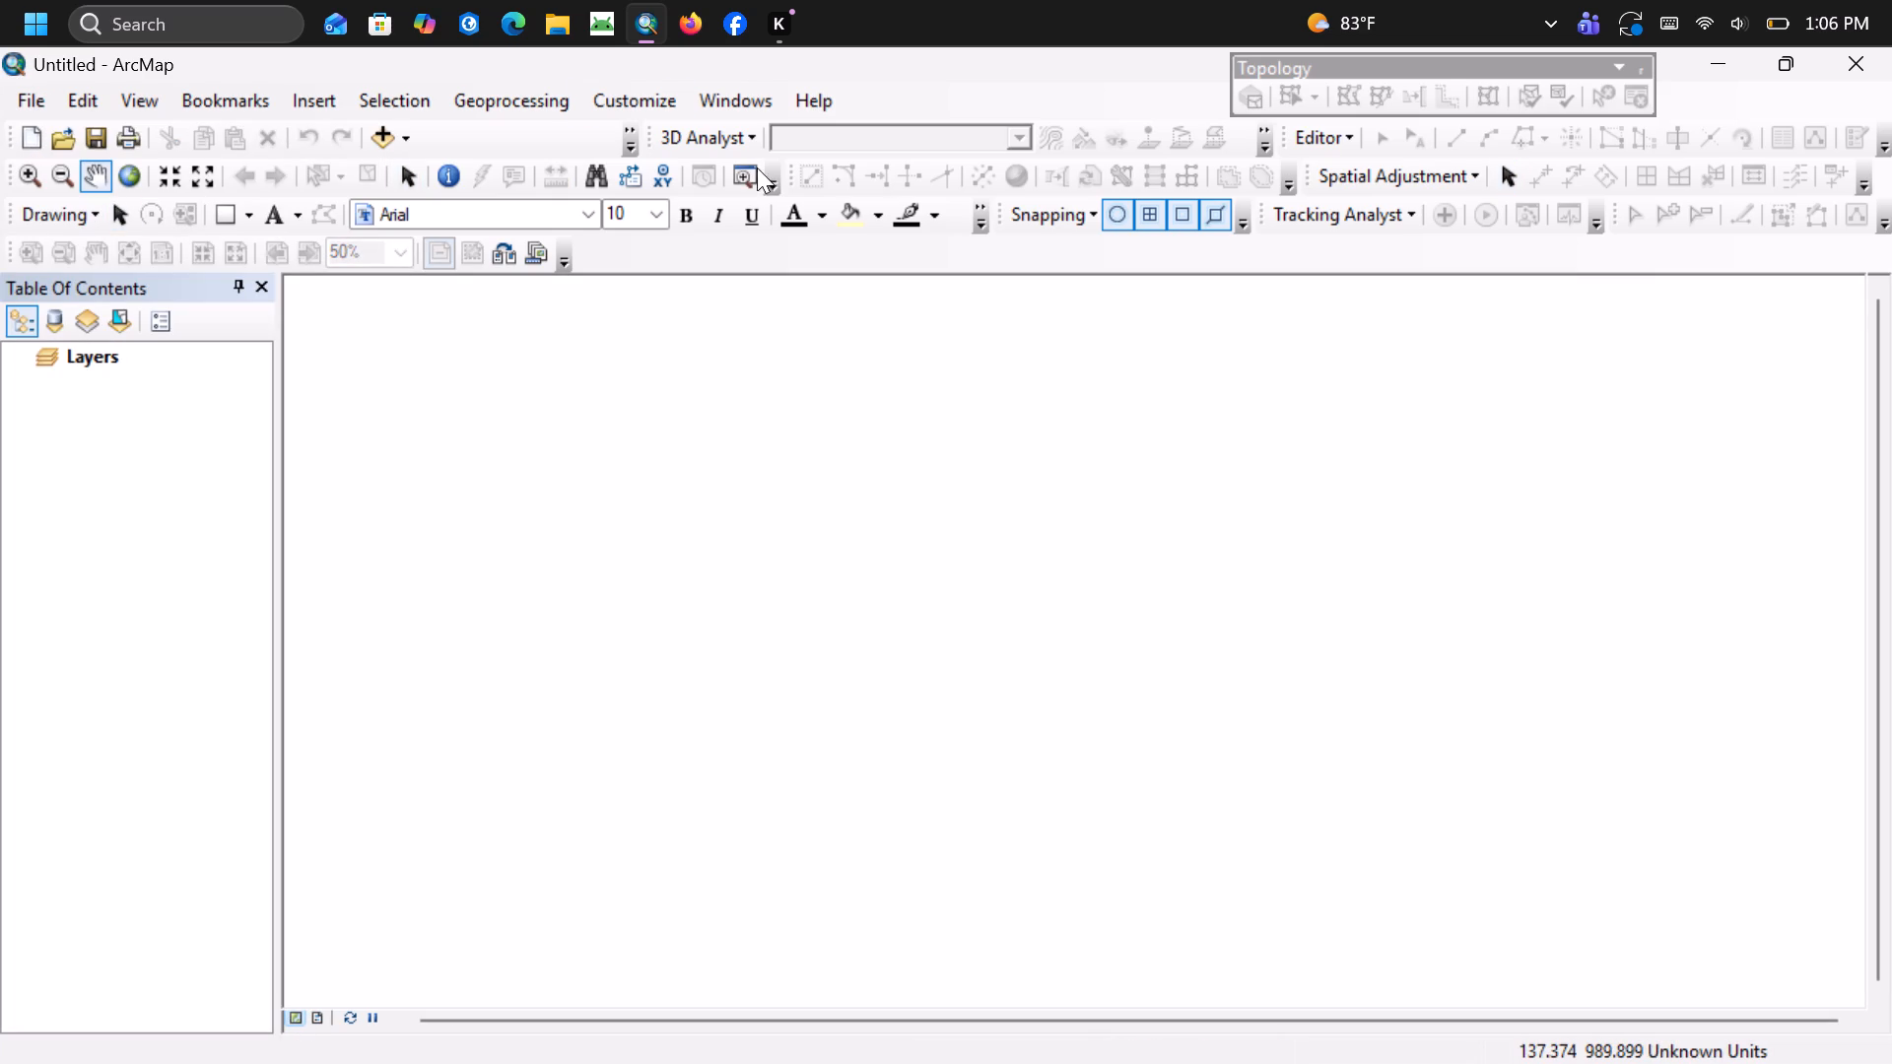
left_click(401, 138)
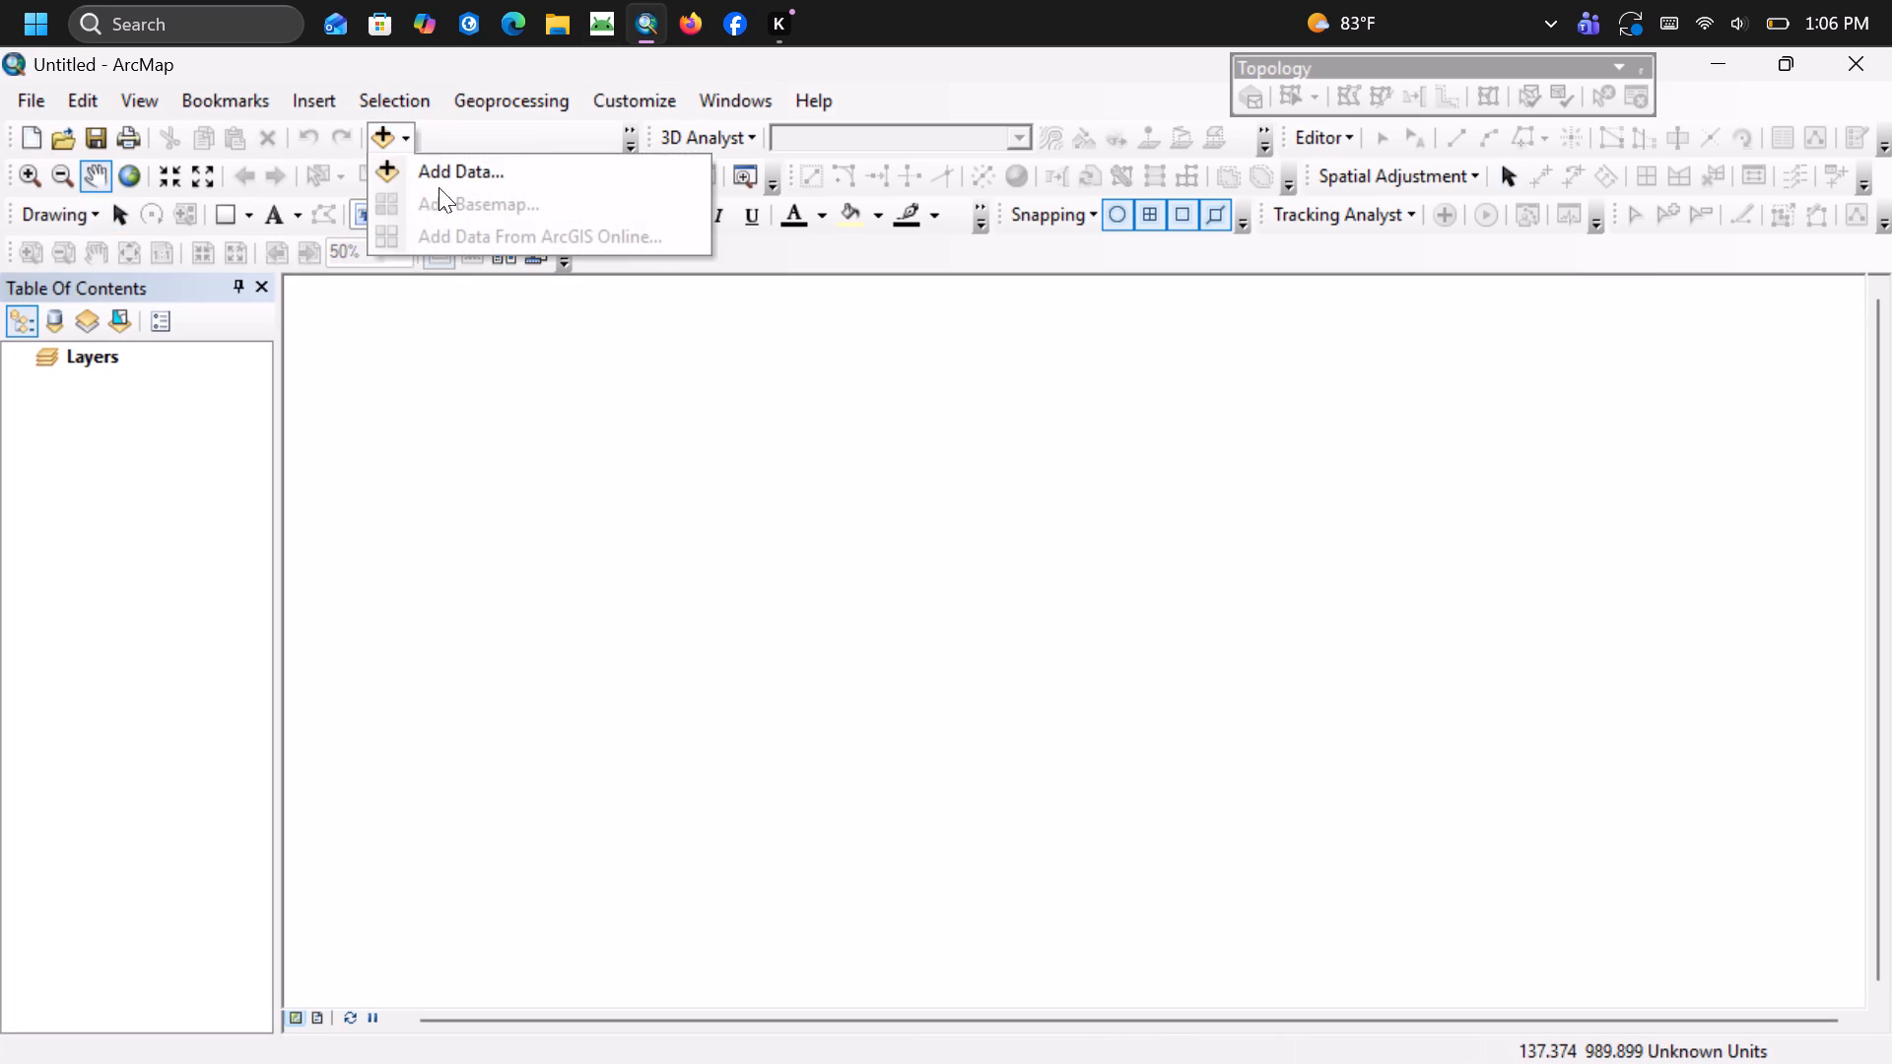
left_click(444, 175)
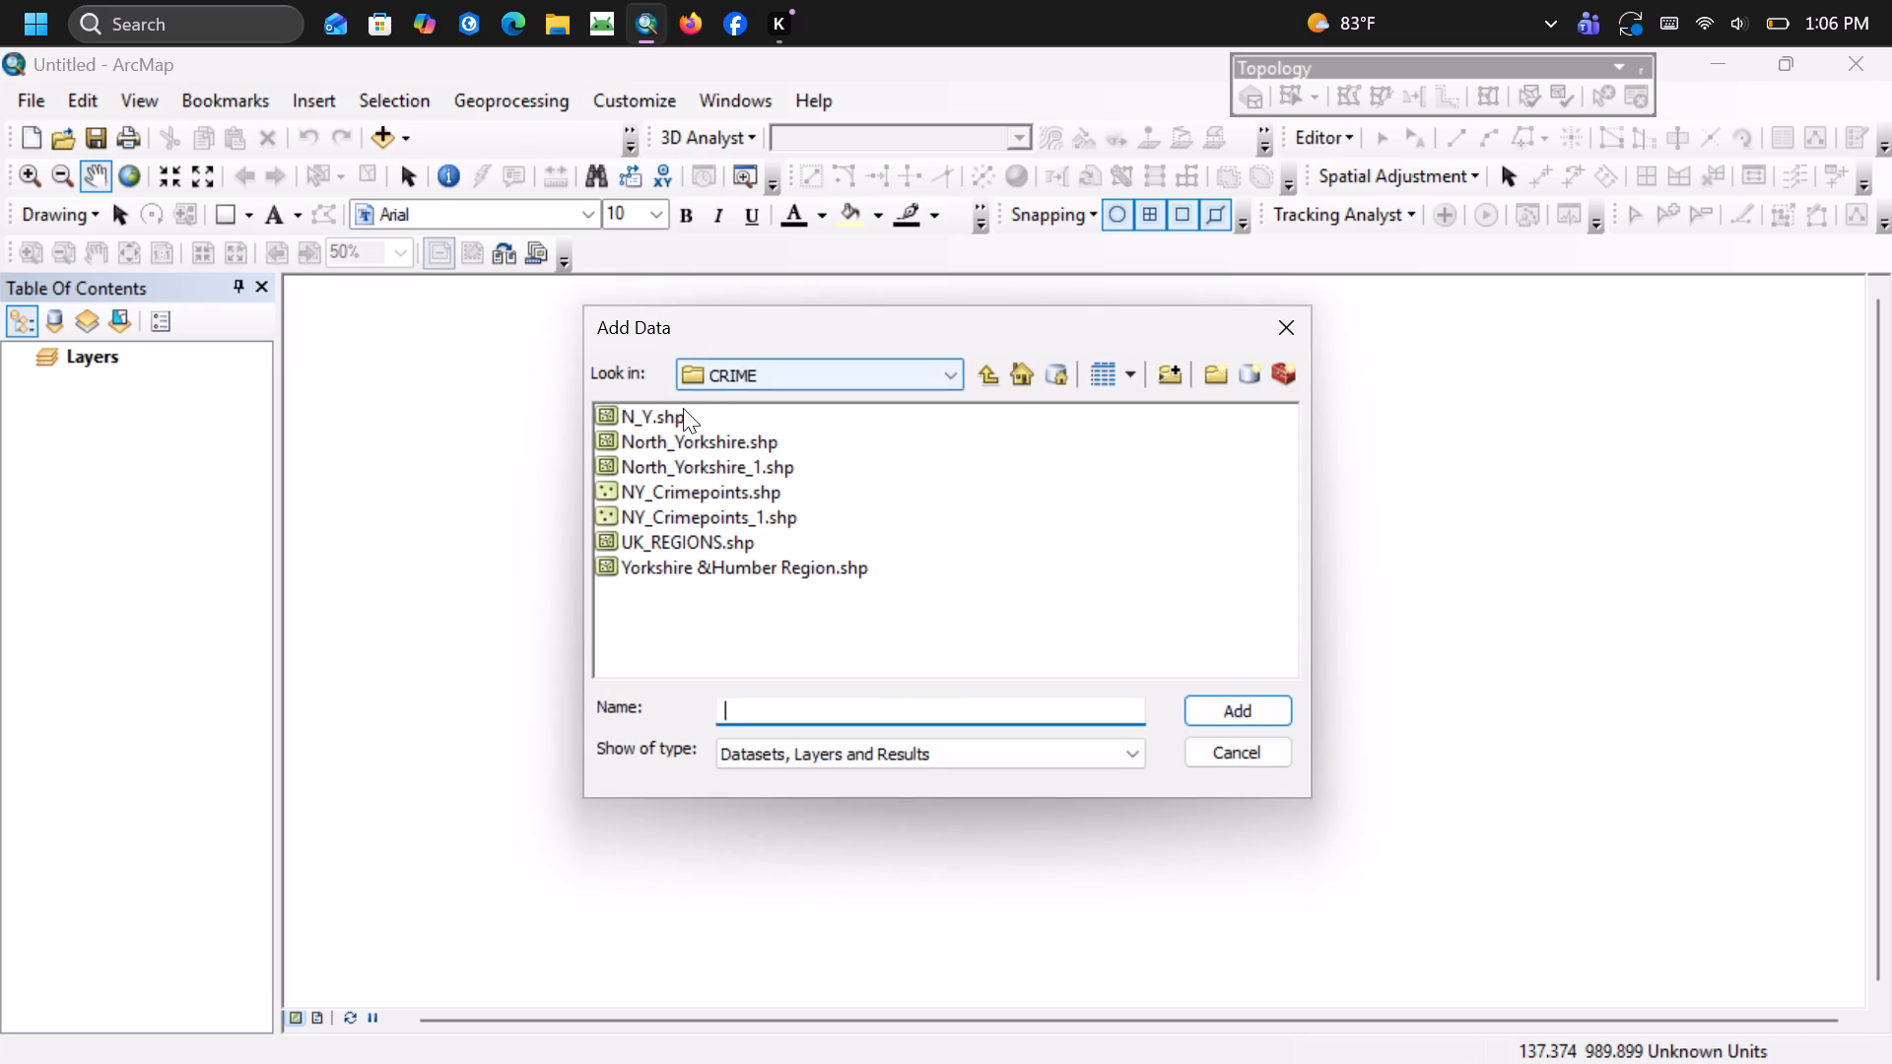
left_click(672, 423)
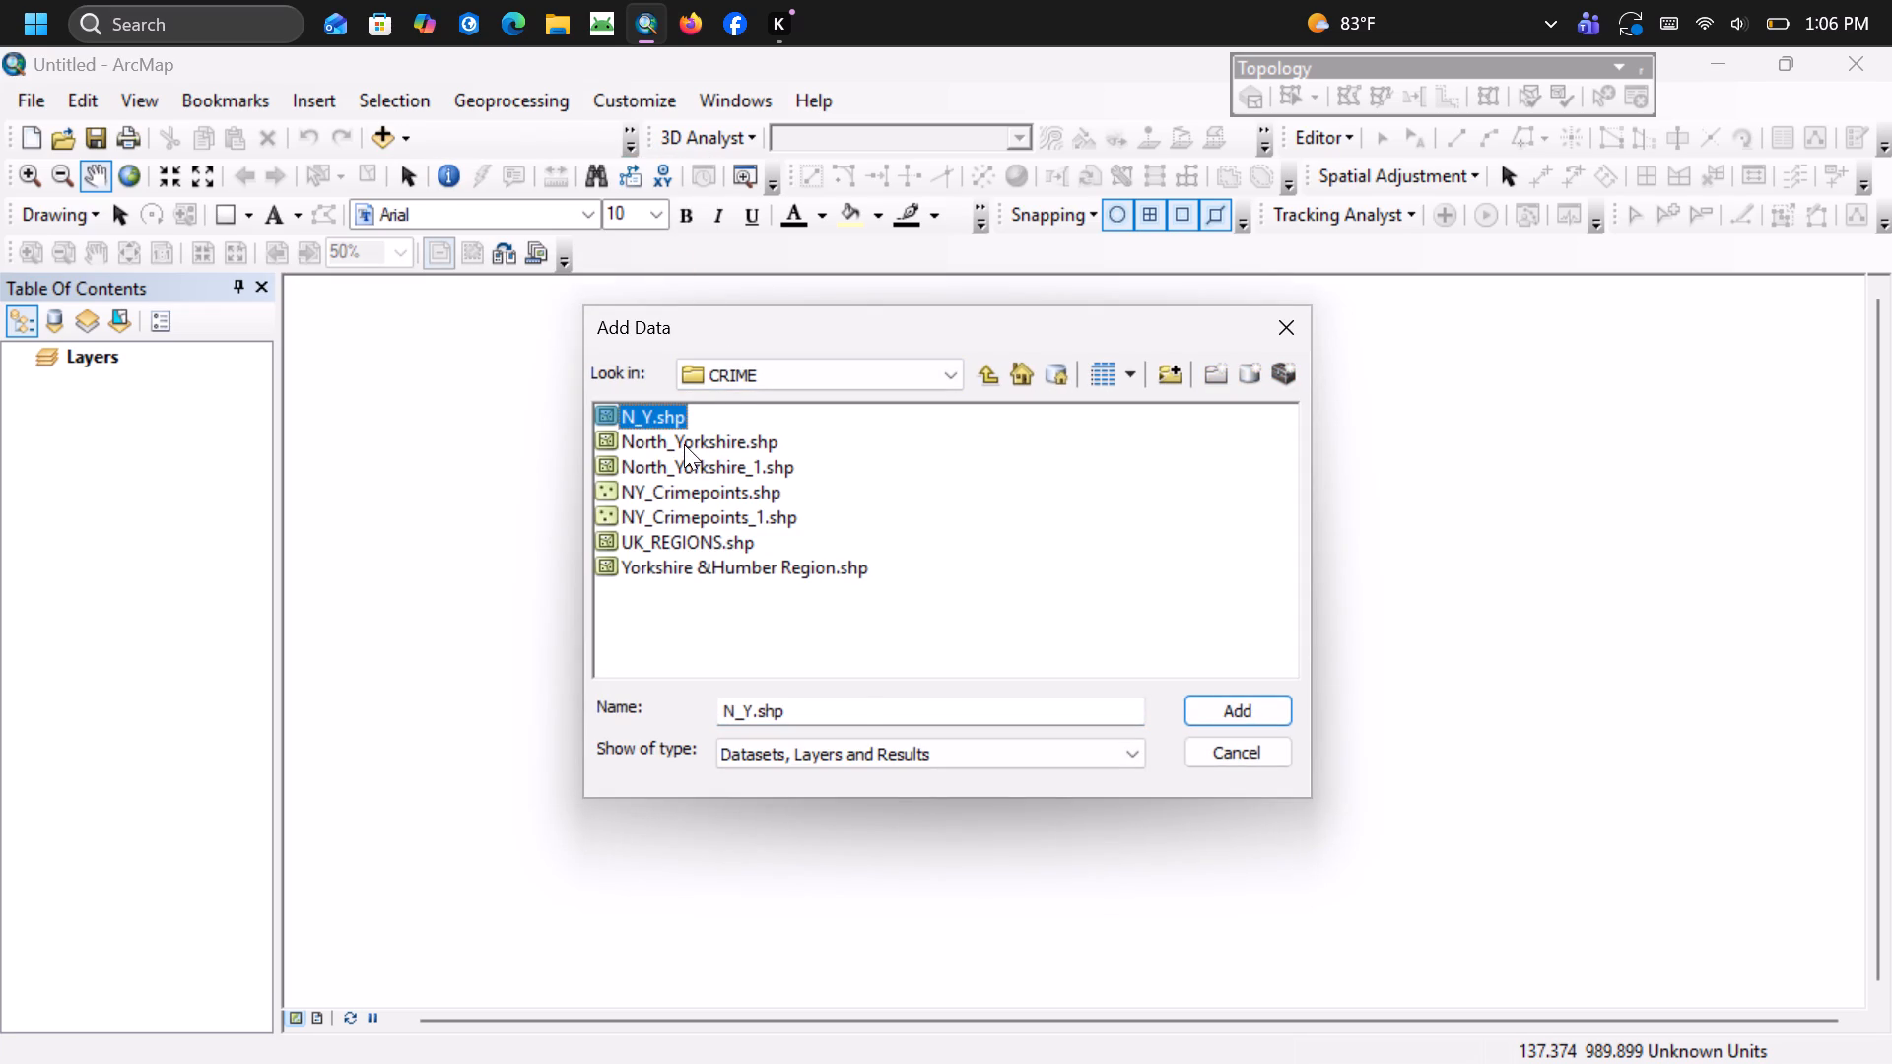
left_click(684, 444)
left_click(682, 410)
left_click(684, 452, "shift")
left_click(810, 453)
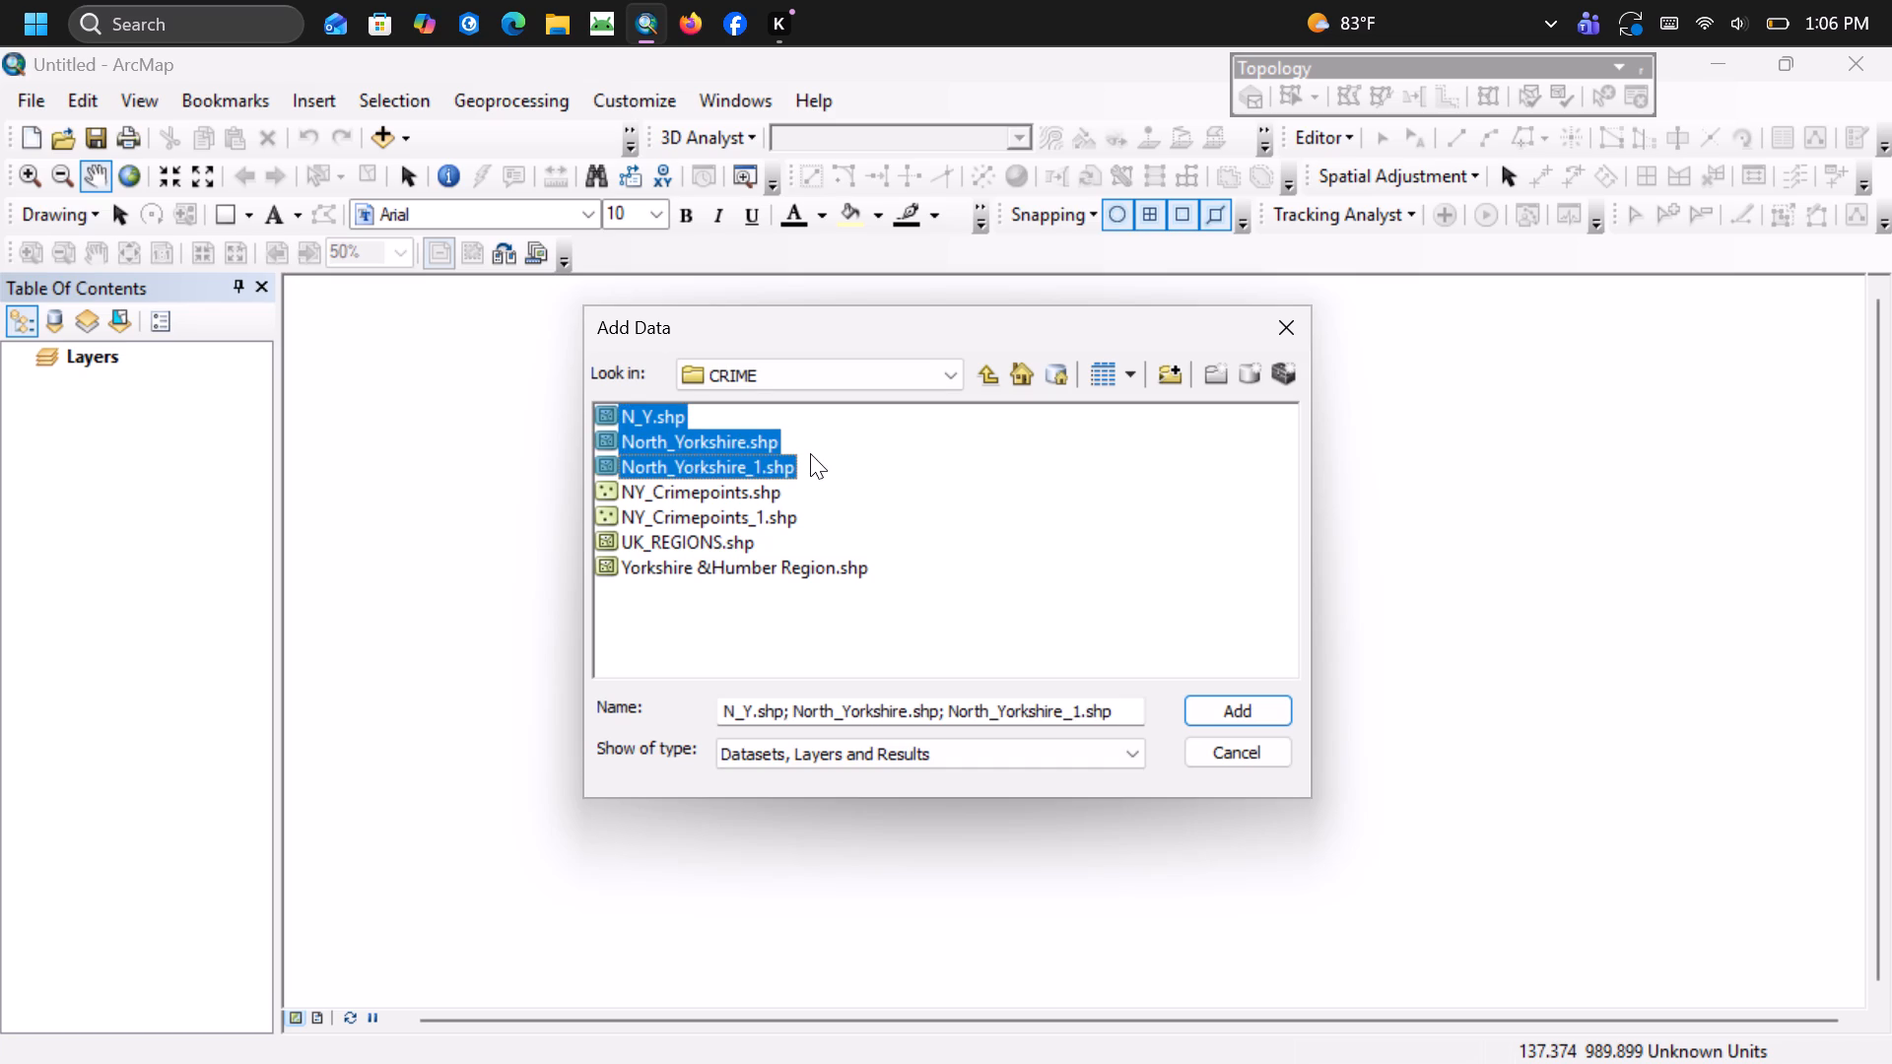
left_click(672, 401, "shift")
left_click(675, 414, "shift")
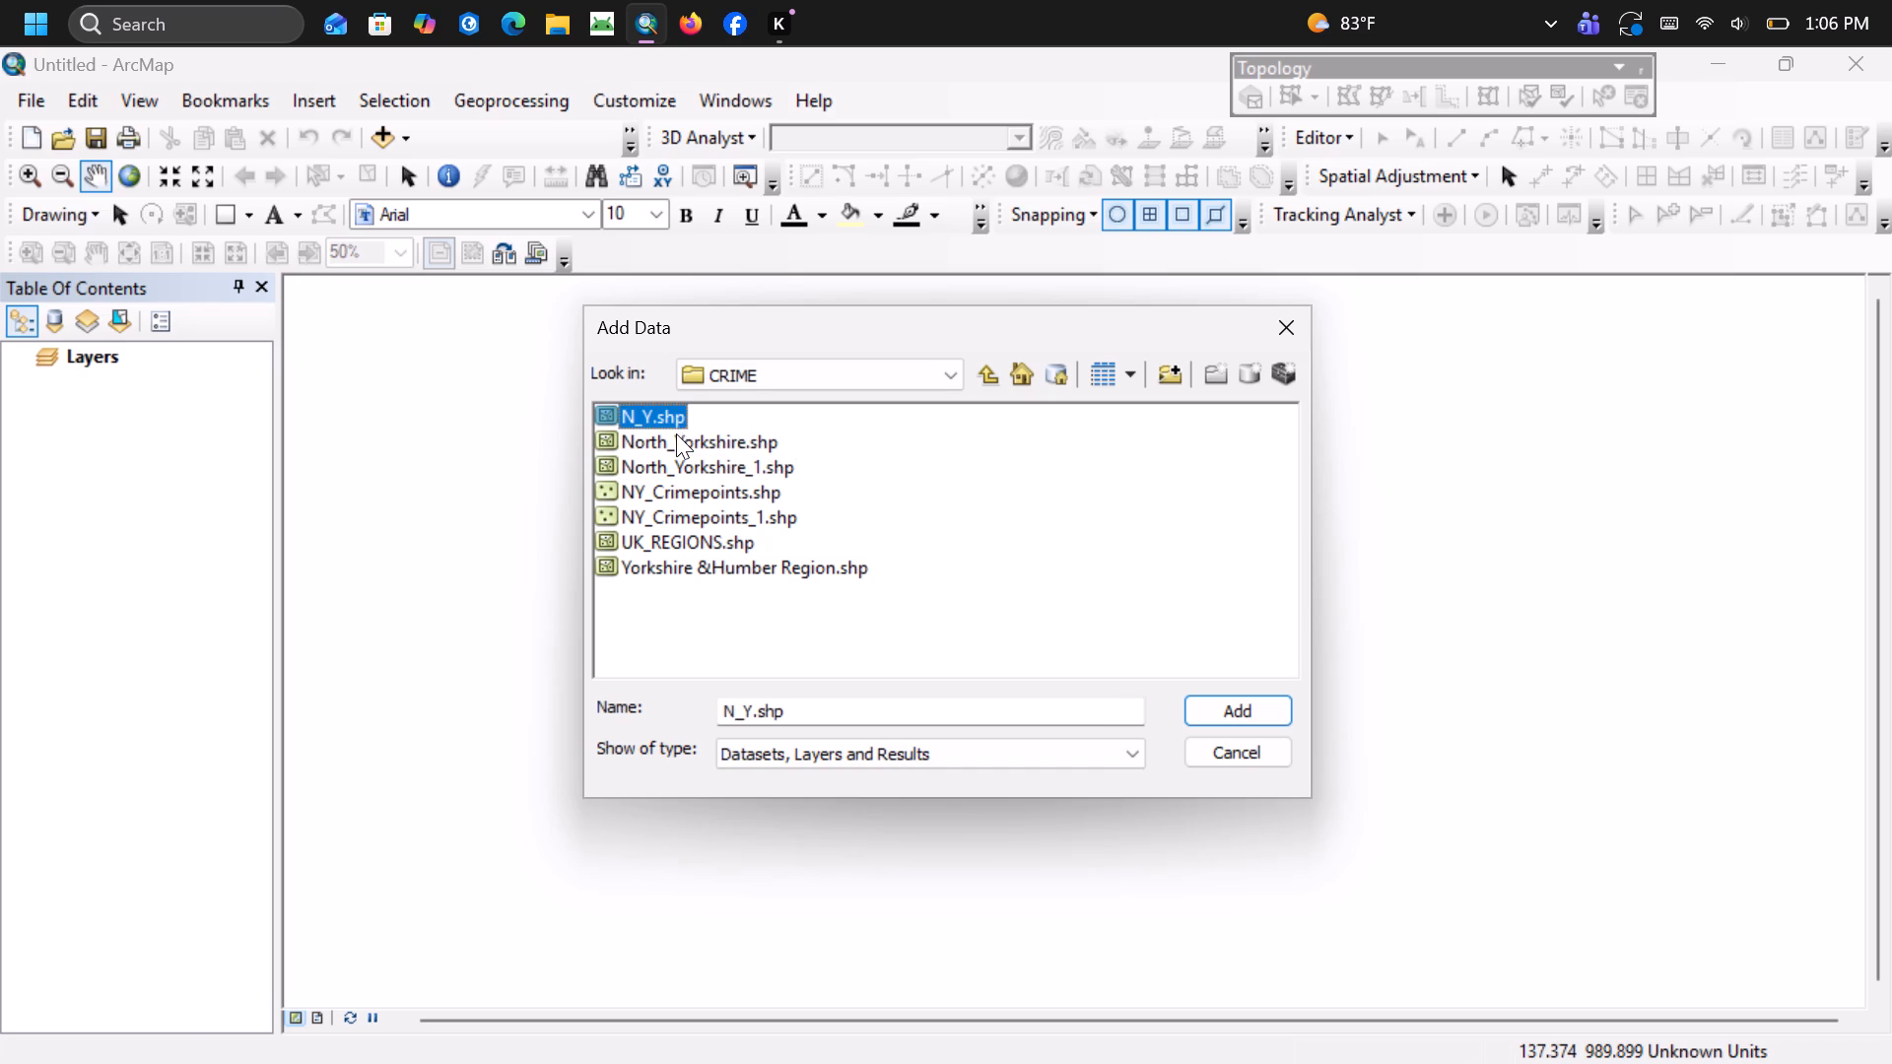
left_click(676, 433, "shift")
left_click(1195, 710)
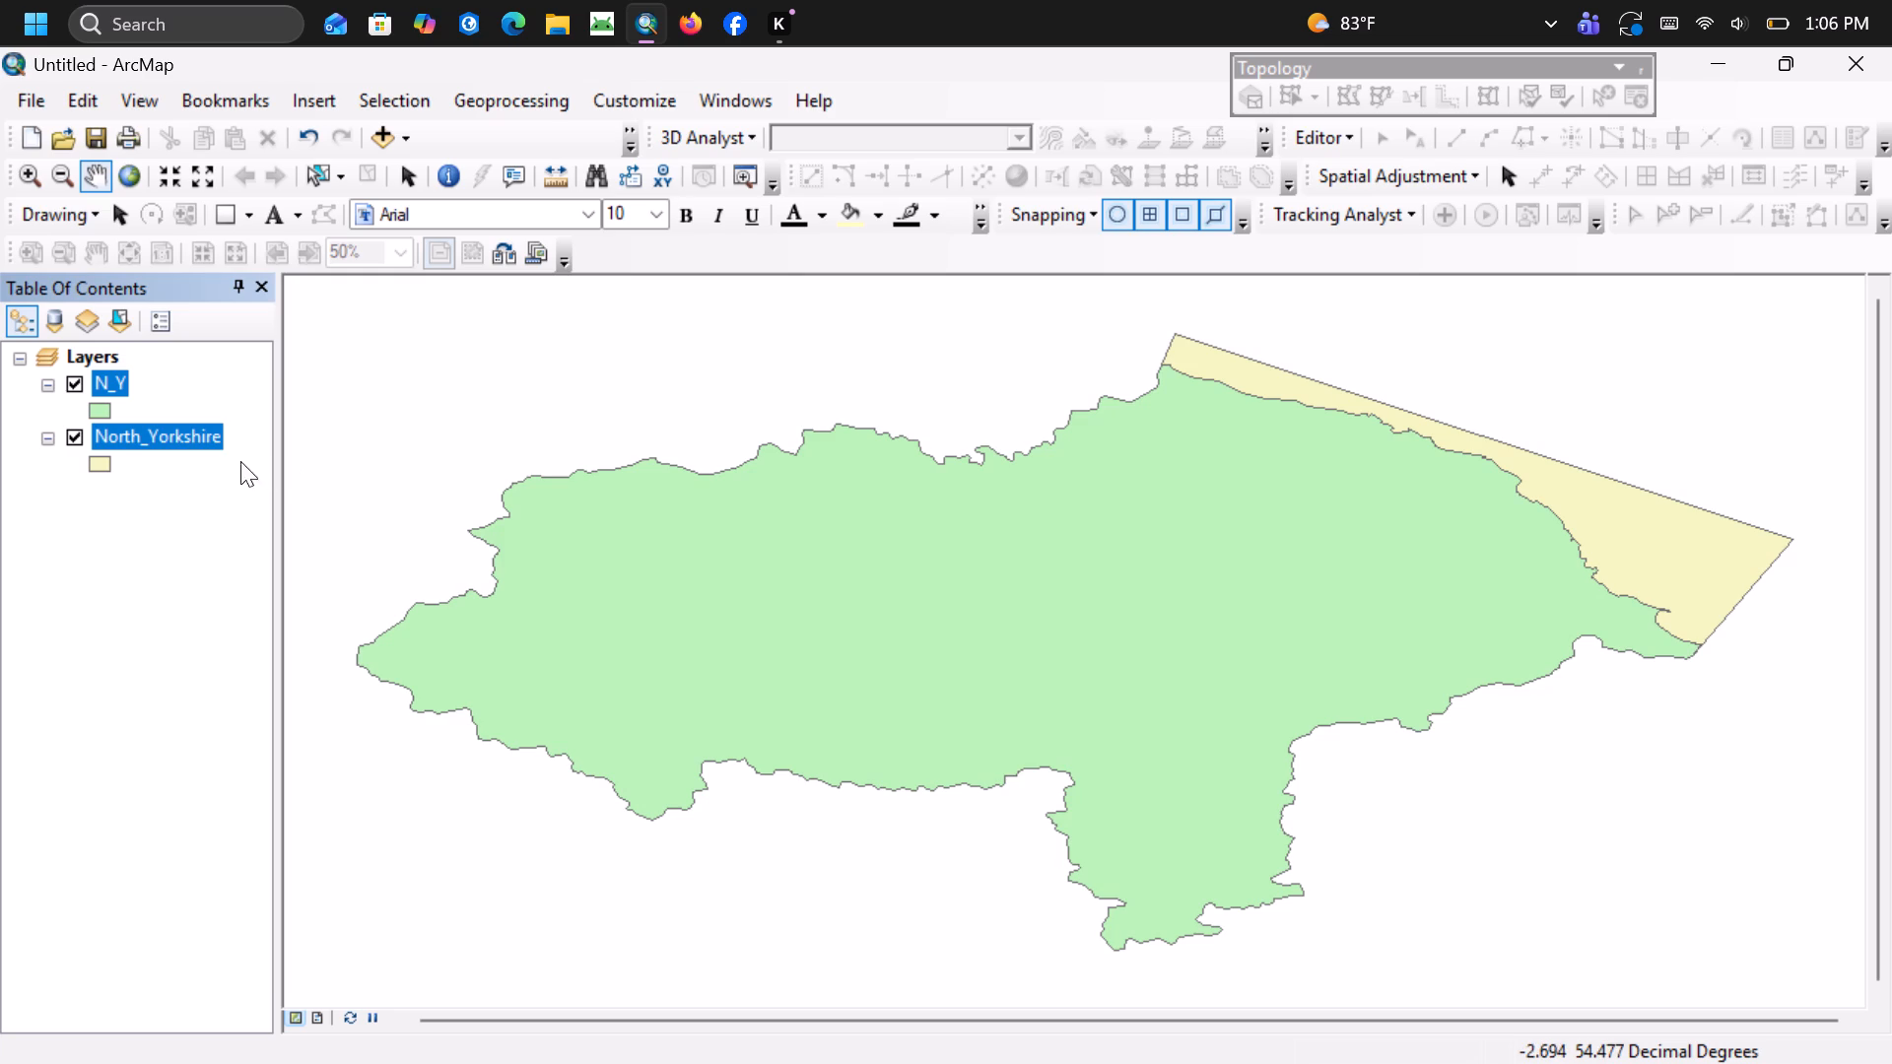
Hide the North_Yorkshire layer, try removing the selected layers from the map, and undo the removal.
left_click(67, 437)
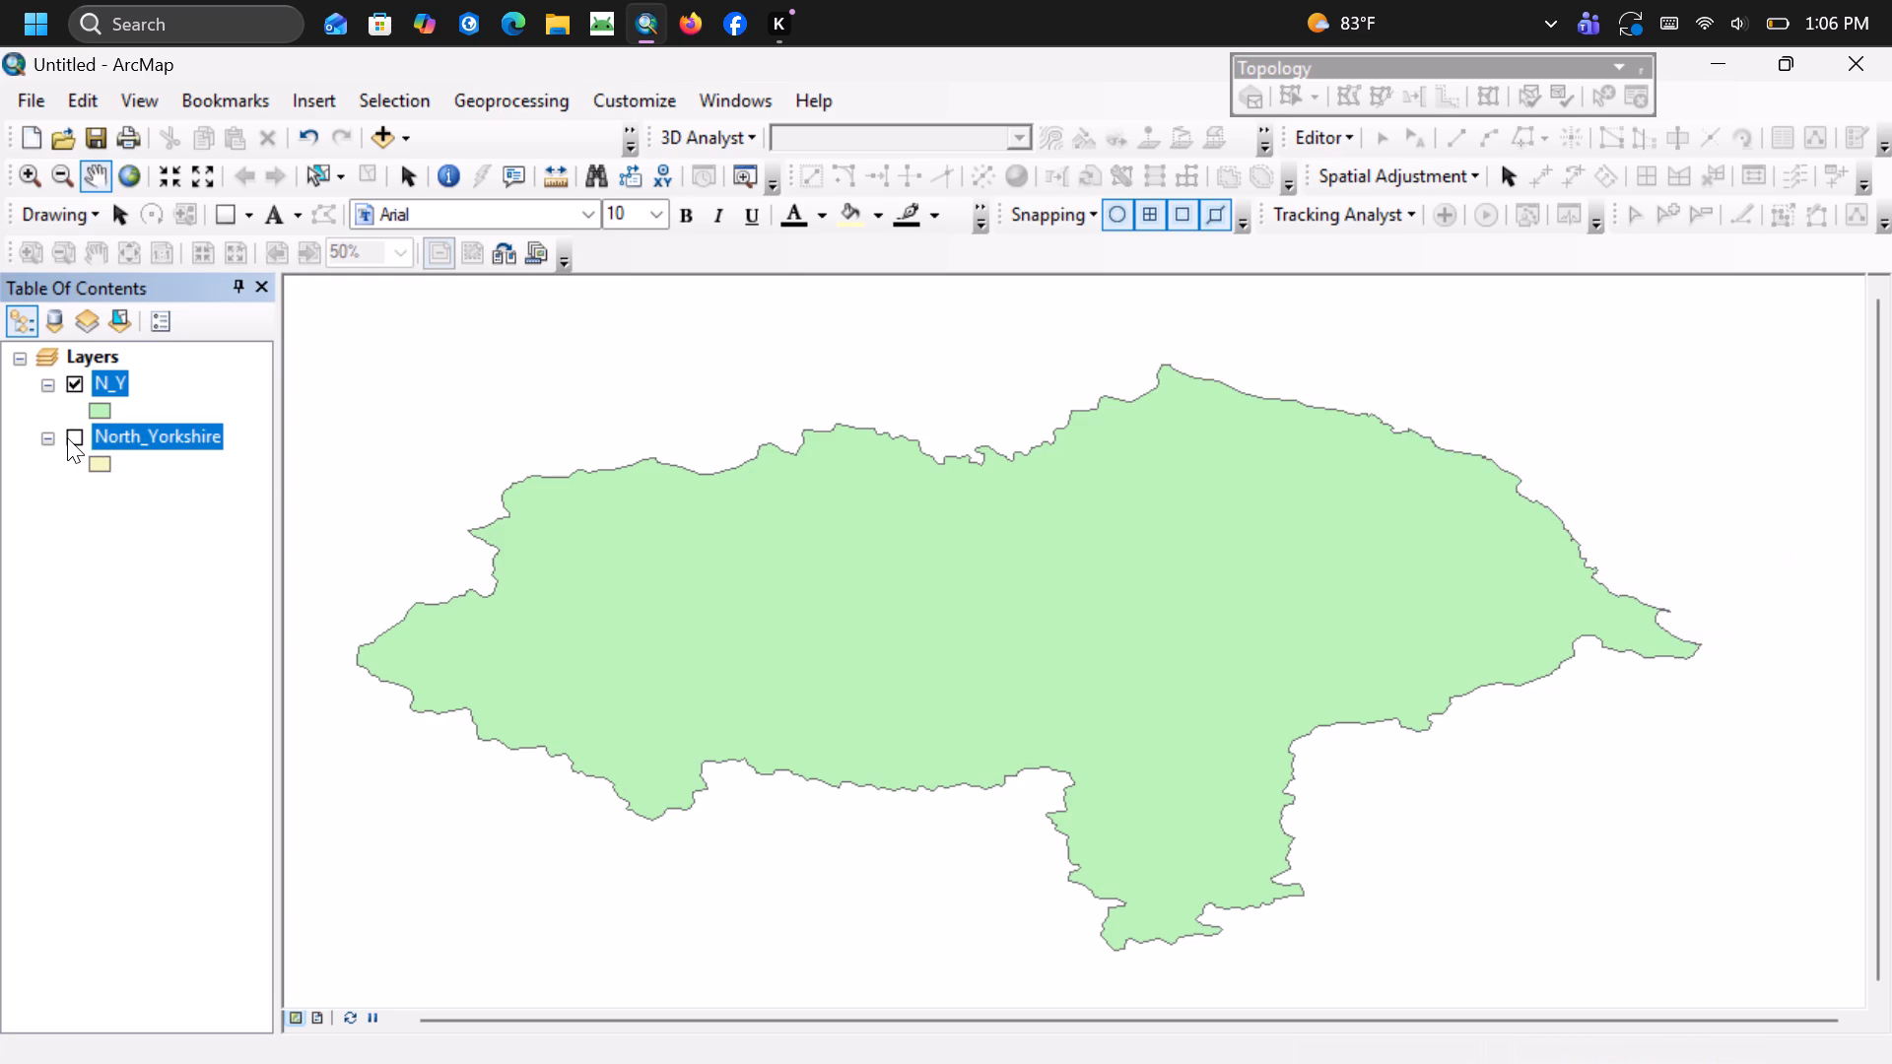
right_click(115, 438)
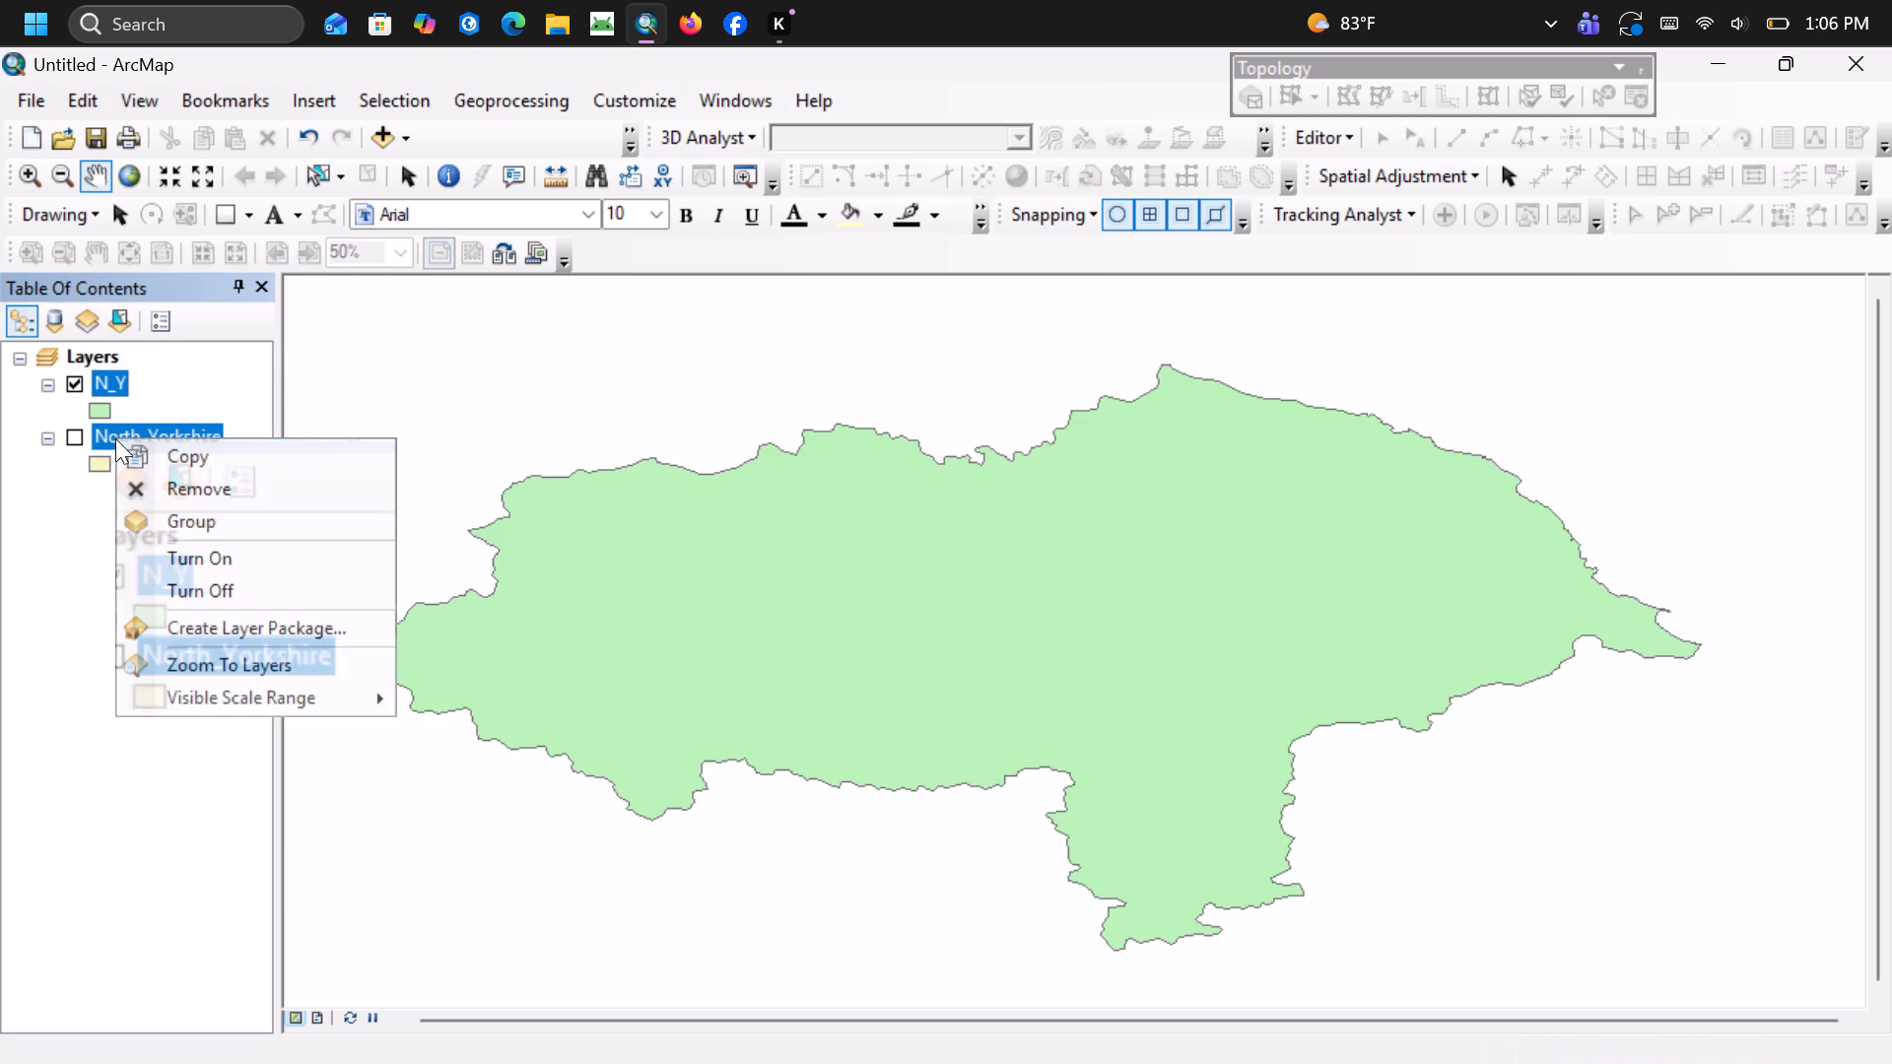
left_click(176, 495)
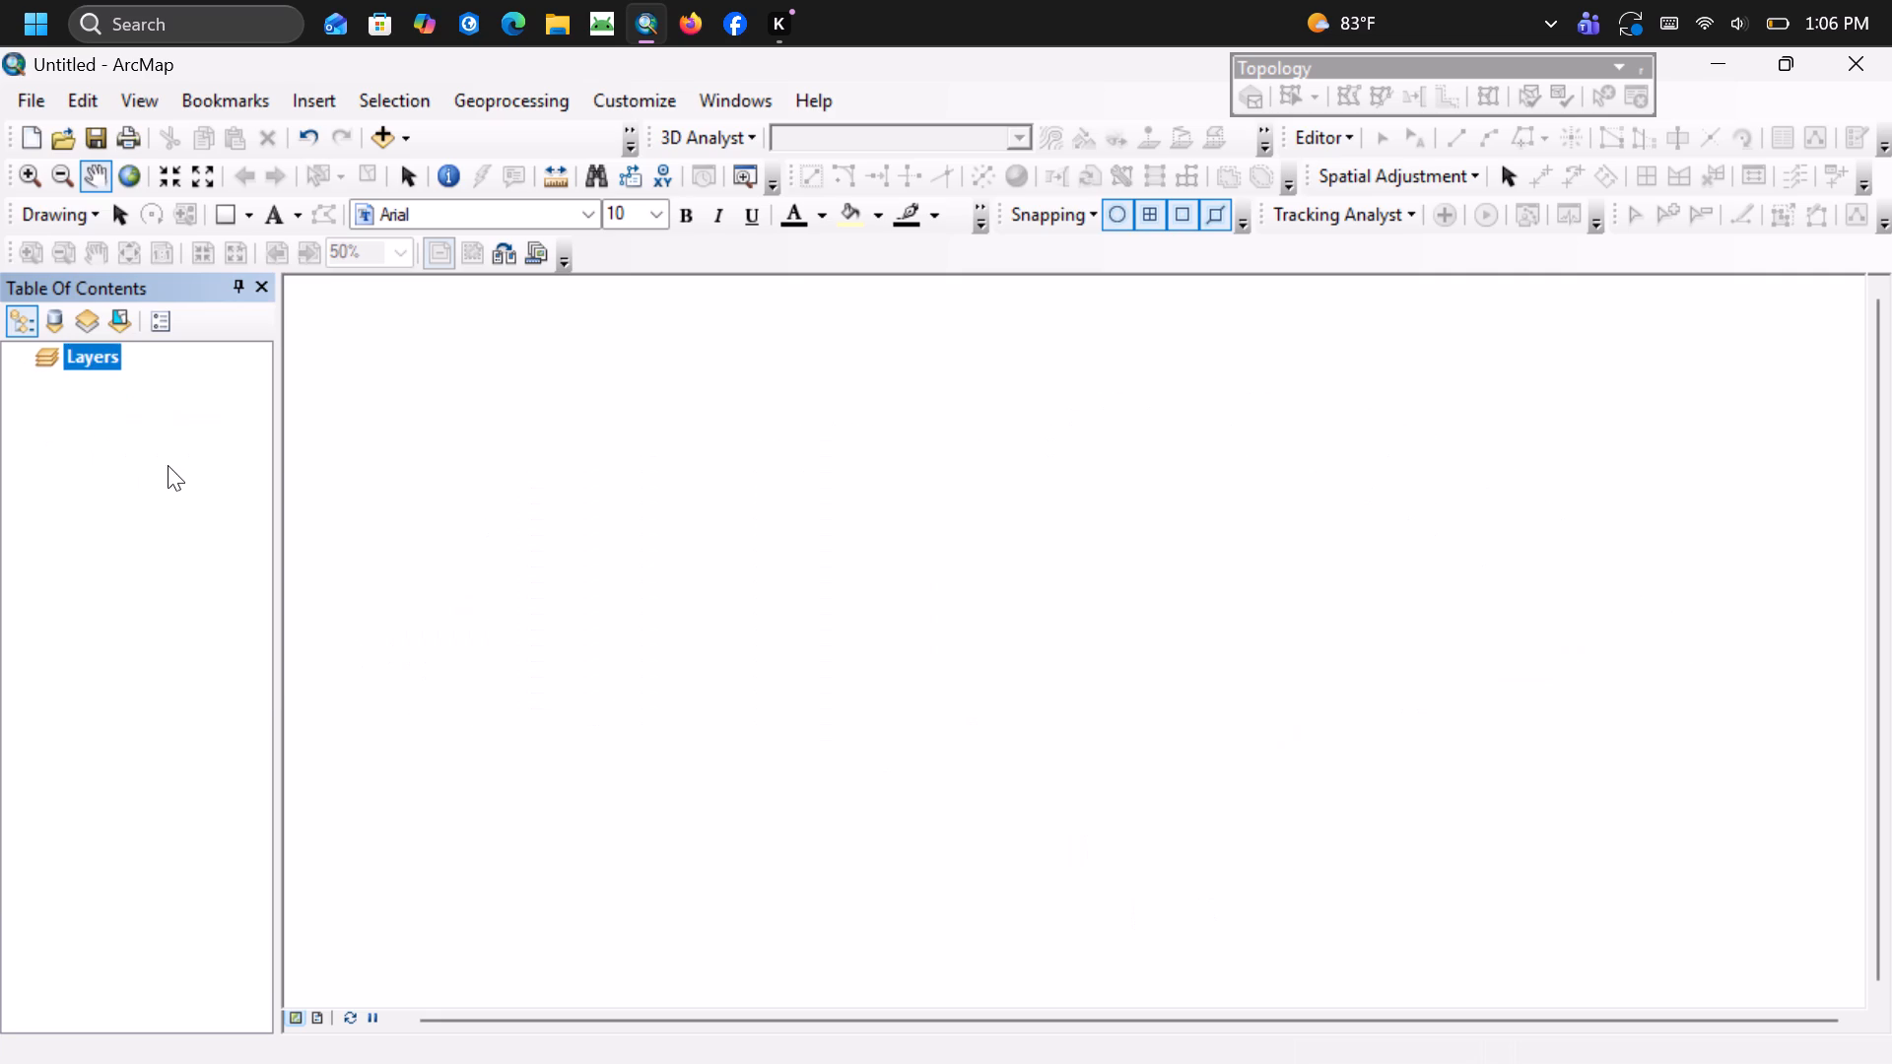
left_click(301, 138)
Remove only the North_Yorkshire layer from the map, keeping N_Y.
left_click(131, 499)
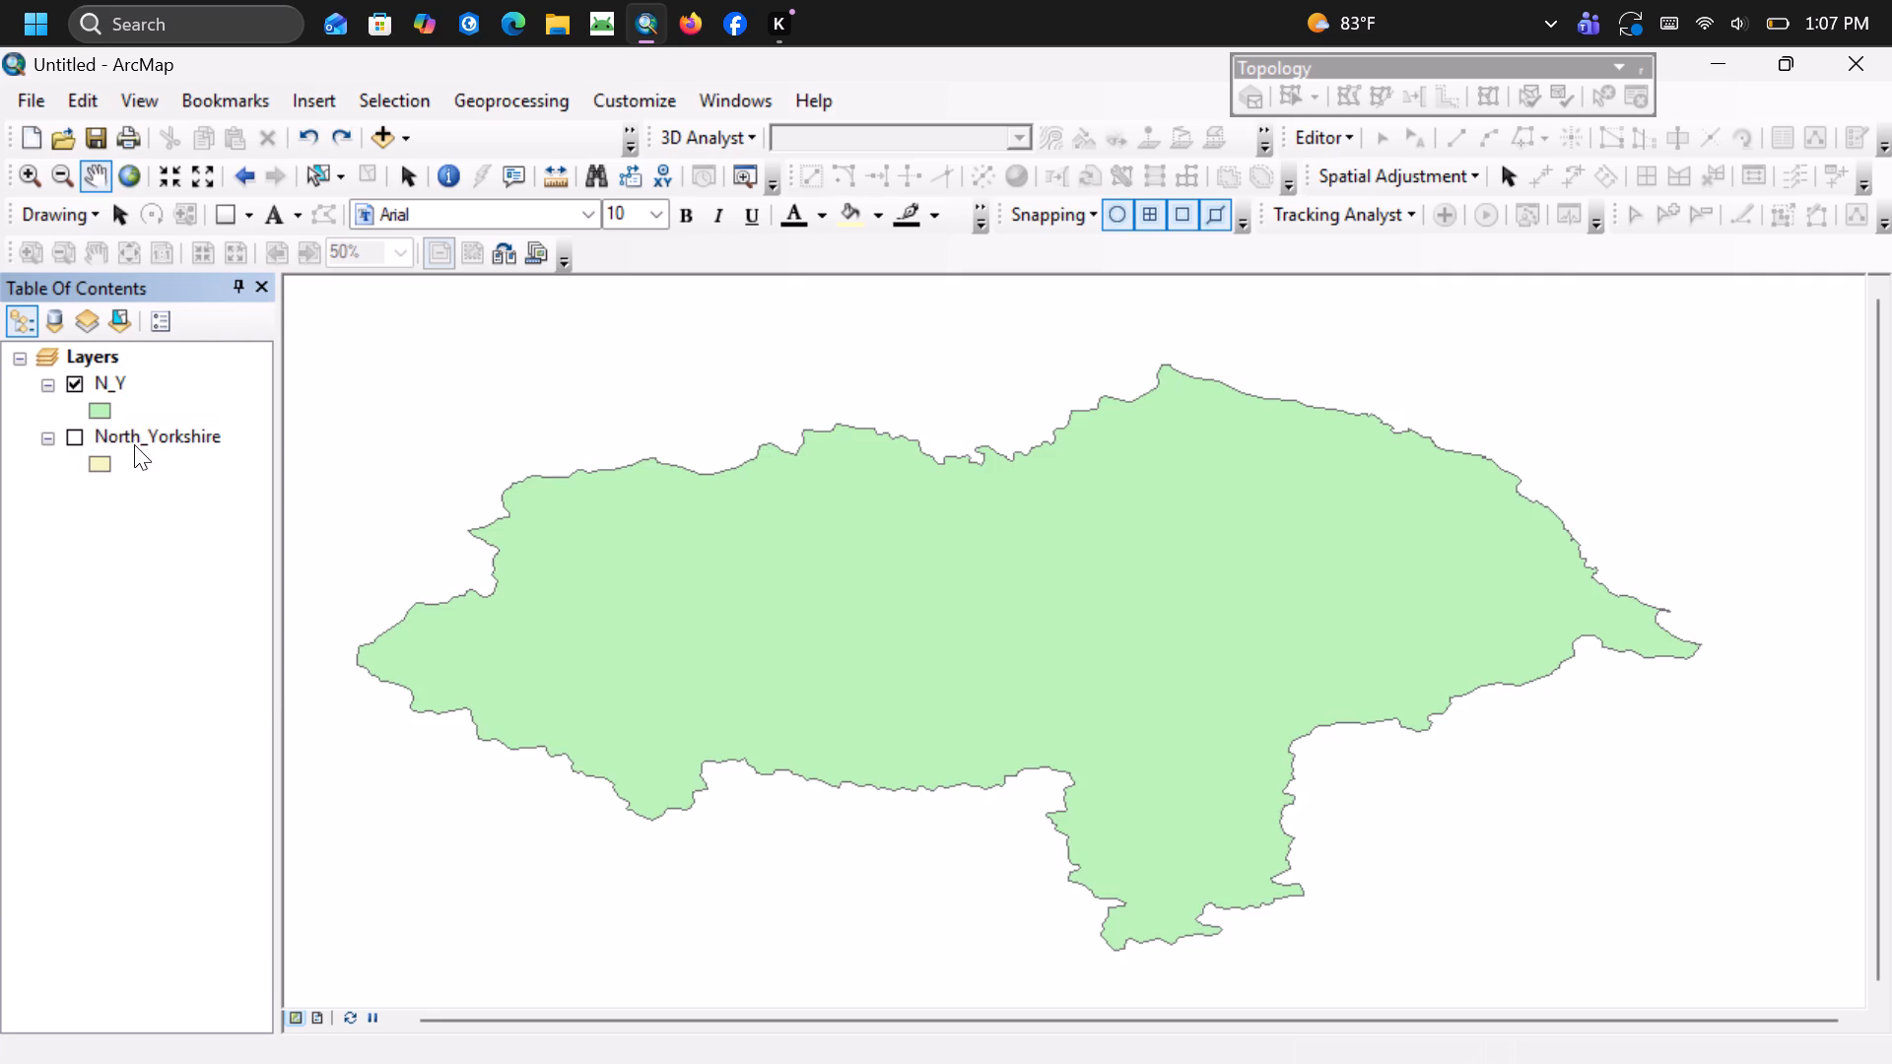
left_click(135, 437)
right_click(135, 437)
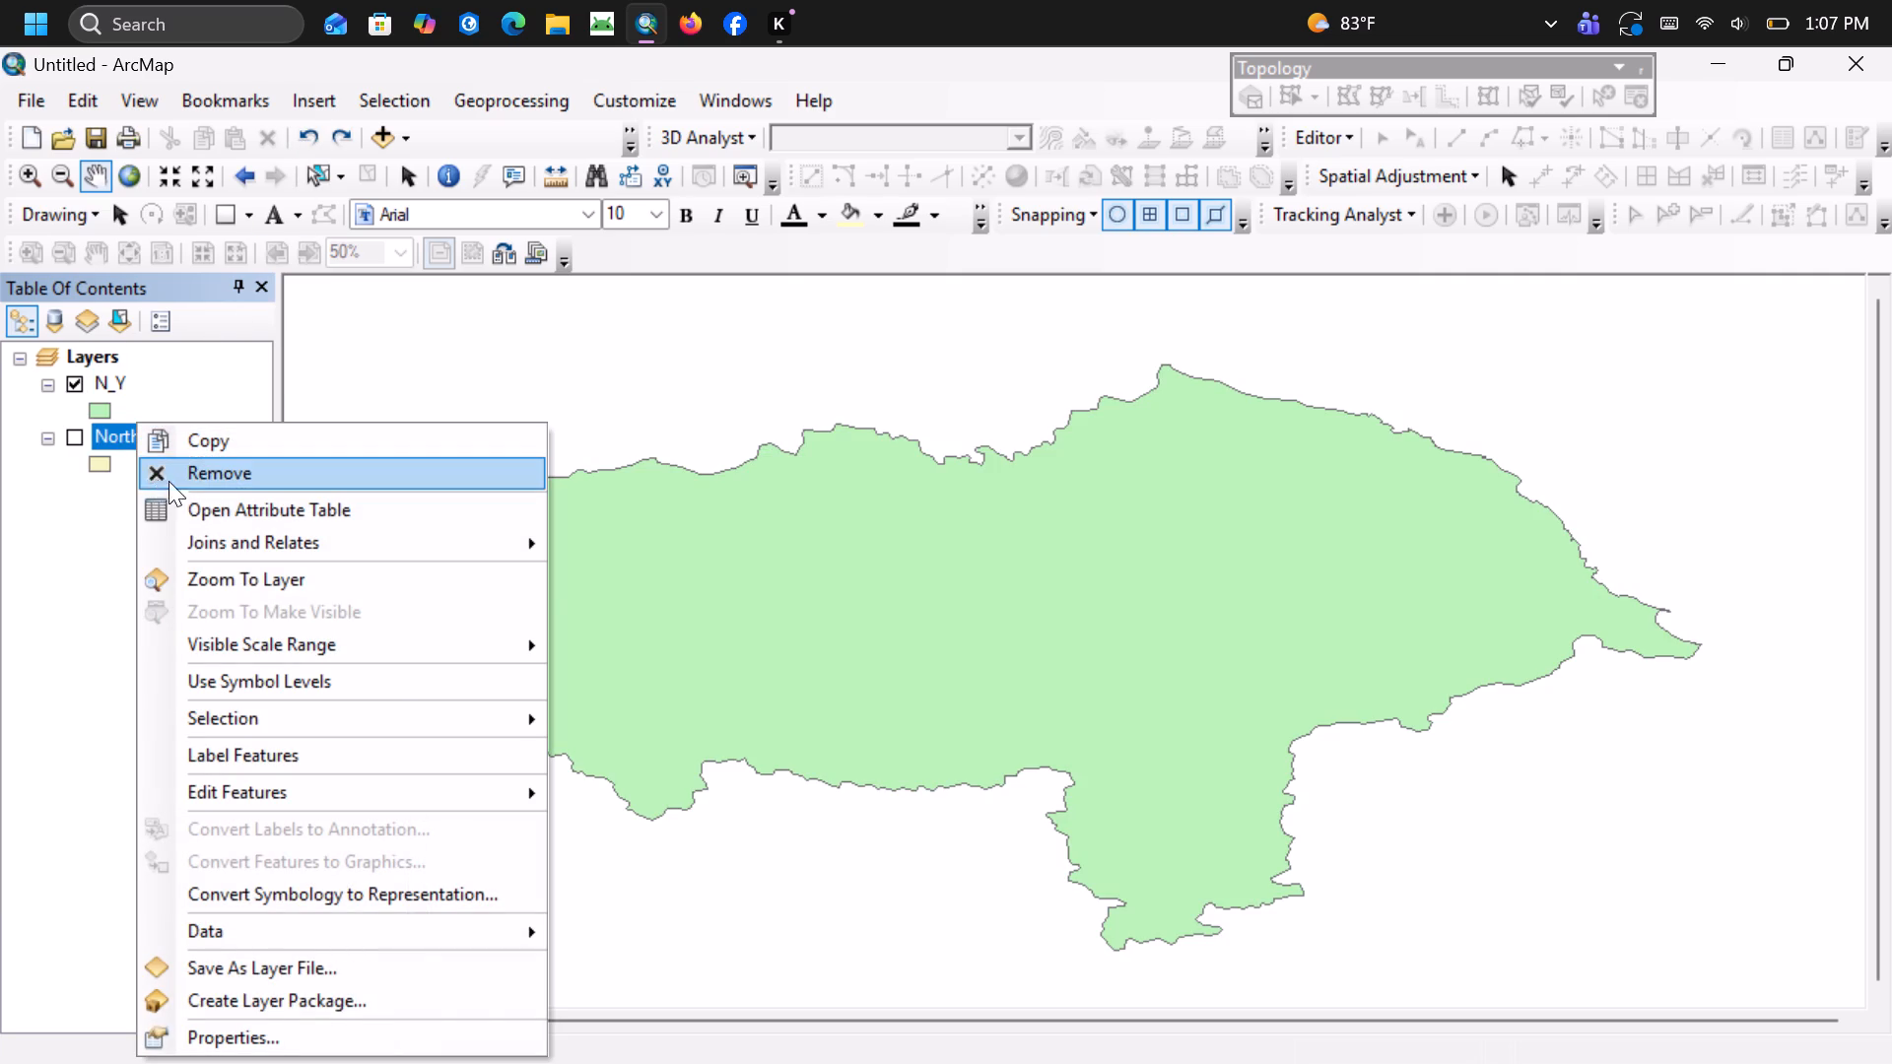
left_click(176, 479)
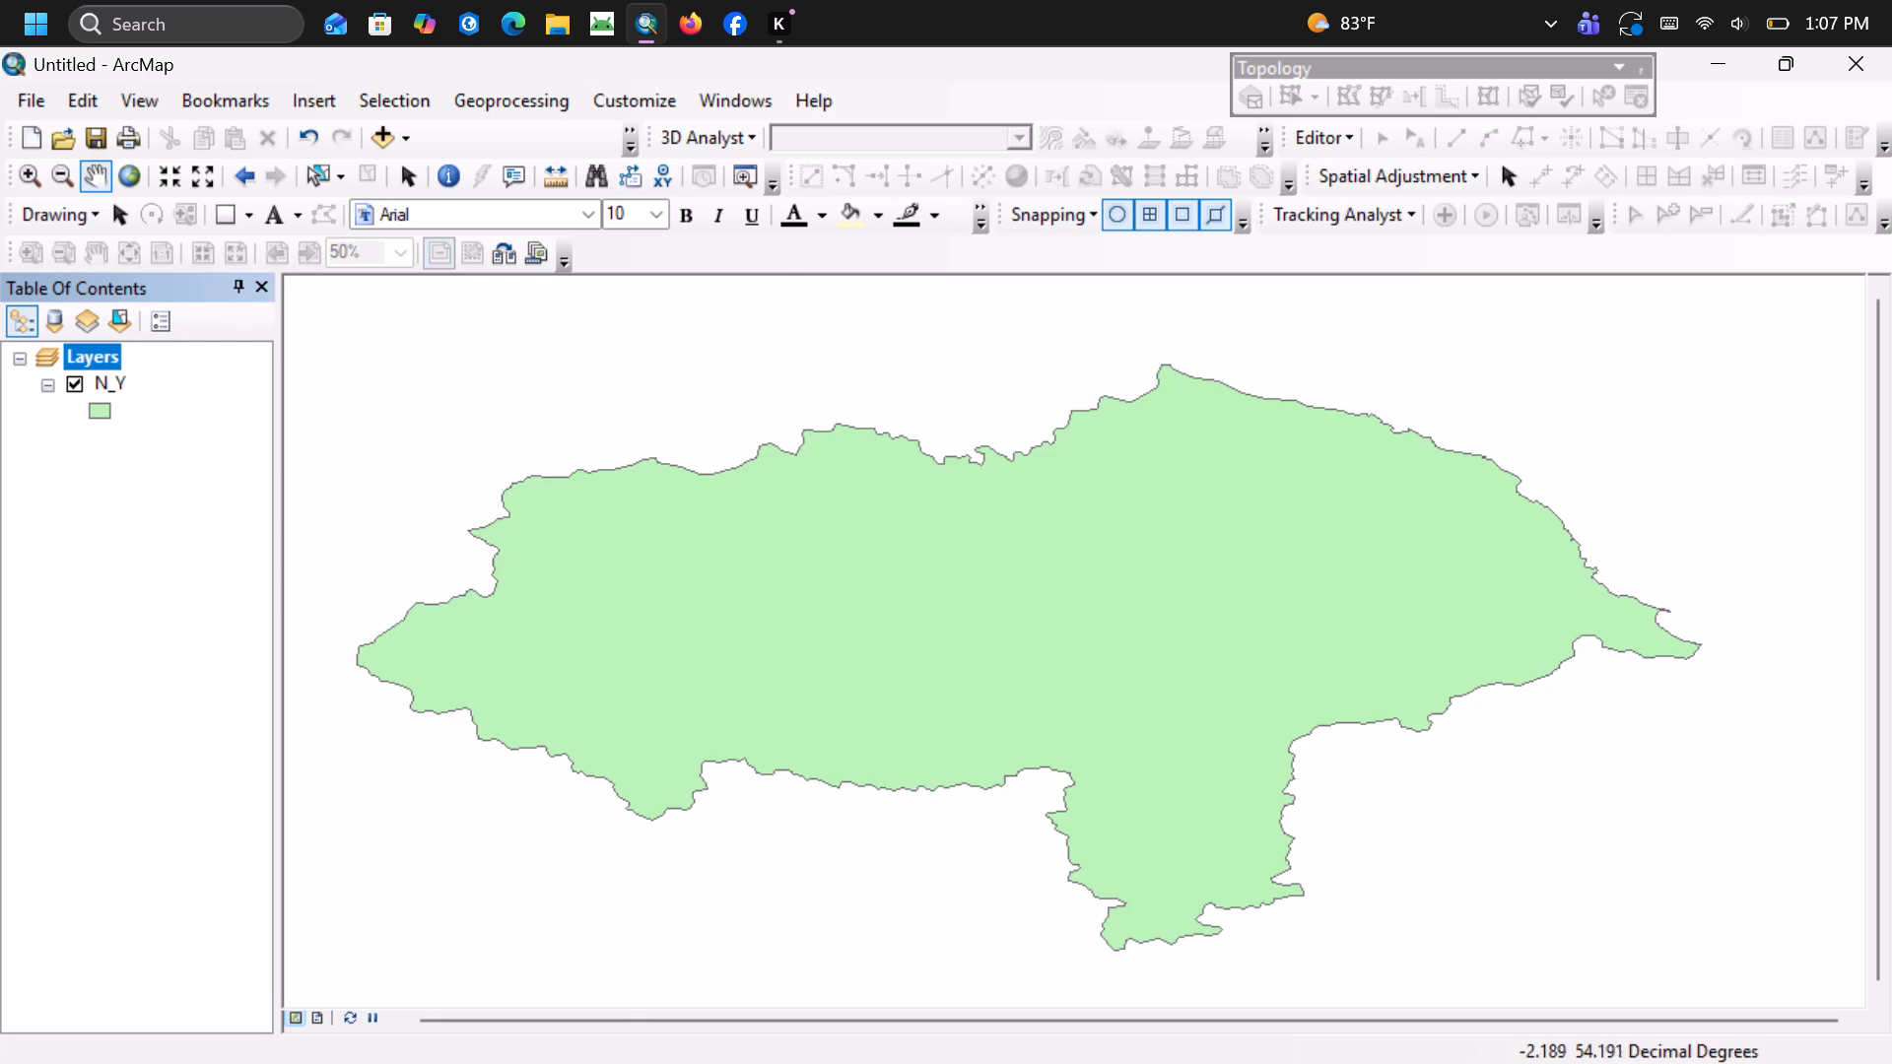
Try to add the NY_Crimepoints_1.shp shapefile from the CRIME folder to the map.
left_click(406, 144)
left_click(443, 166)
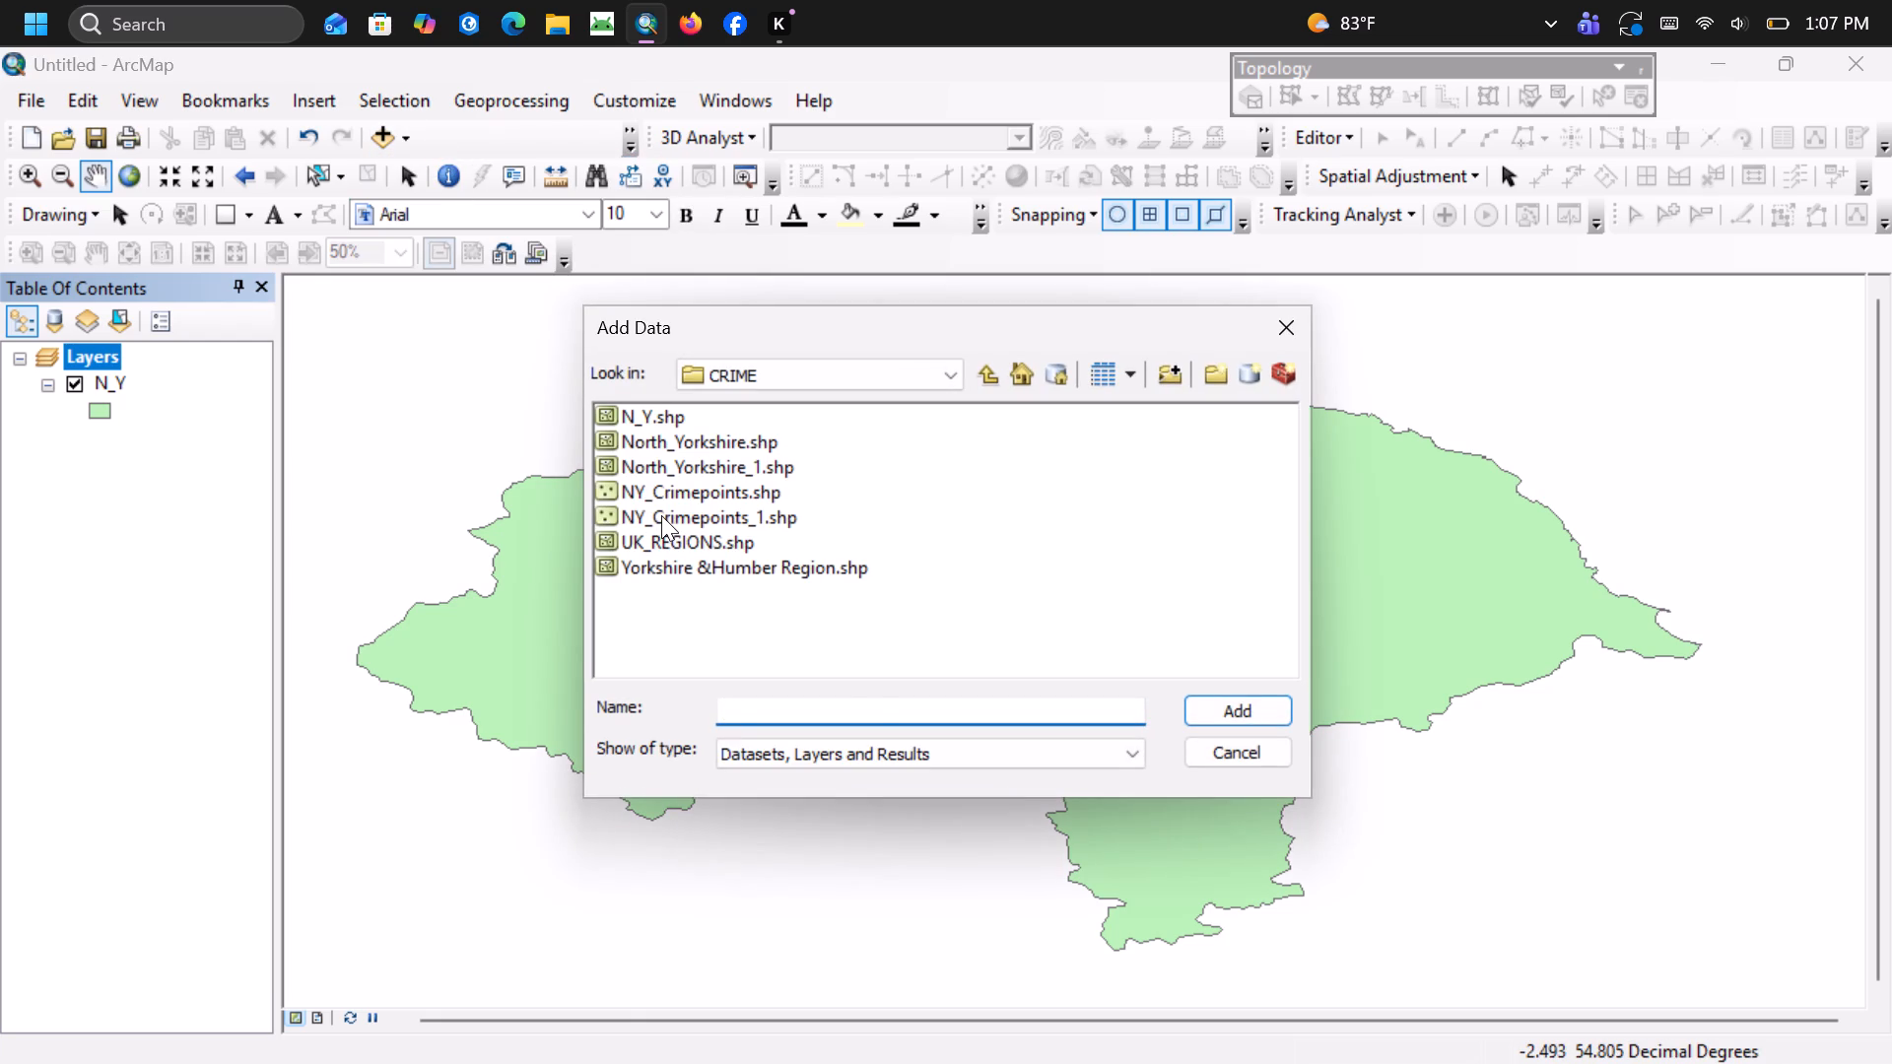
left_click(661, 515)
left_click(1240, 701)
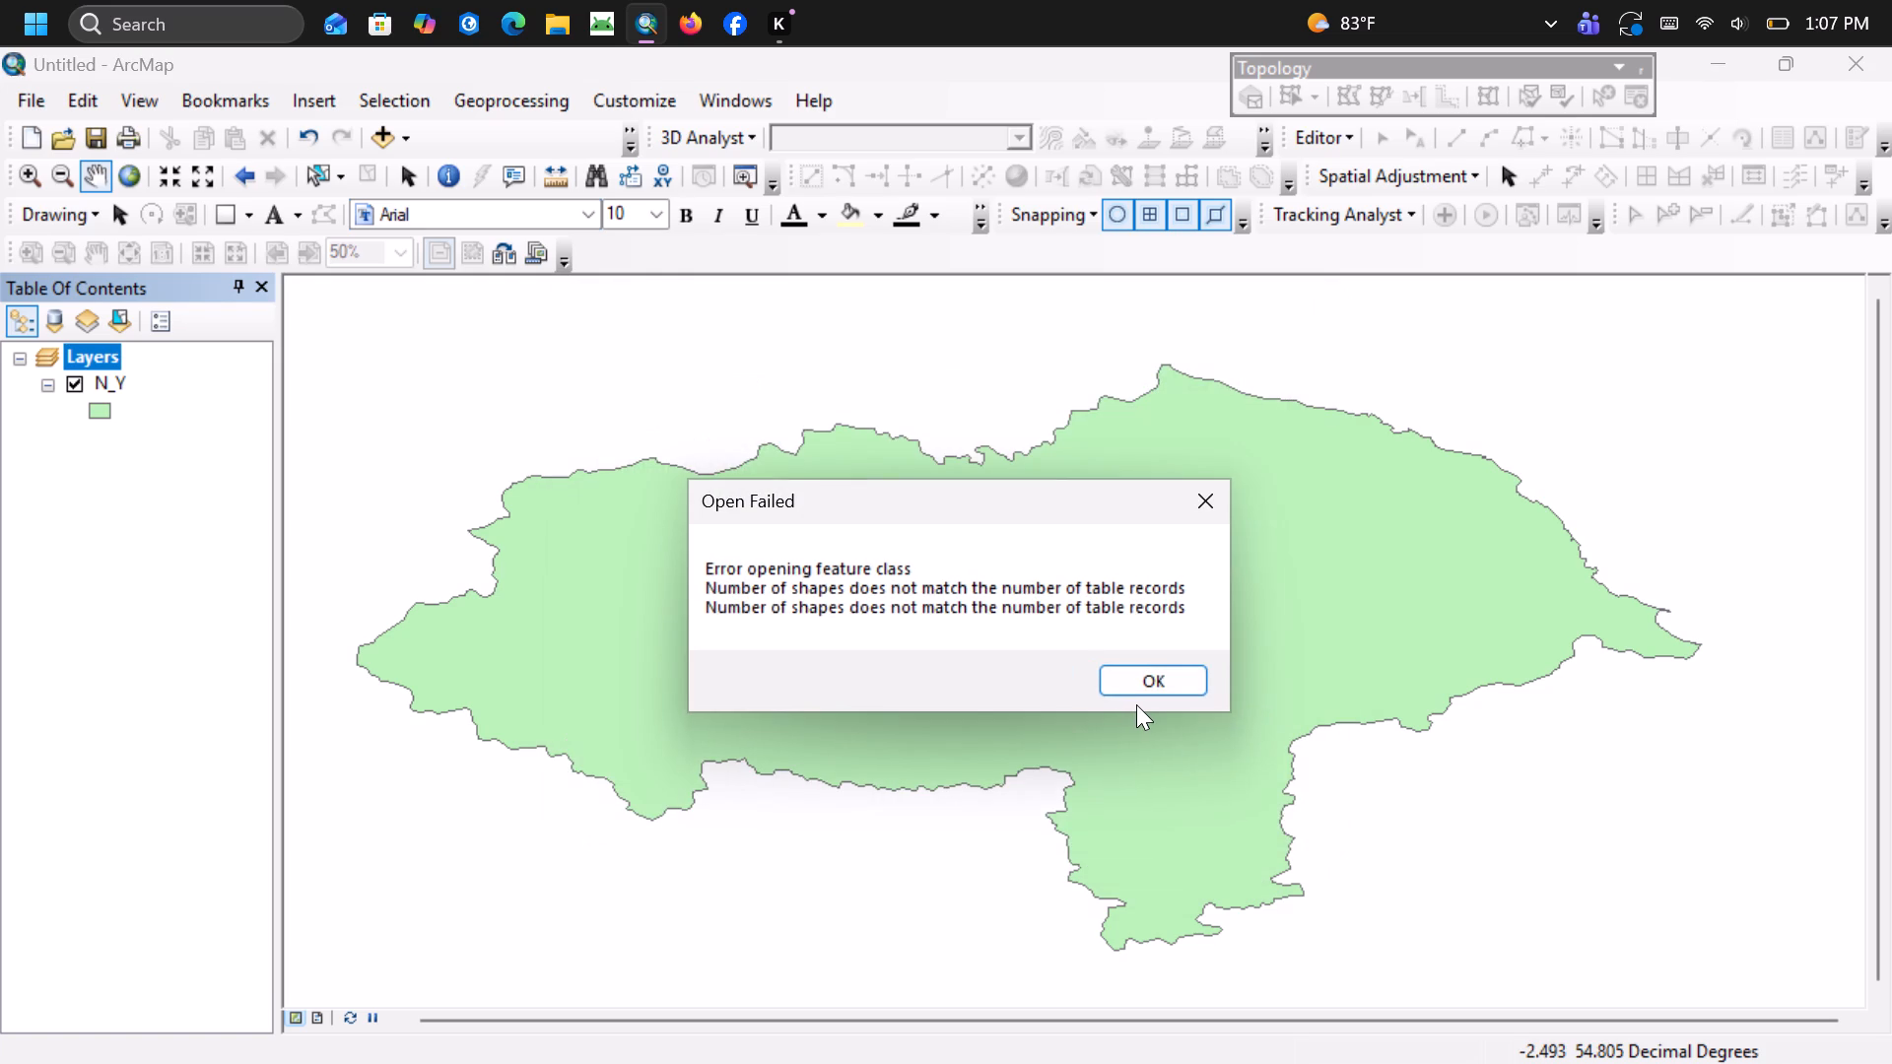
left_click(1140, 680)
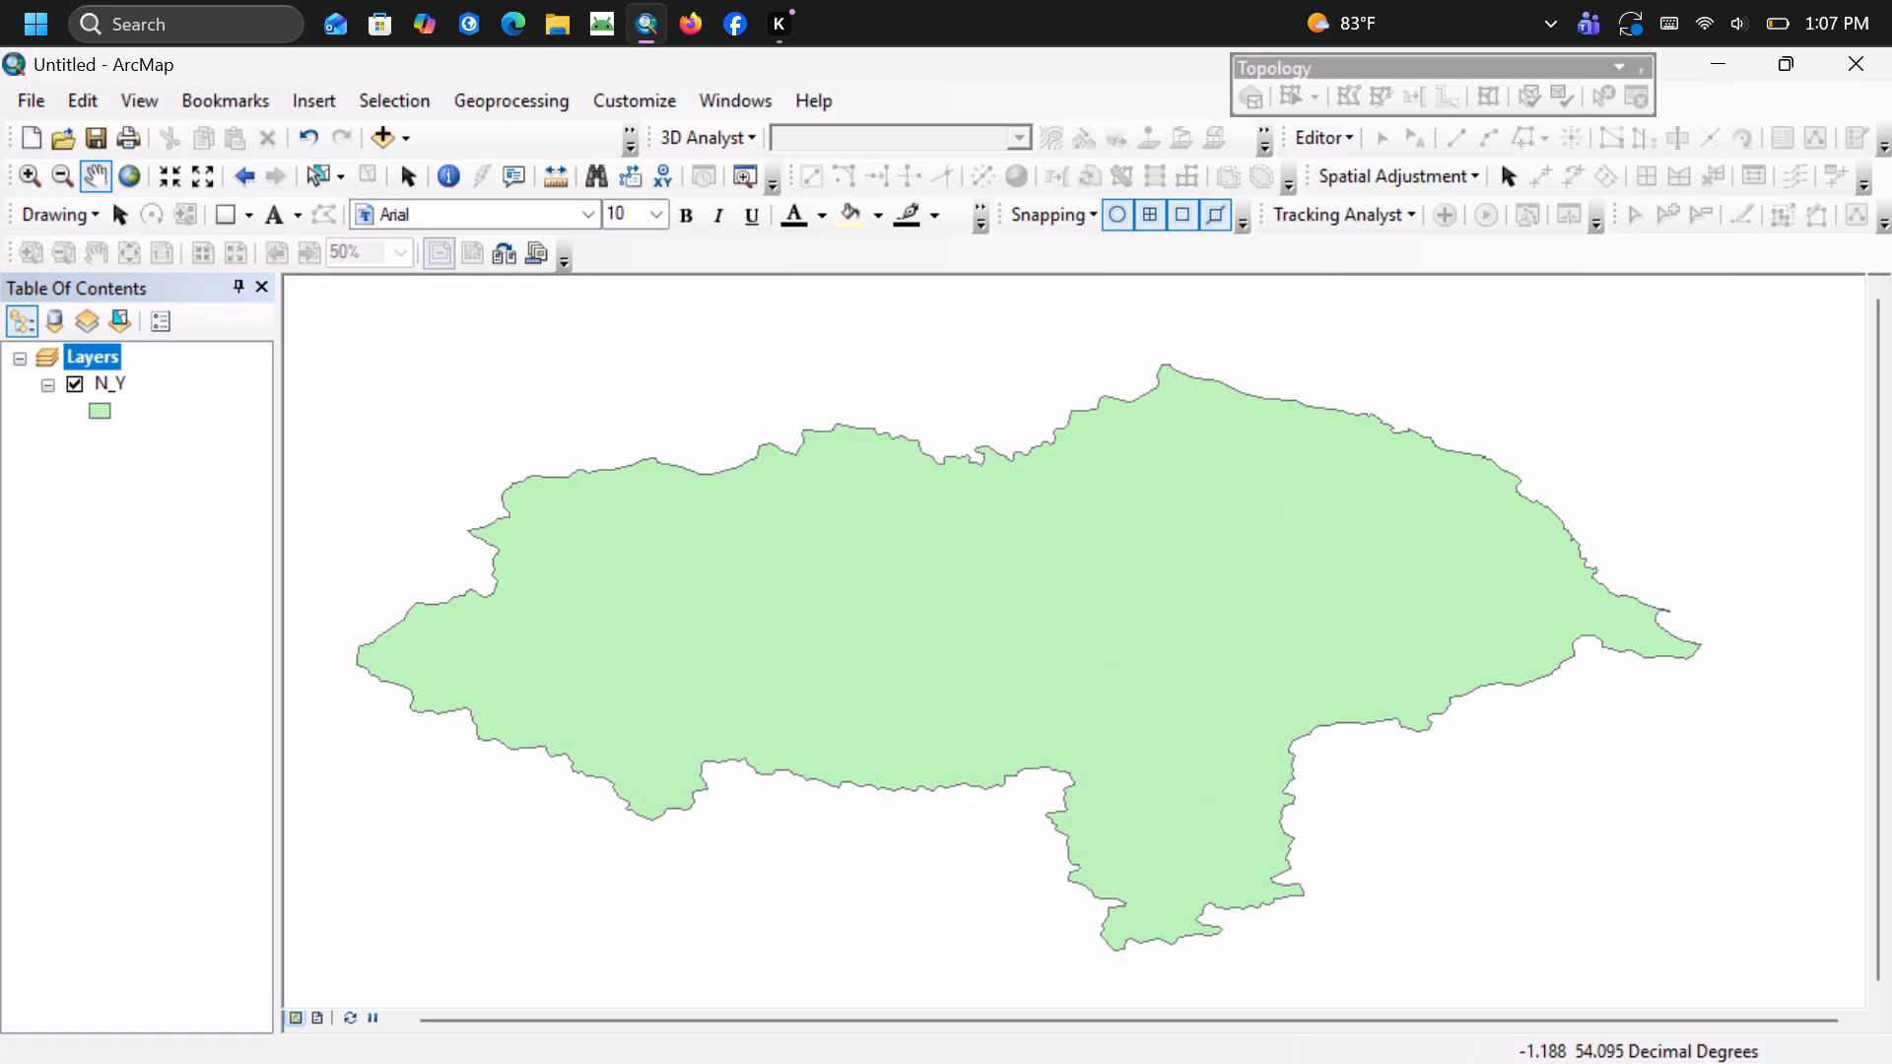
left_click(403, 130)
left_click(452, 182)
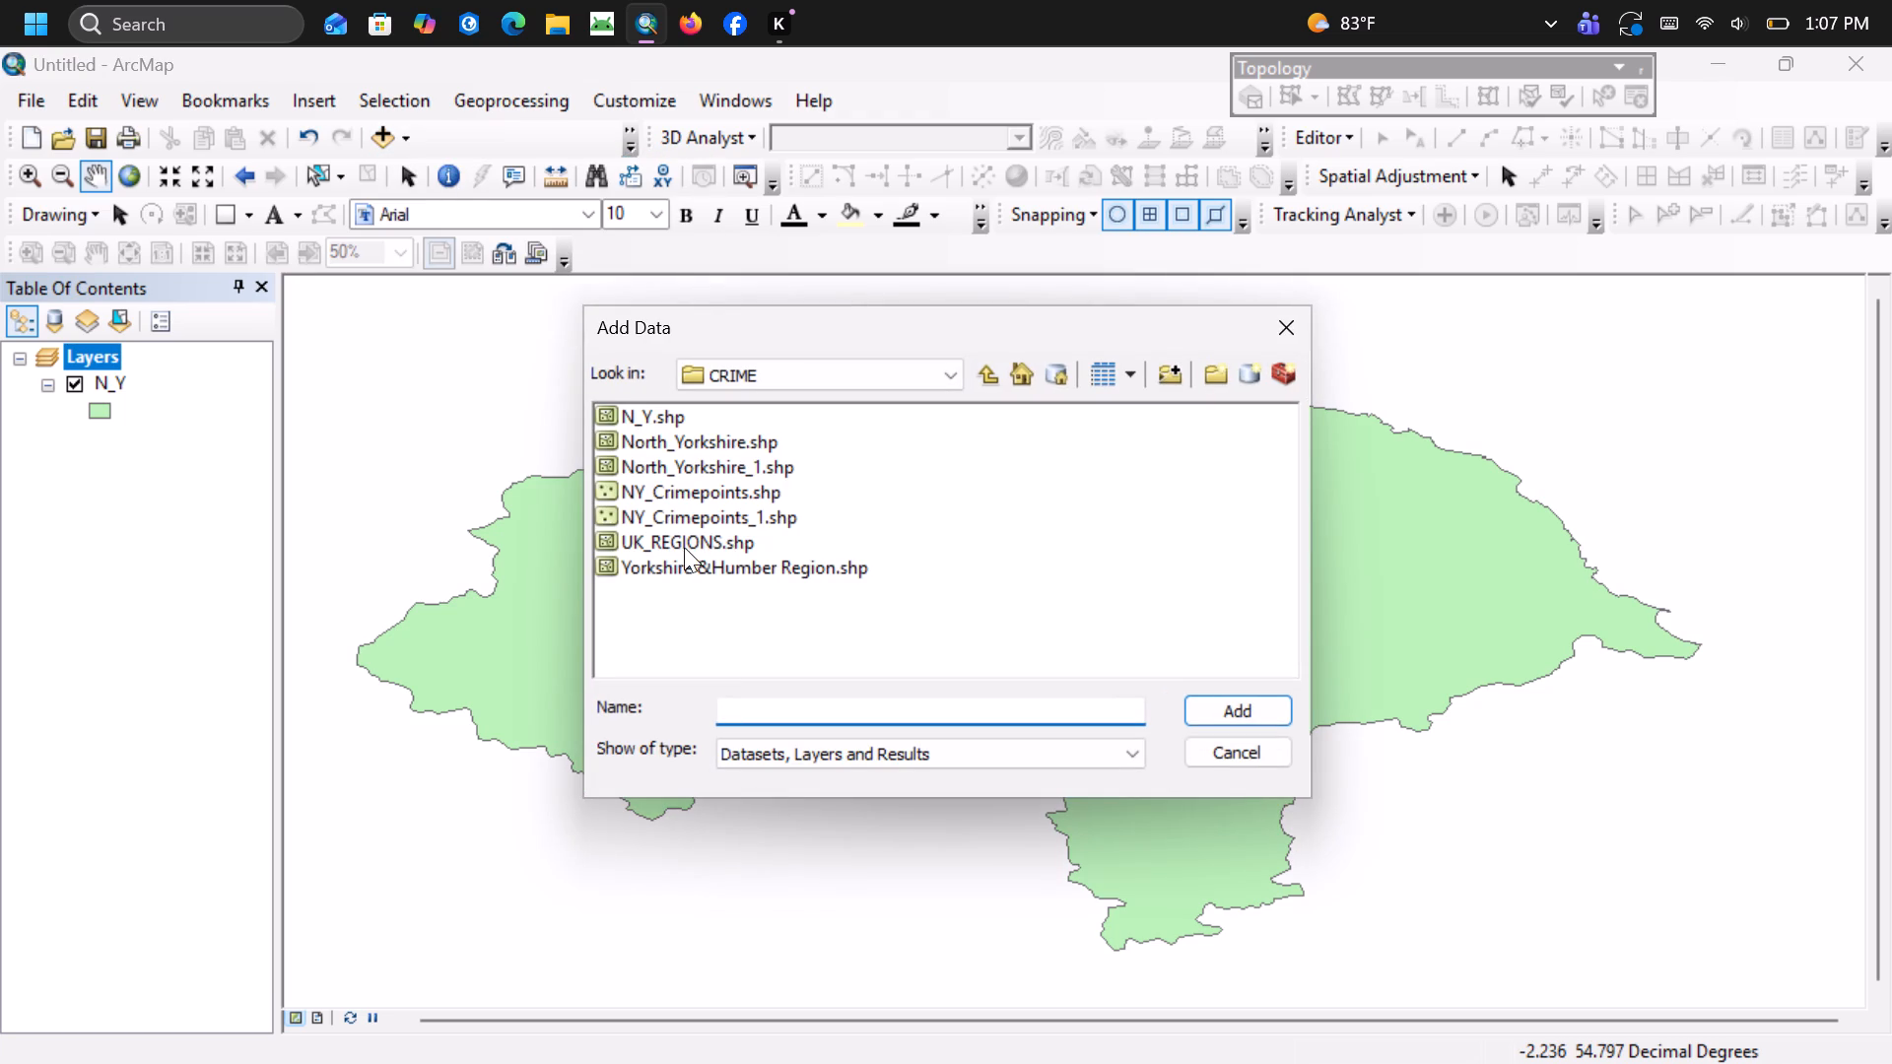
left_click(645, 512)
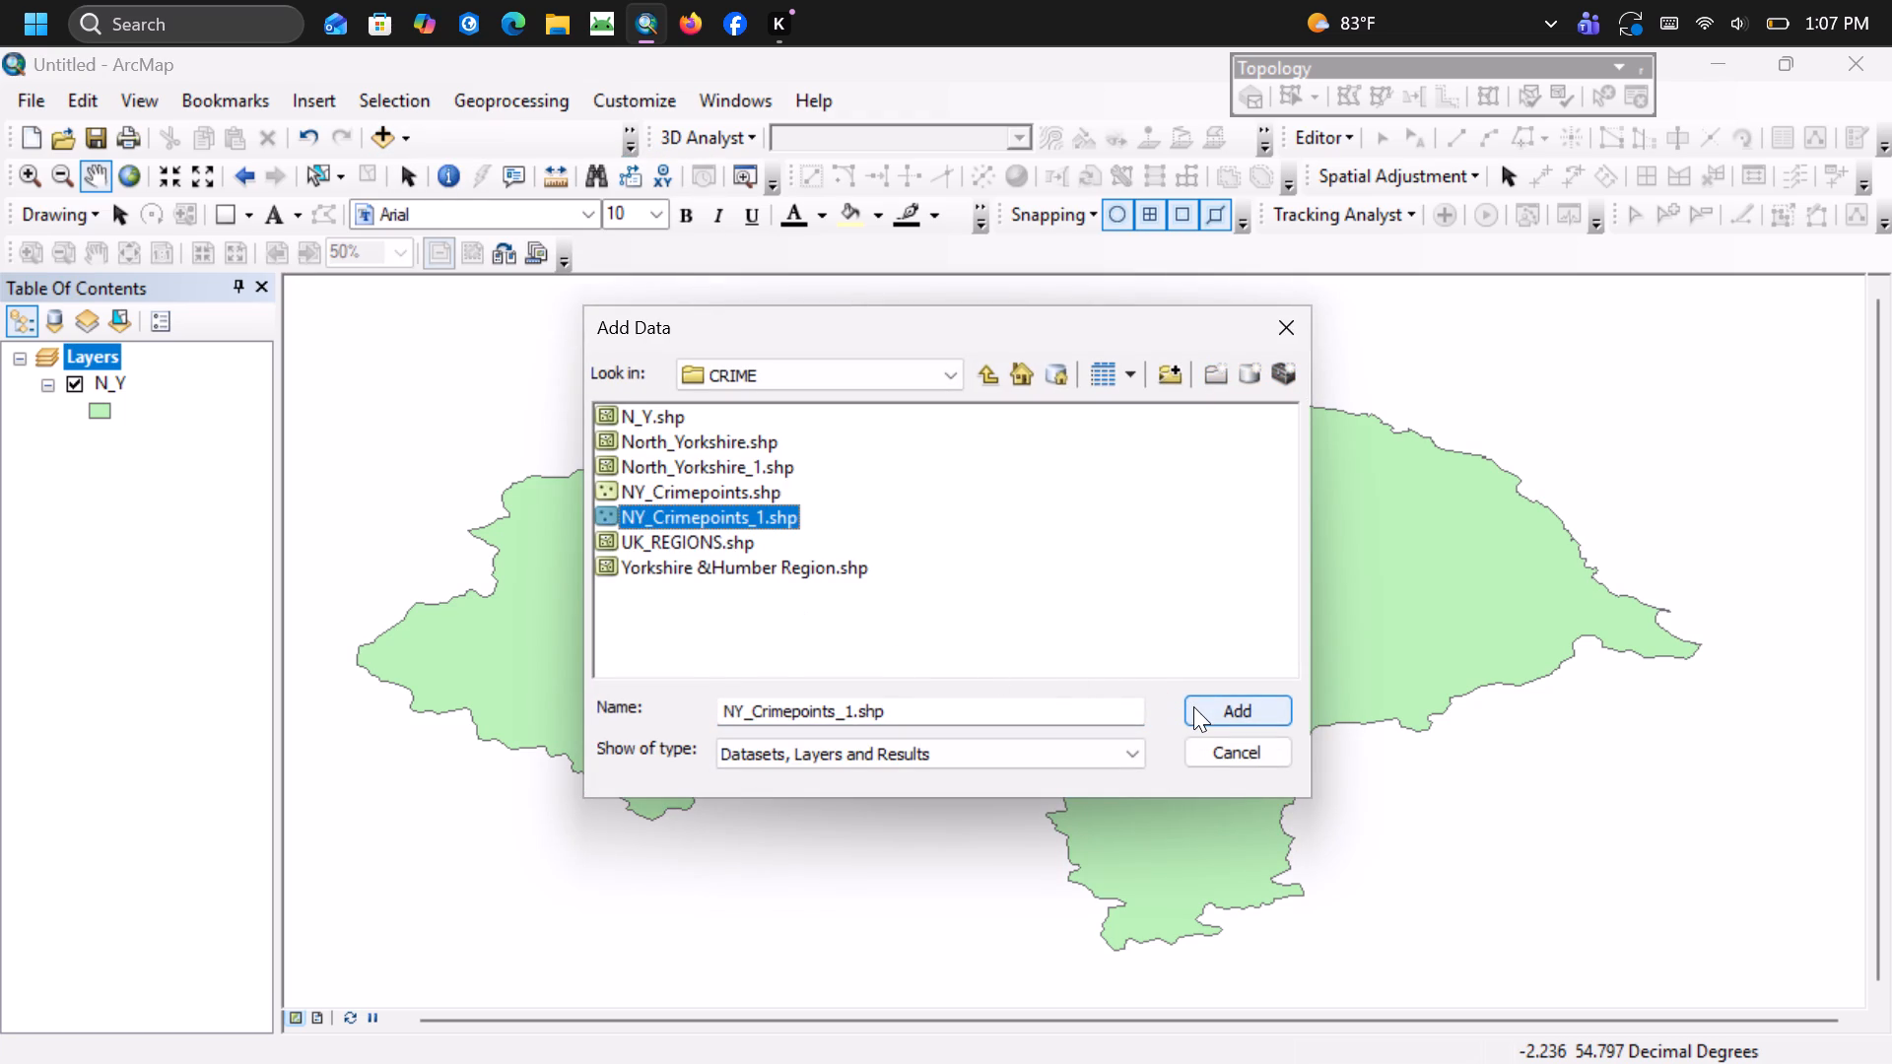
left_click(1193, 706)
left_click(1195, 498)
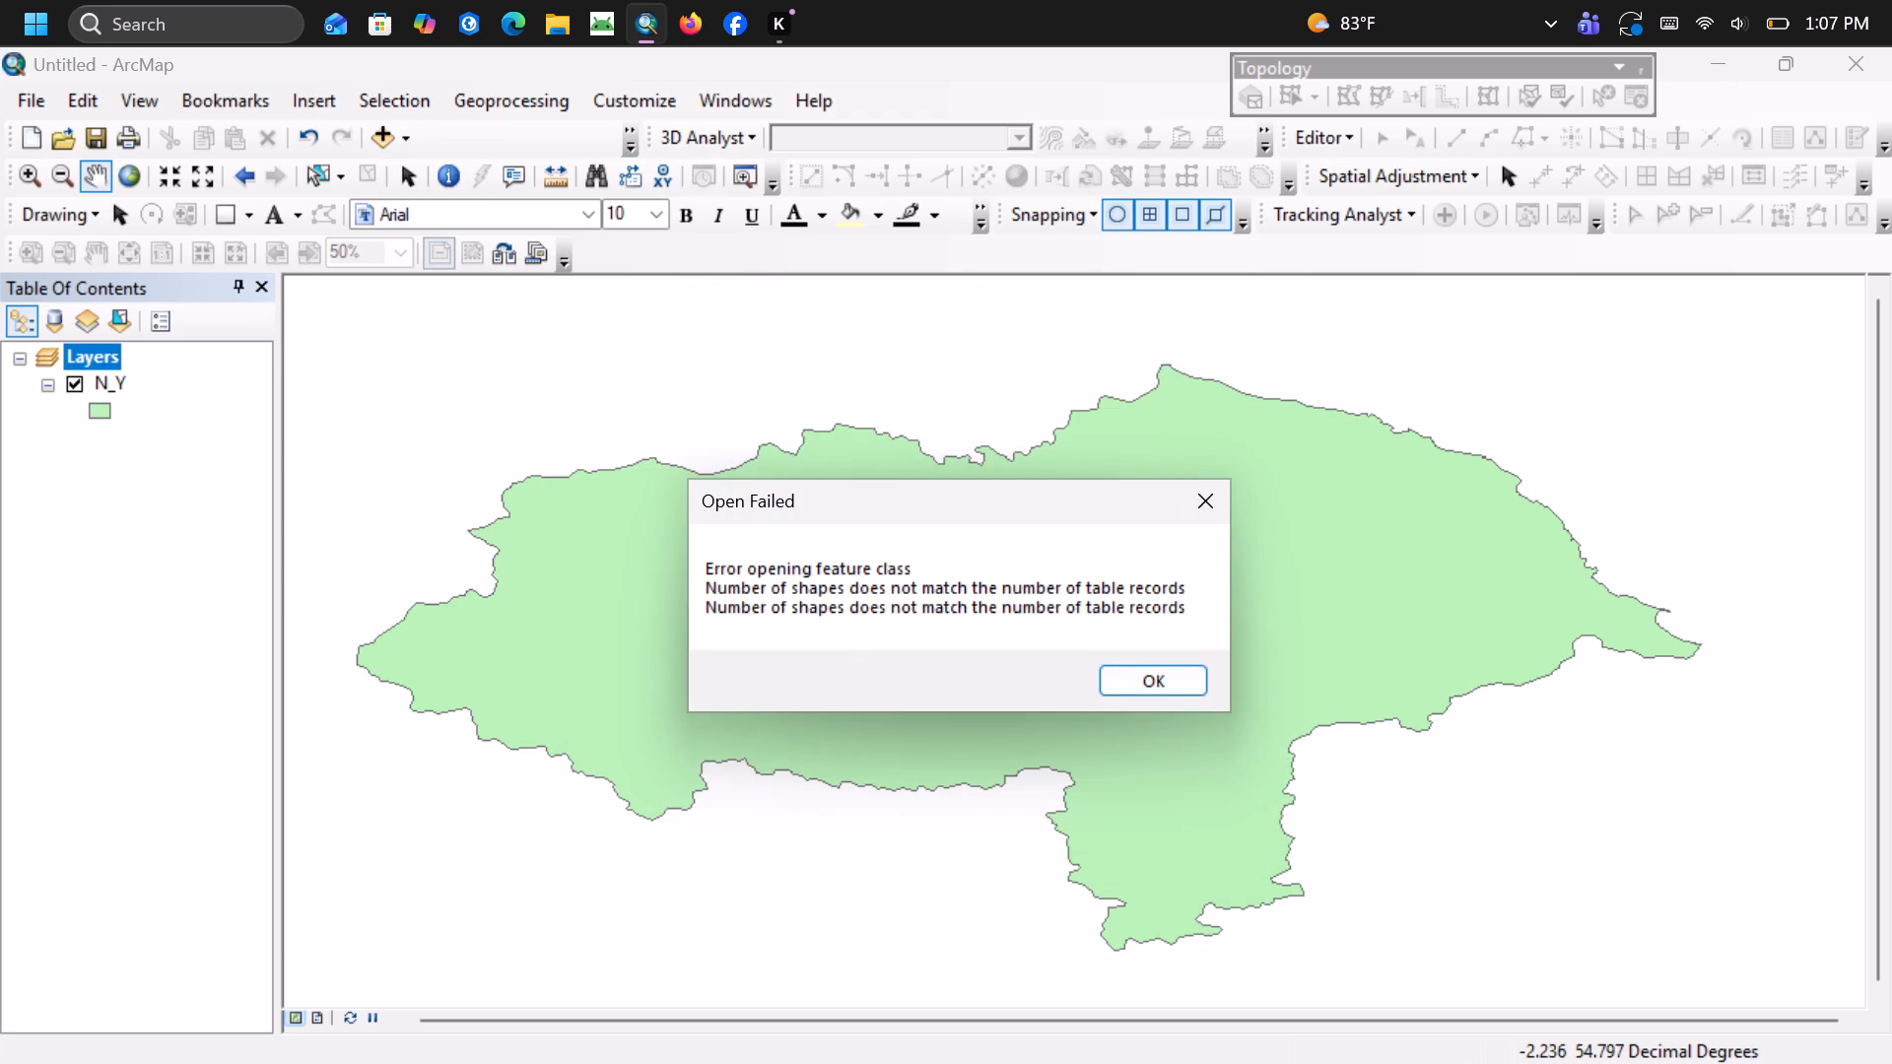
Add the NY_Crimepoints.shp point shapefile from the CRIME folder to the map.
left_click(412, 137)
left_click(437, 175)
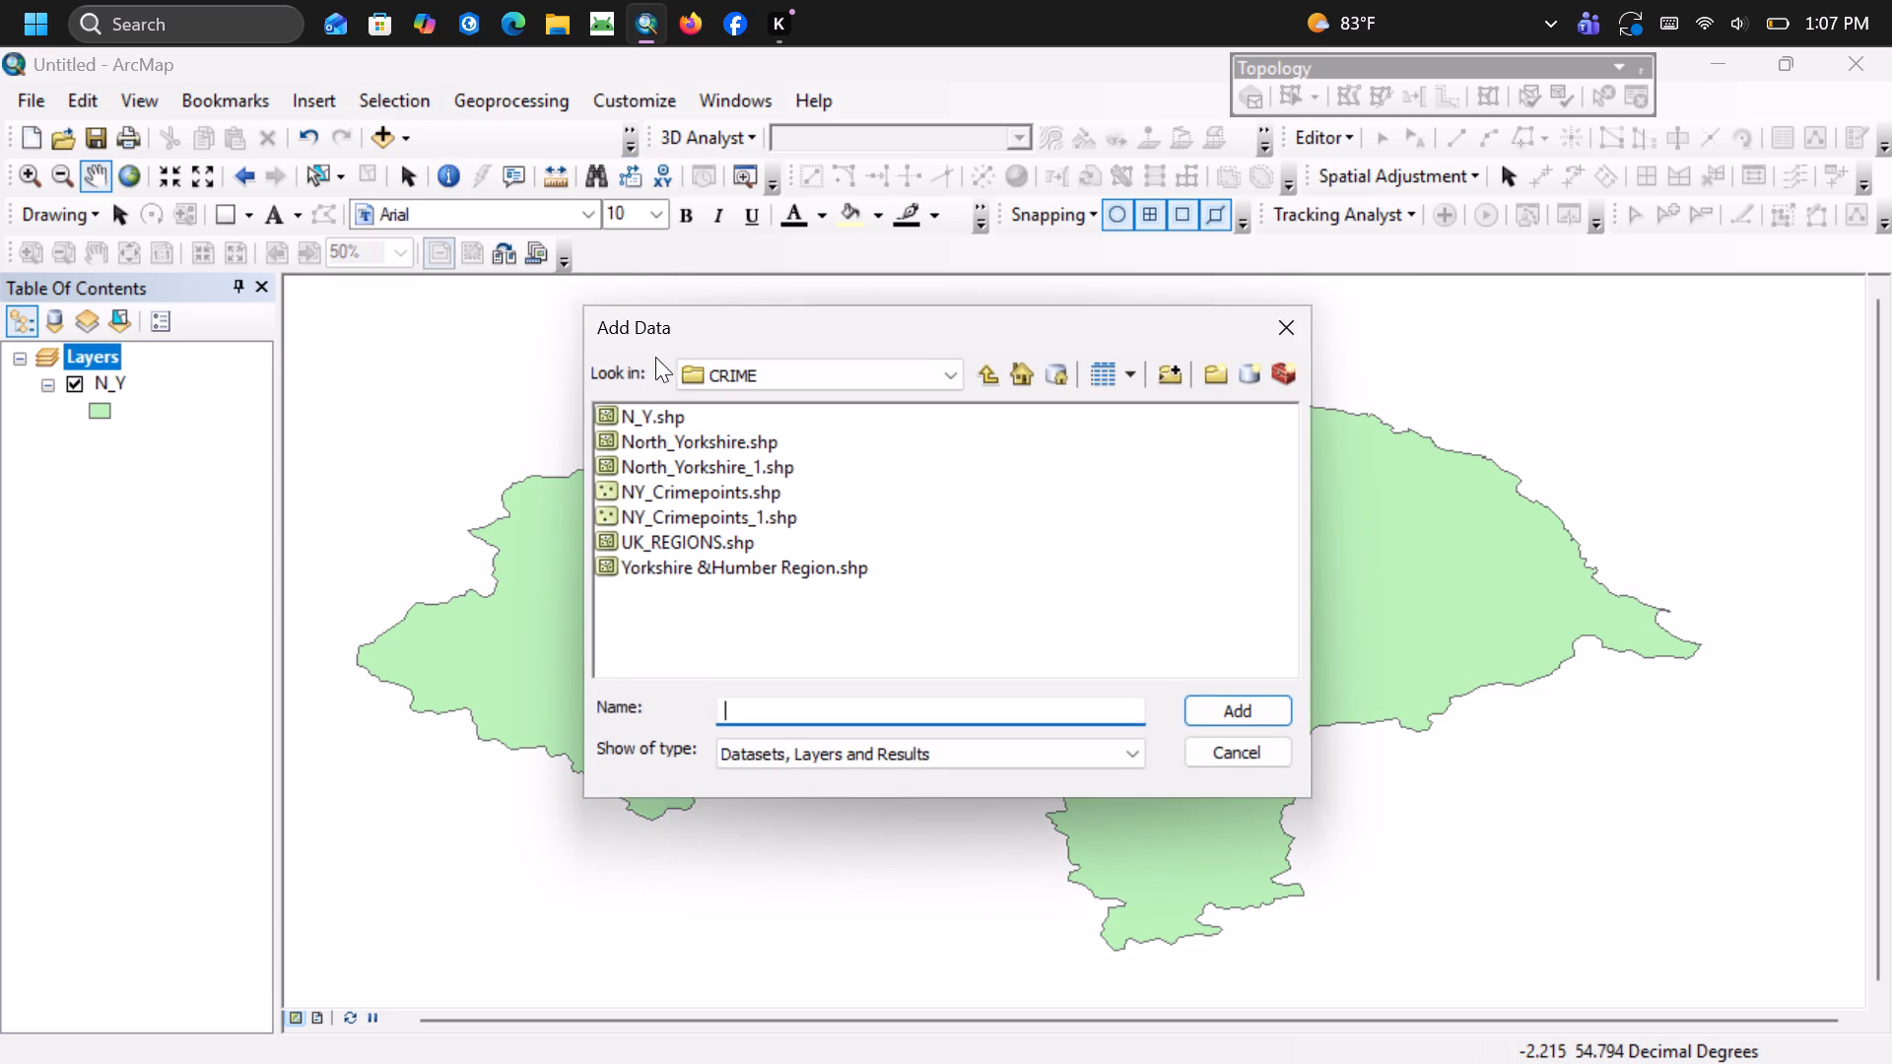
left_click(652, 497)
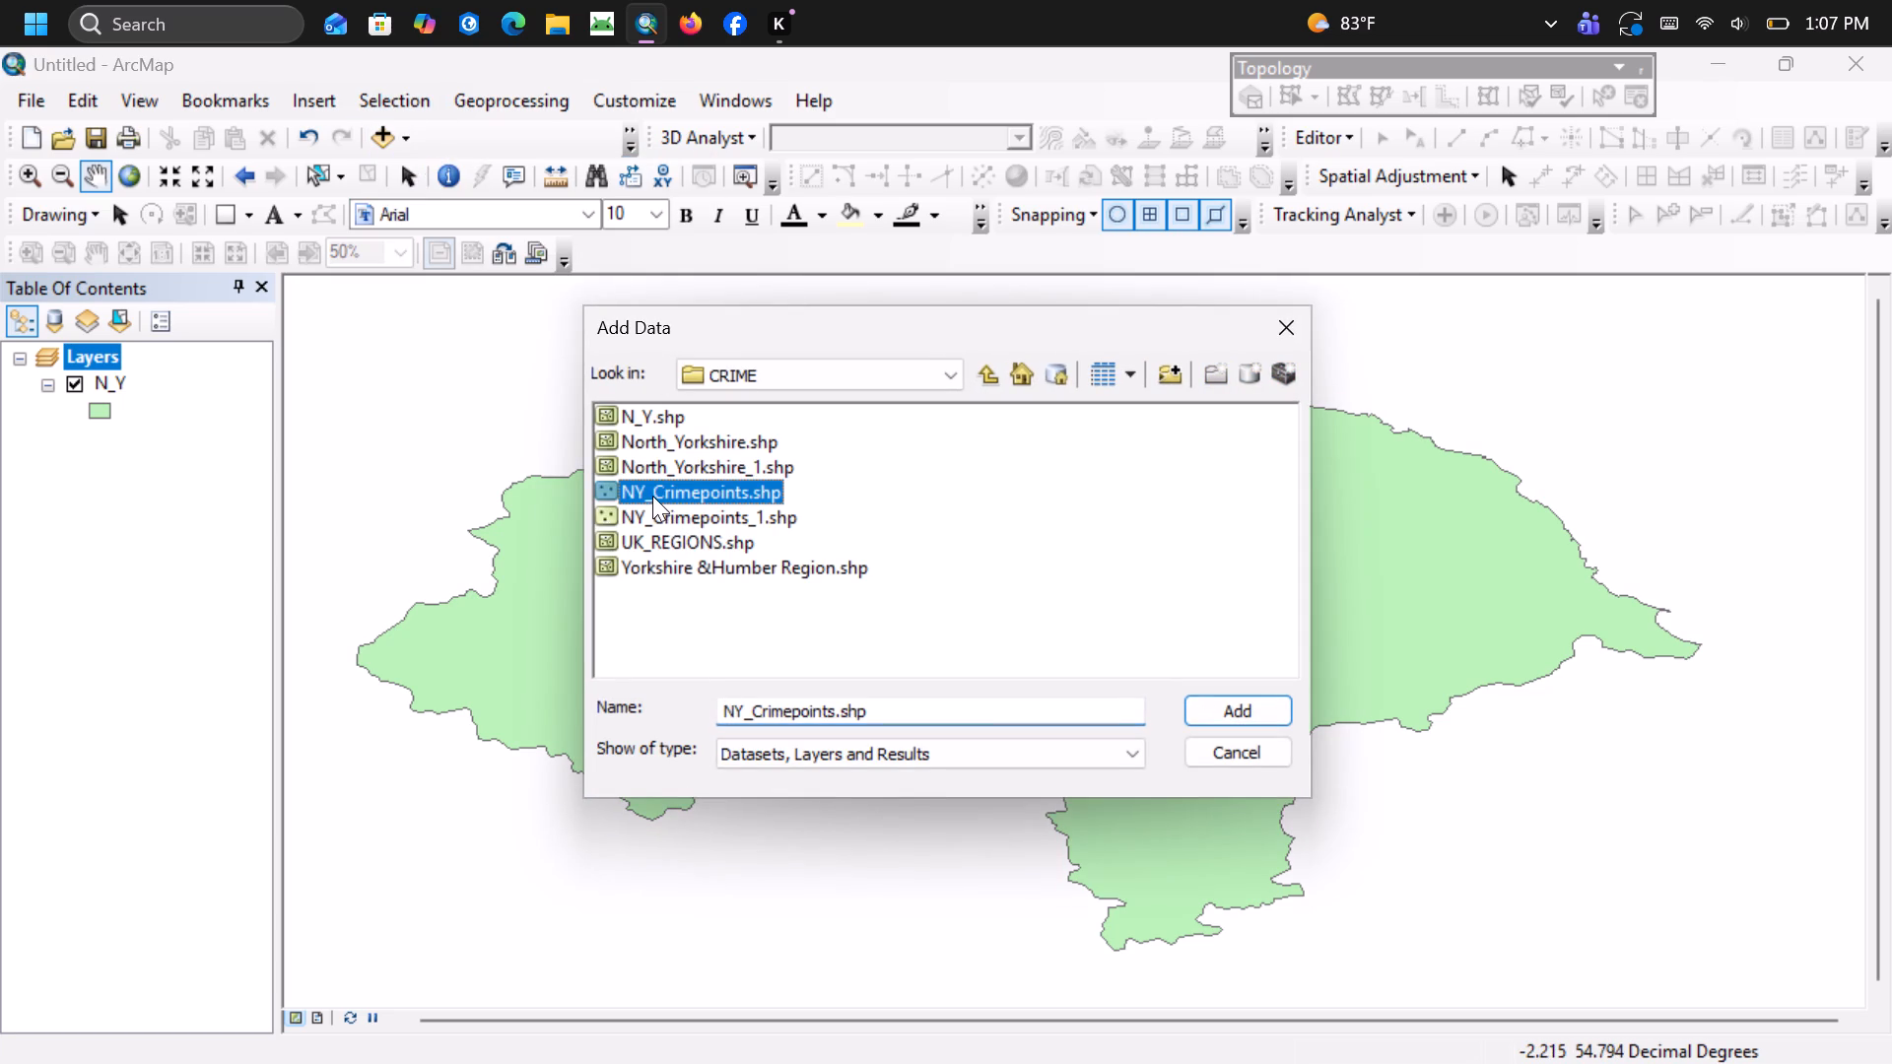
left_click(1242, 711)
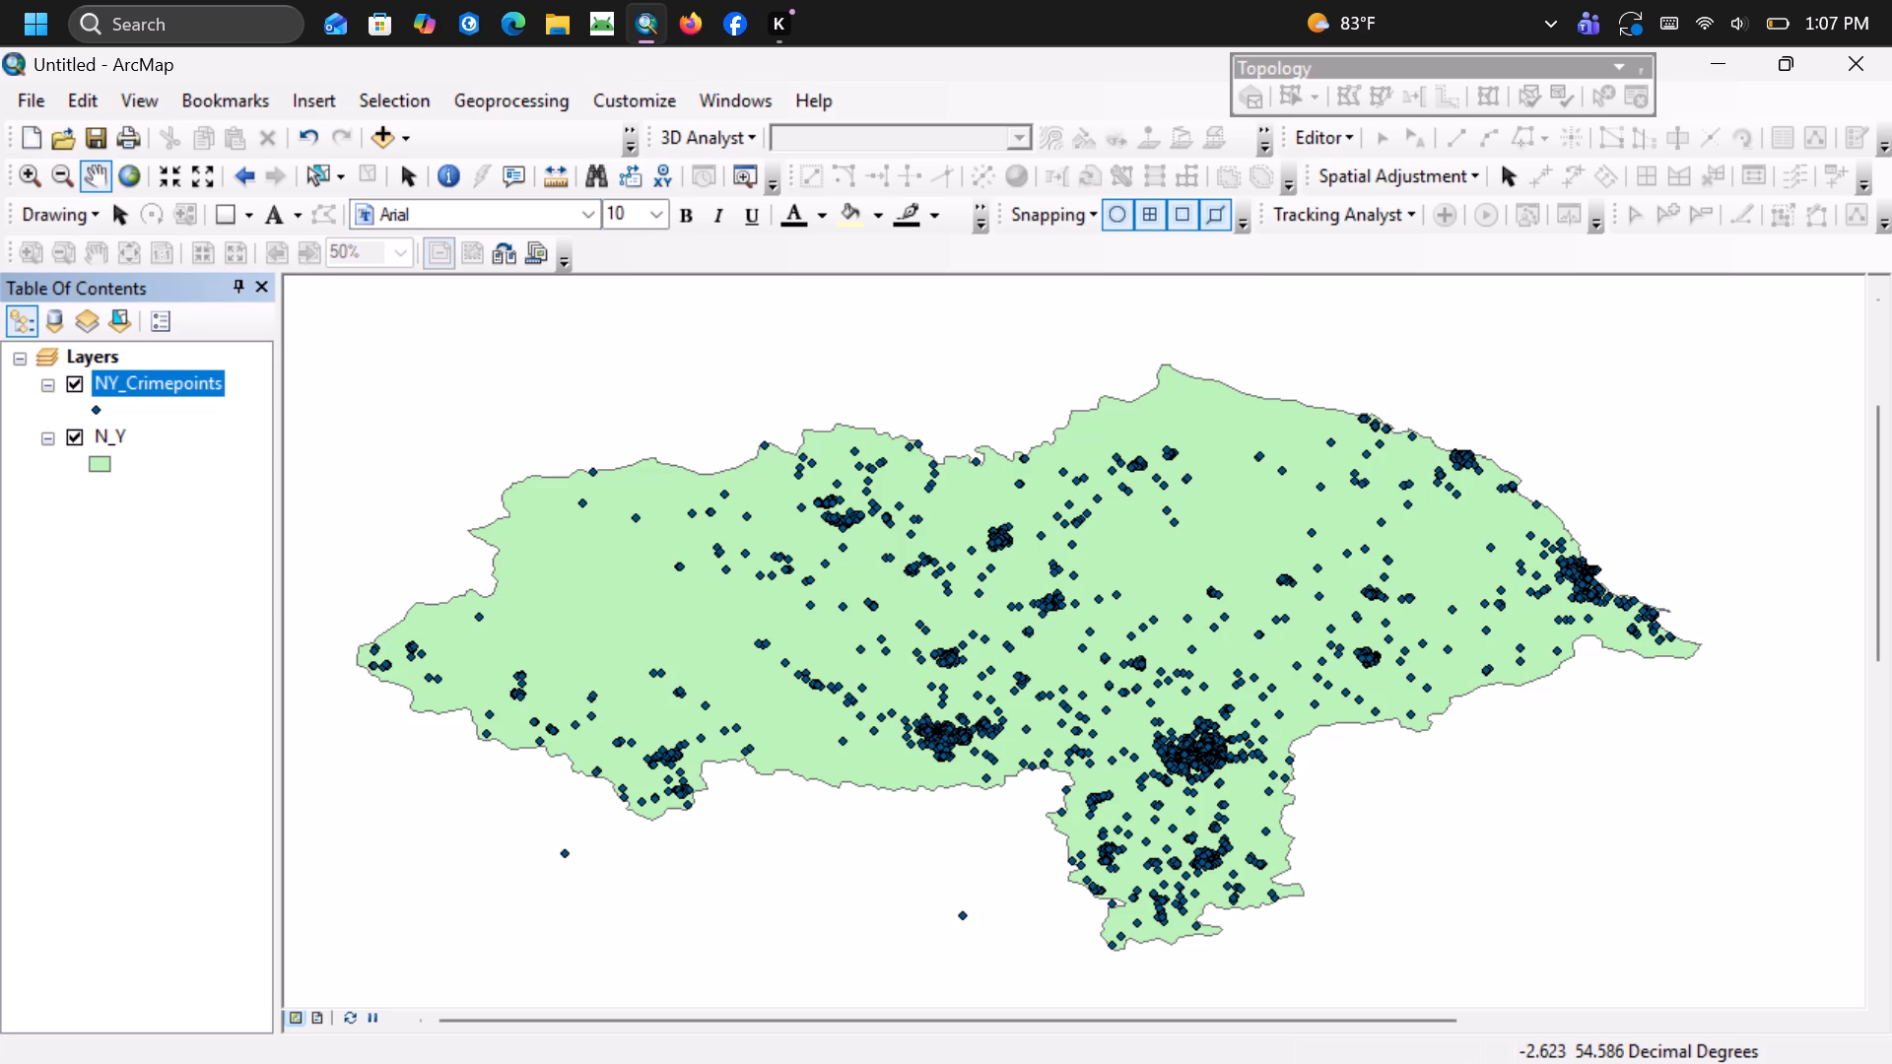
Save the map document containing the NY_Crimepoints and N_Y layers.
key("ctrl+s")
key("ctrl+s")
double_click(120, 641)
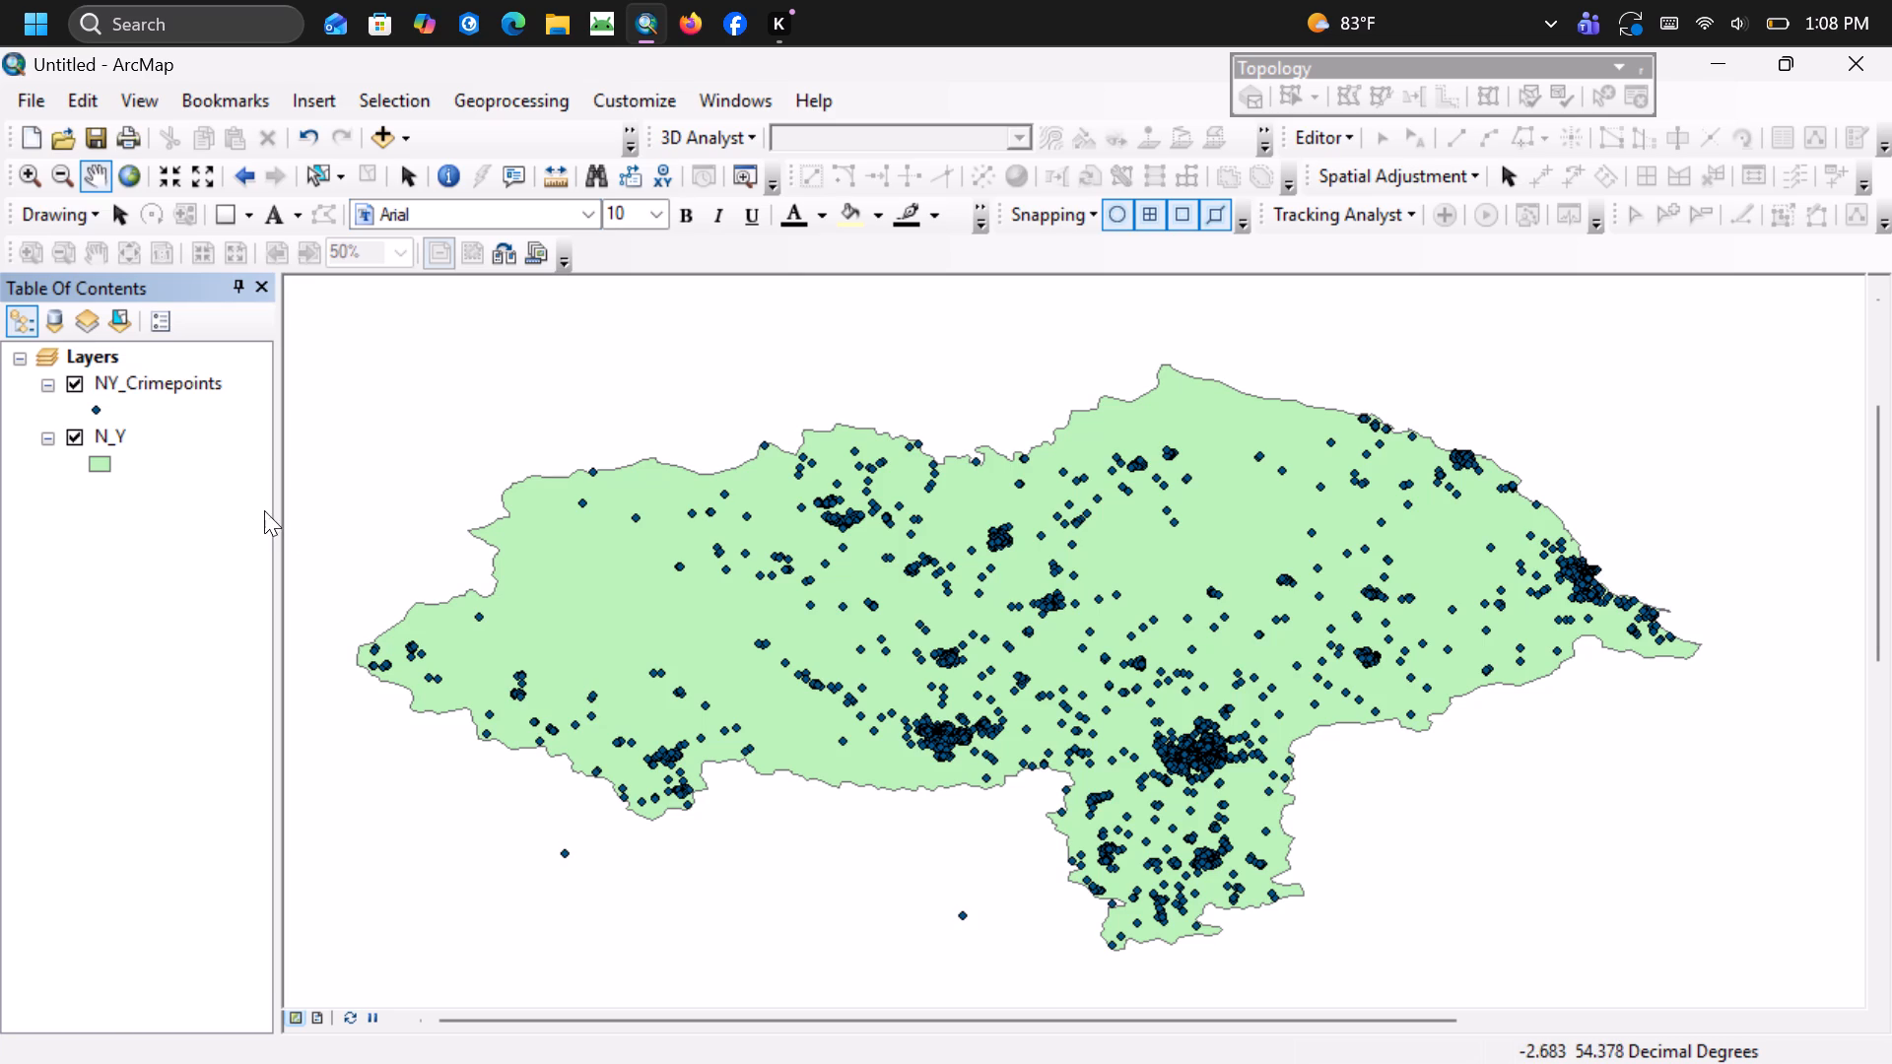
key("ctrl+s")
Open the attribute table of the NY_Crimepoints layer and delete its Crime ID field.
left_click(105, 378)
right_click(105, 378)
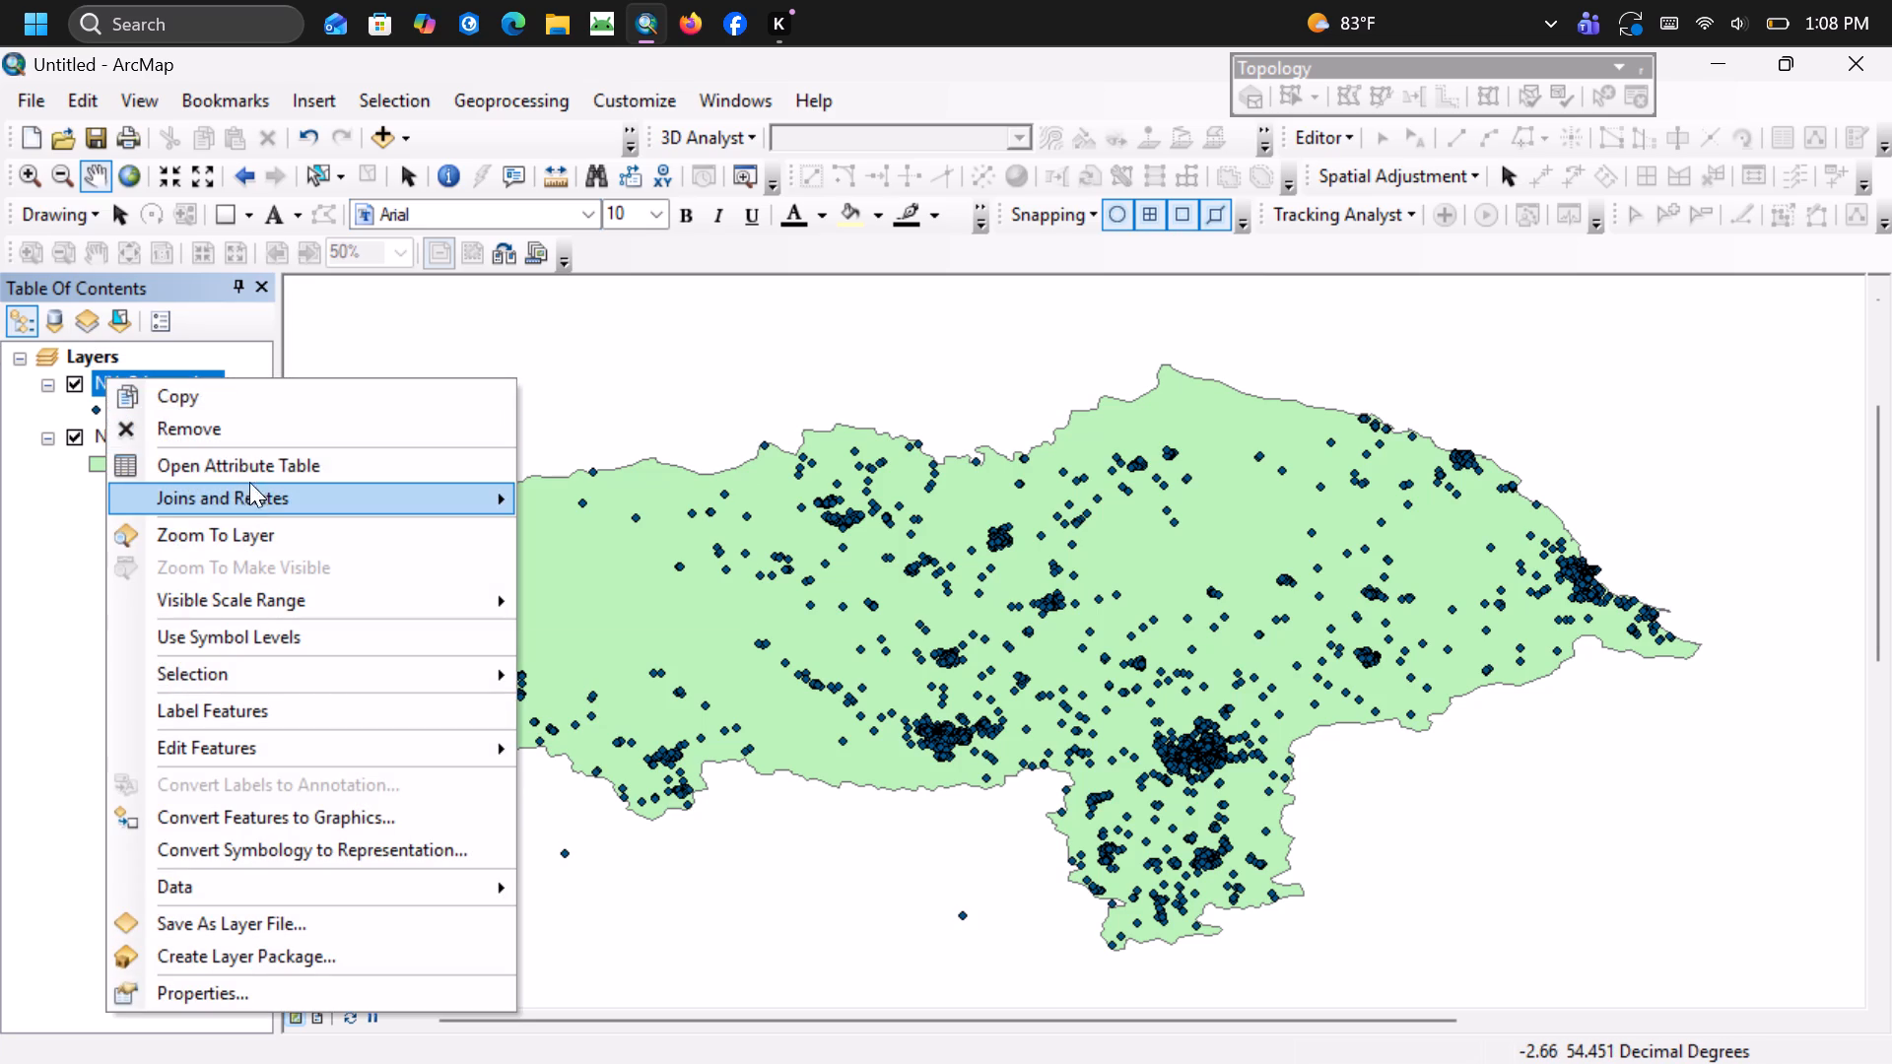
left_click(255, 461)
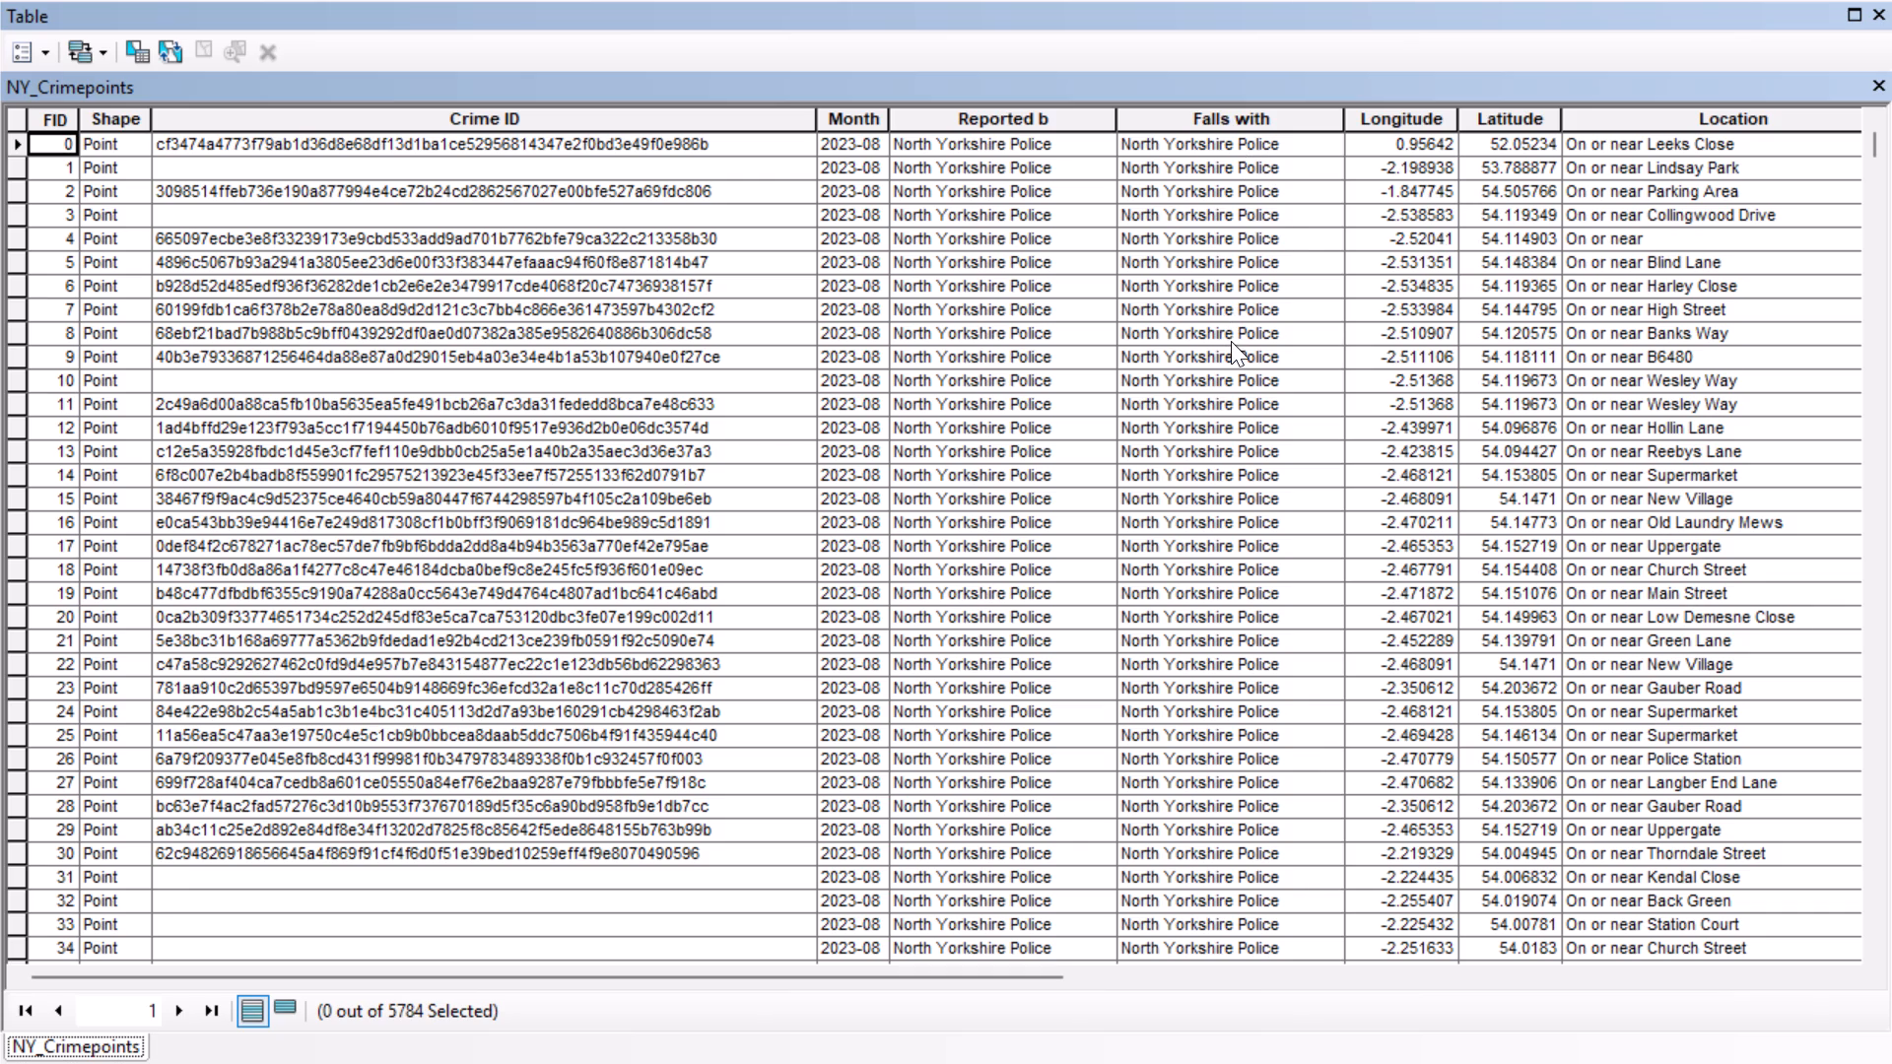
scroll(1033, 223, "down", 1)
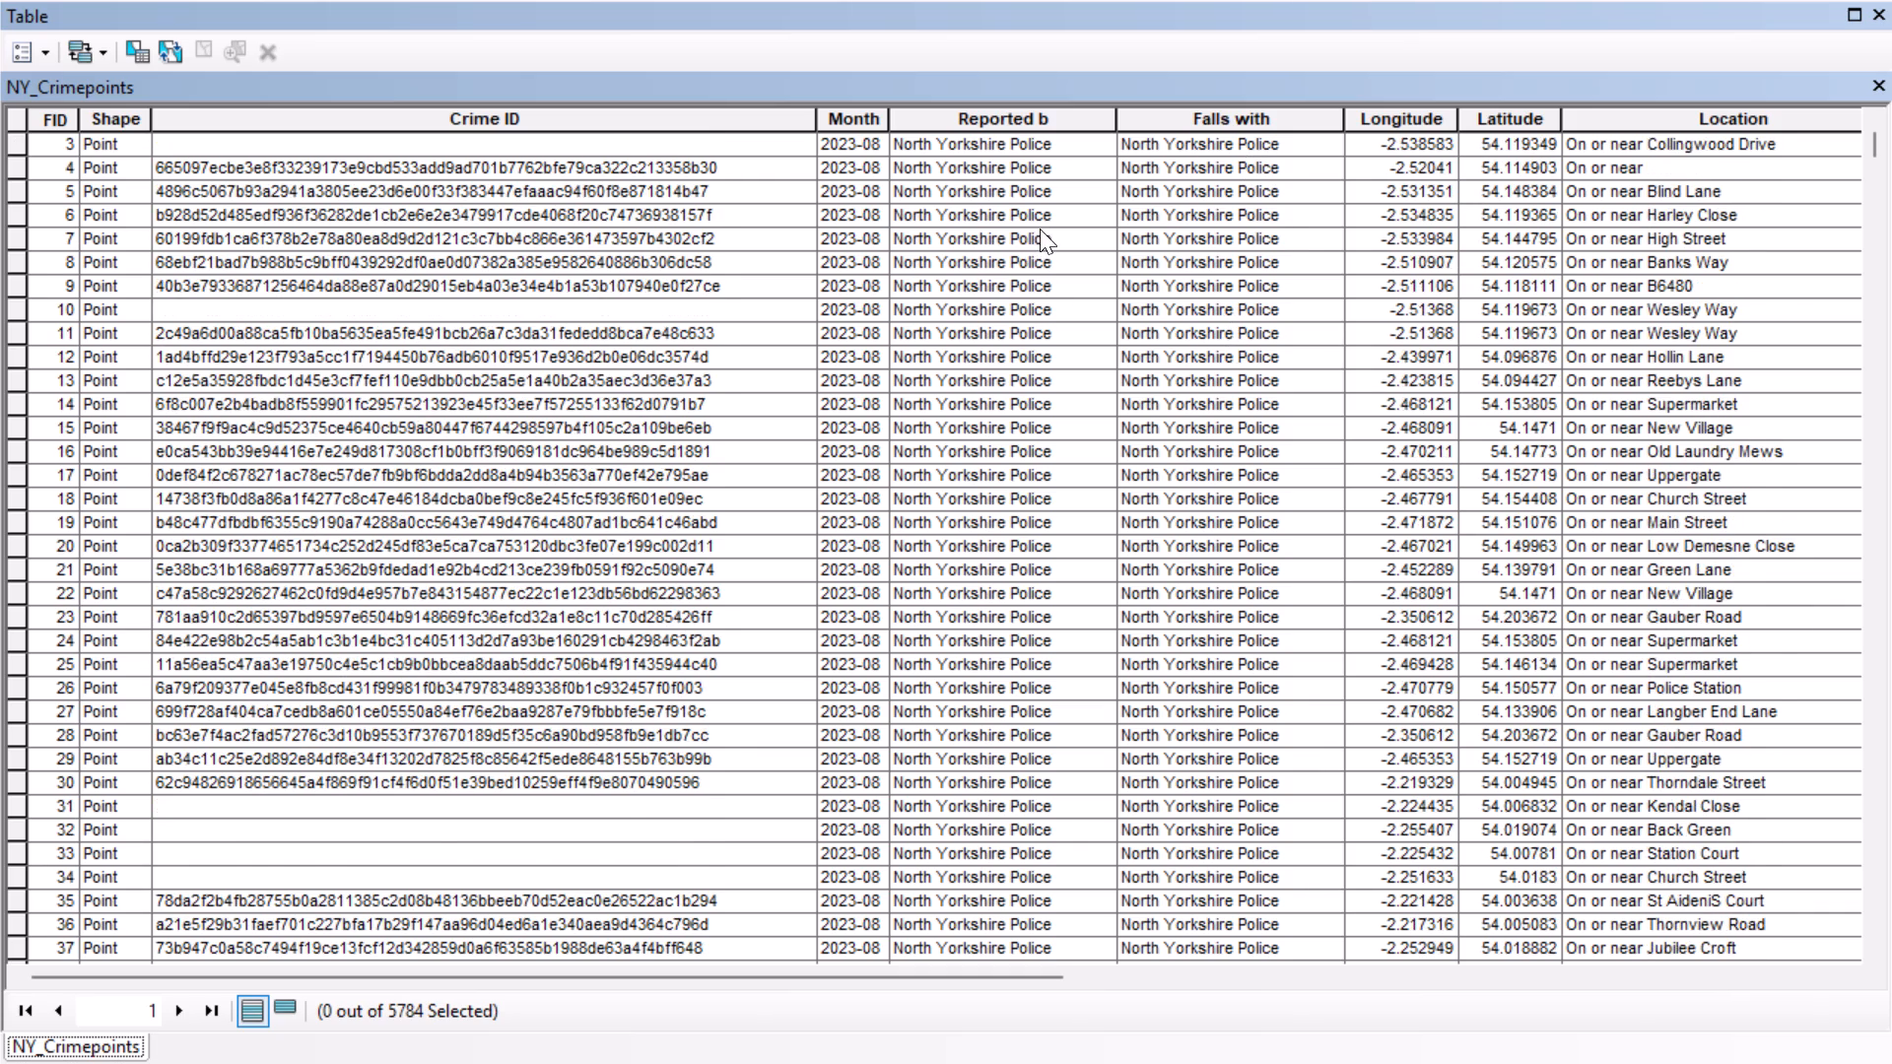
scroll(1042, 233, "down", 2)
scroll(860, 183, "up", 2)
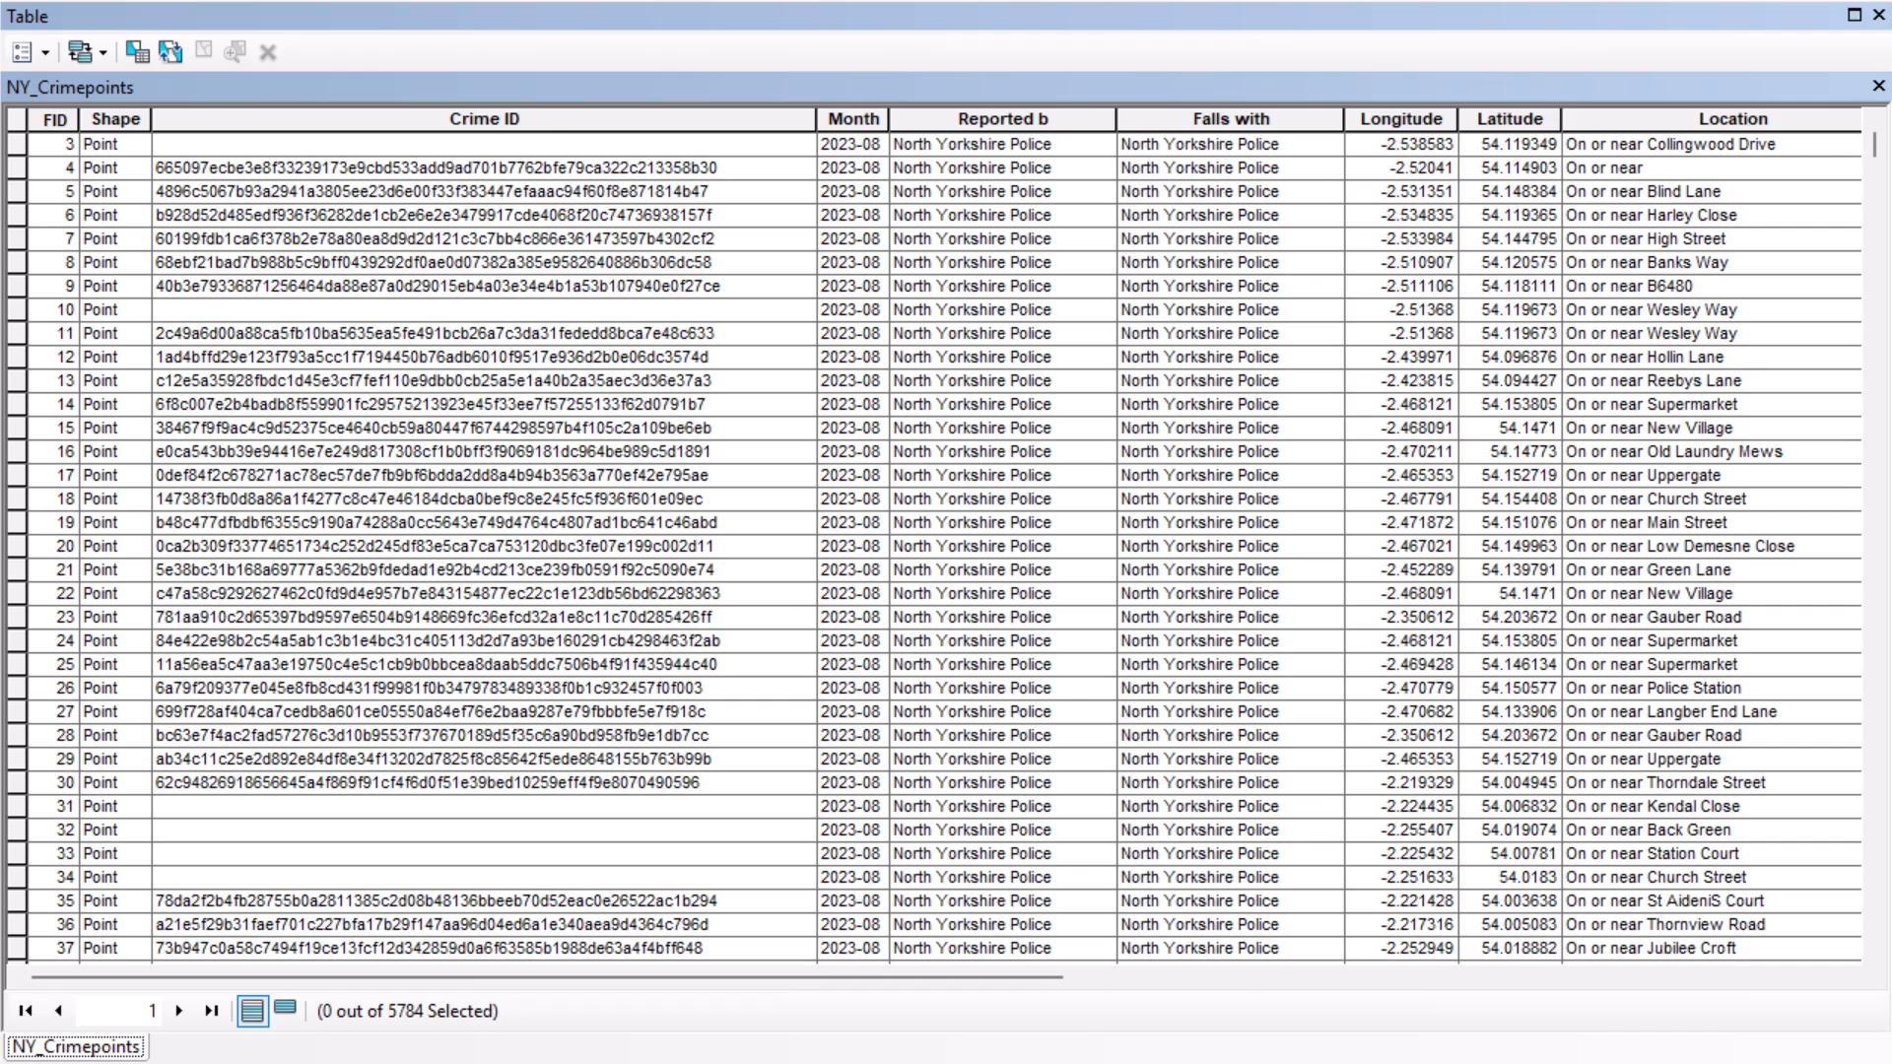
left_click(546, 121)
right_click(546, 121)
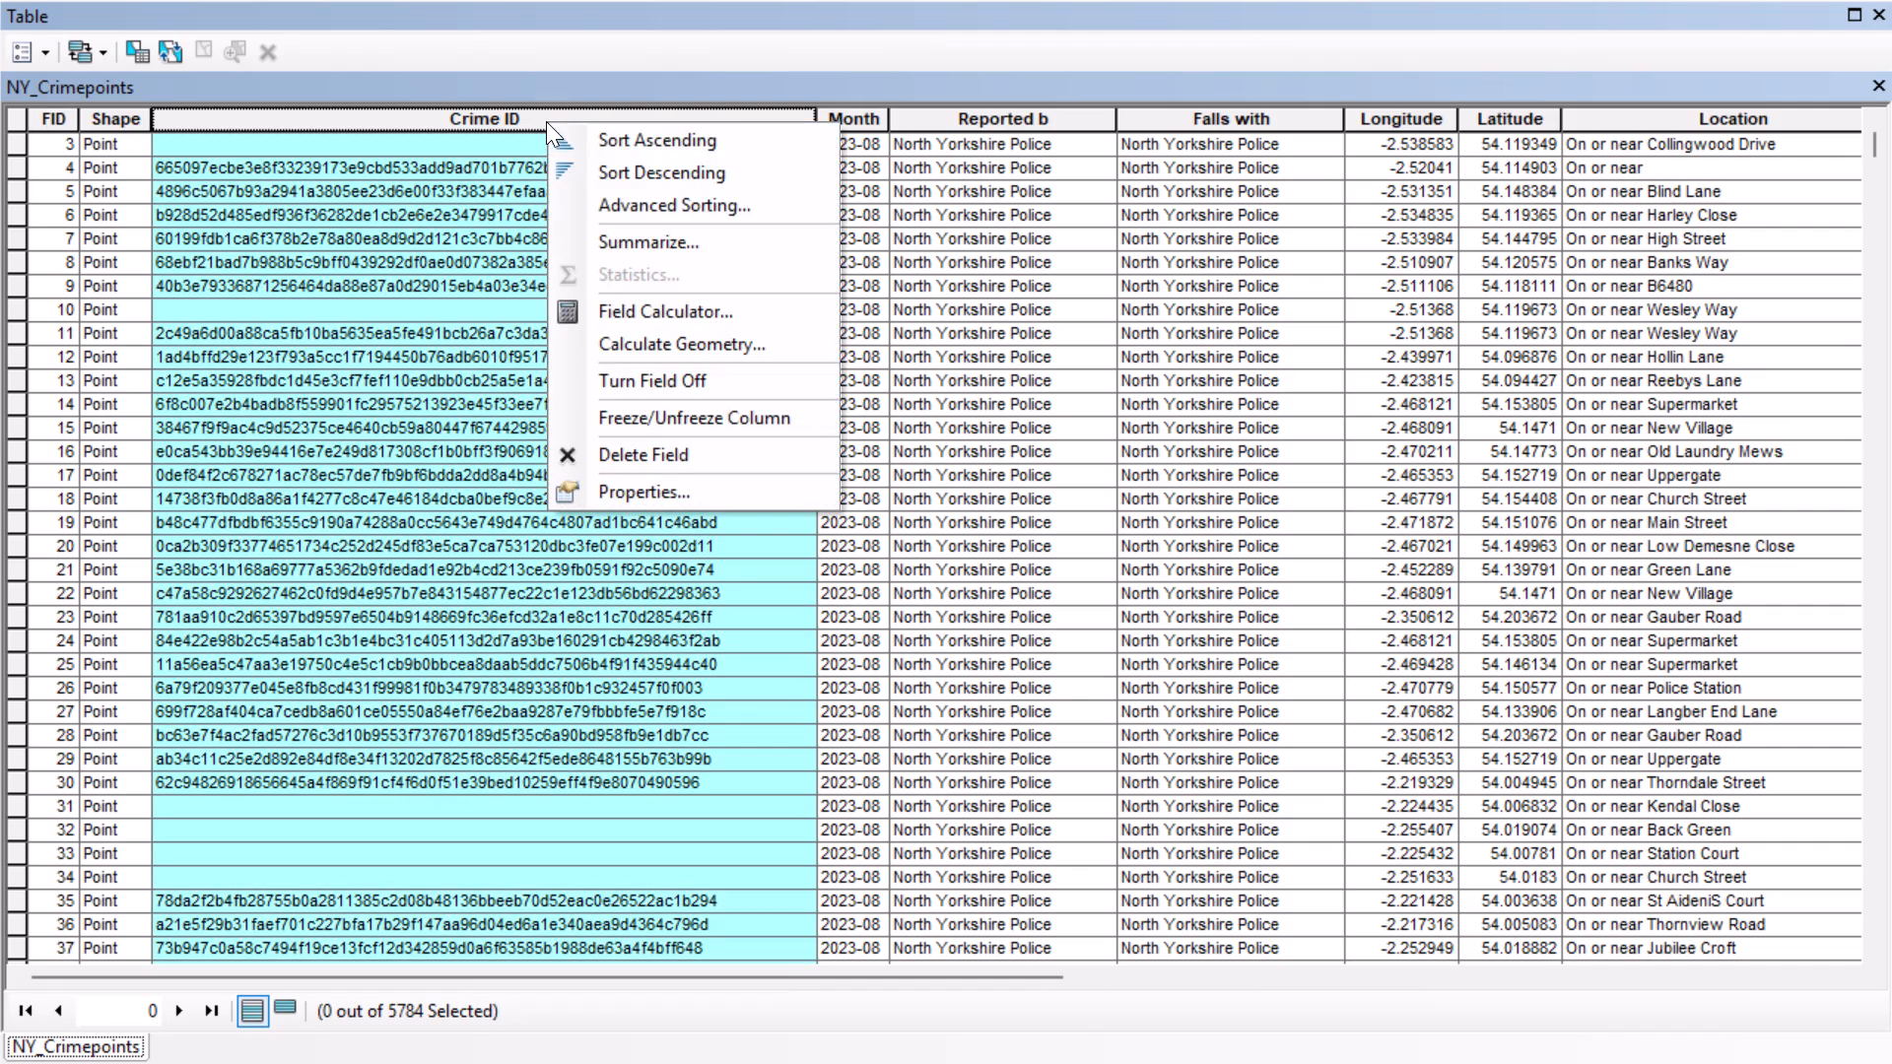
left_click(649, 450)
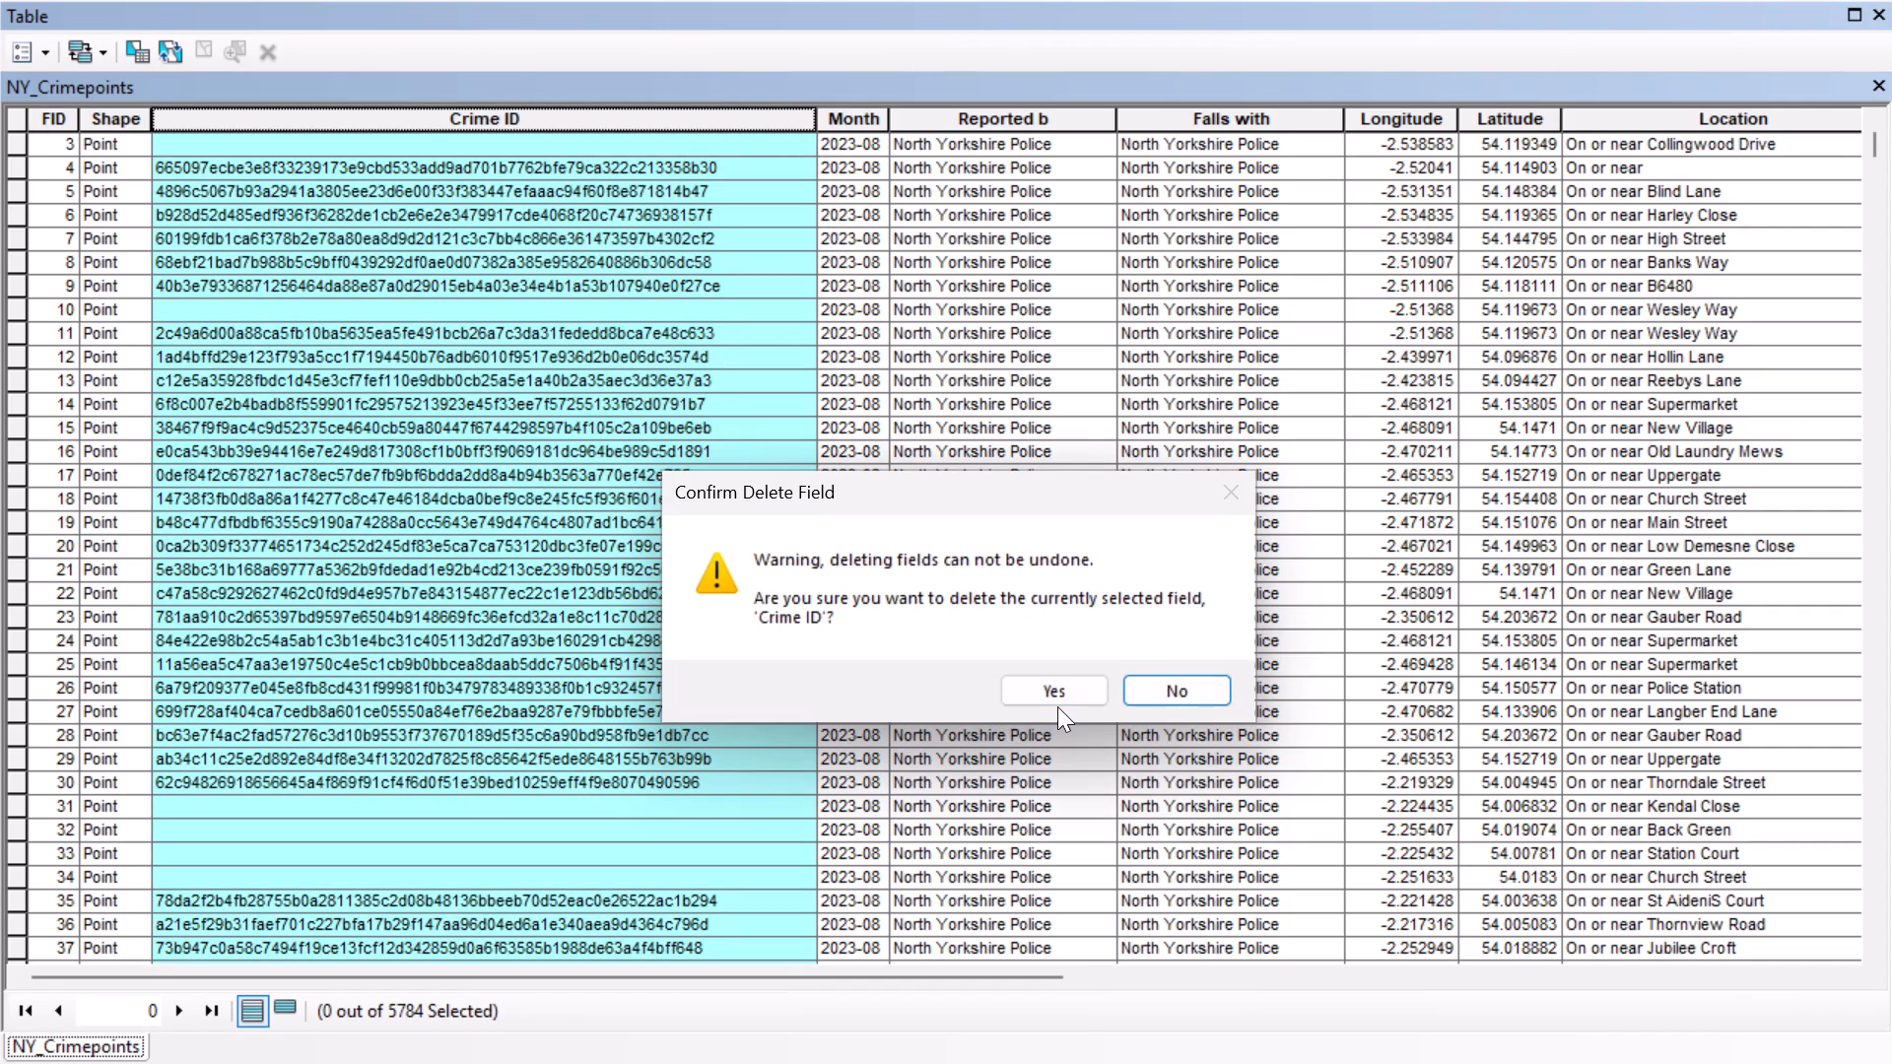
left_click(1063, 695)
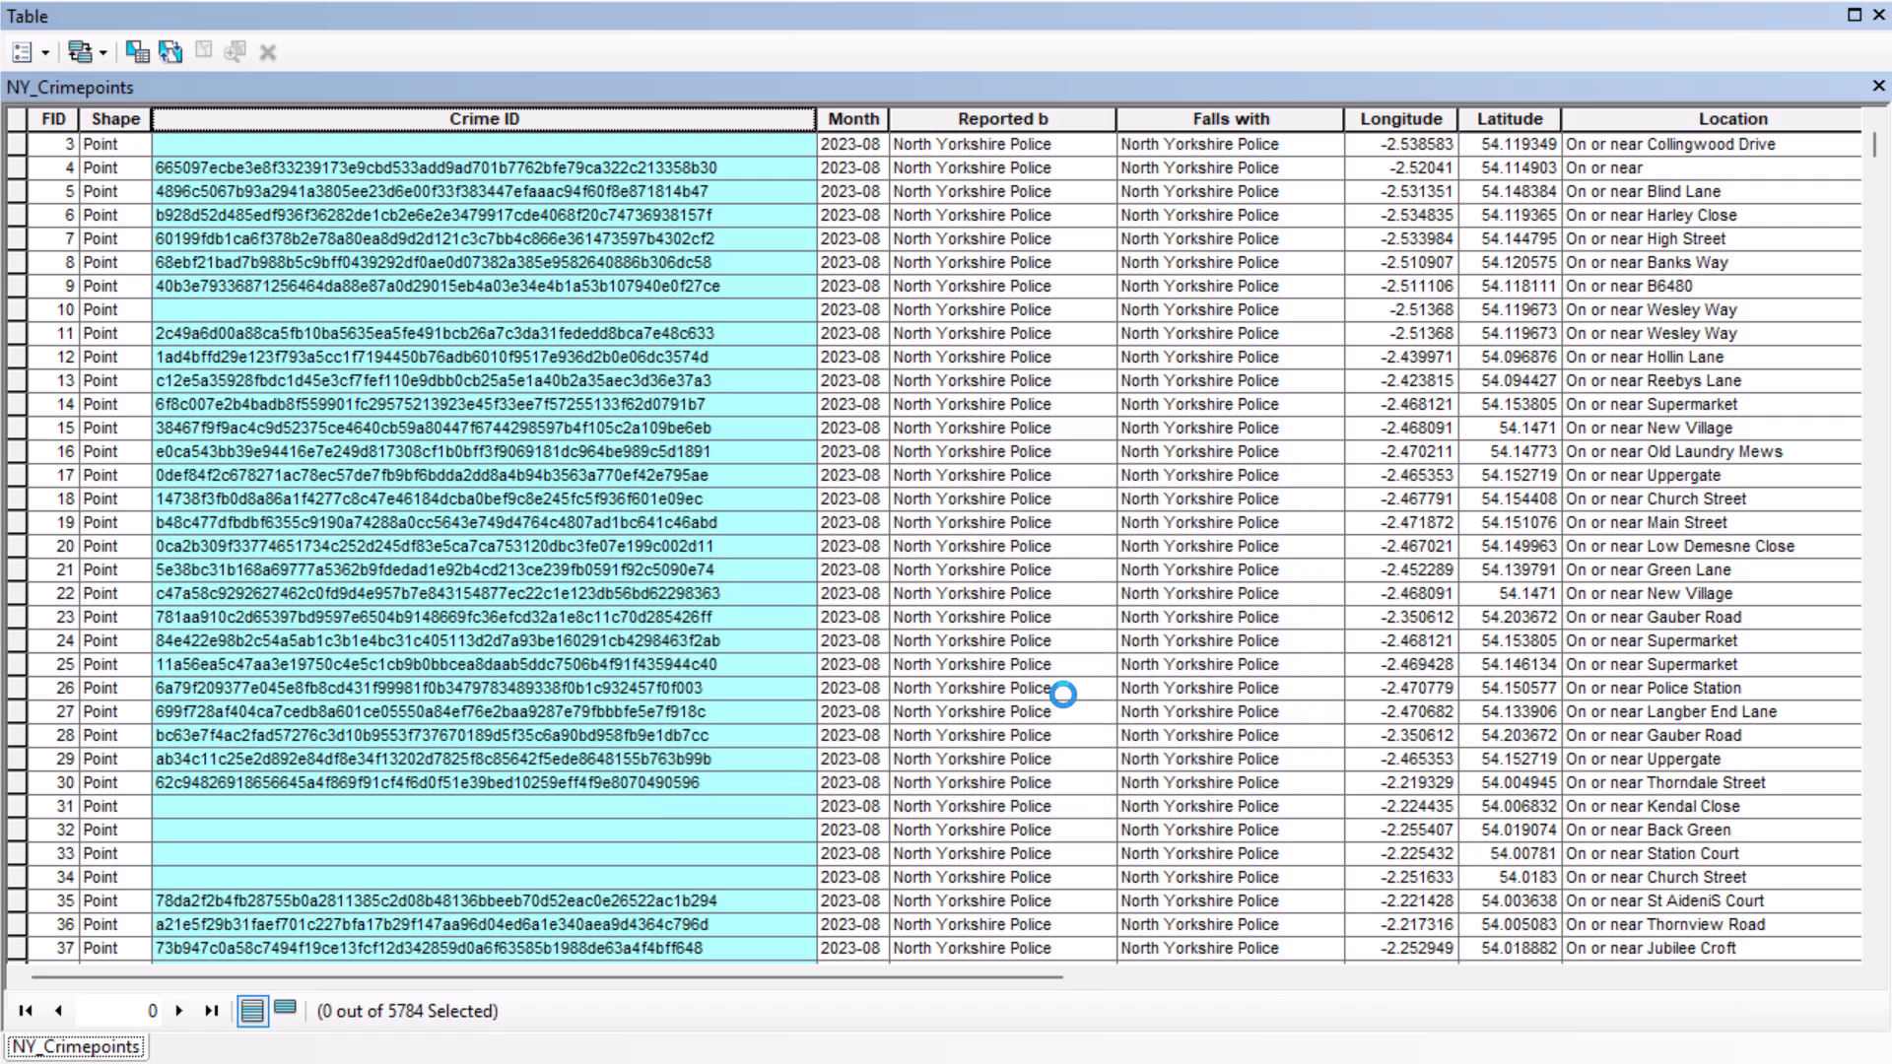
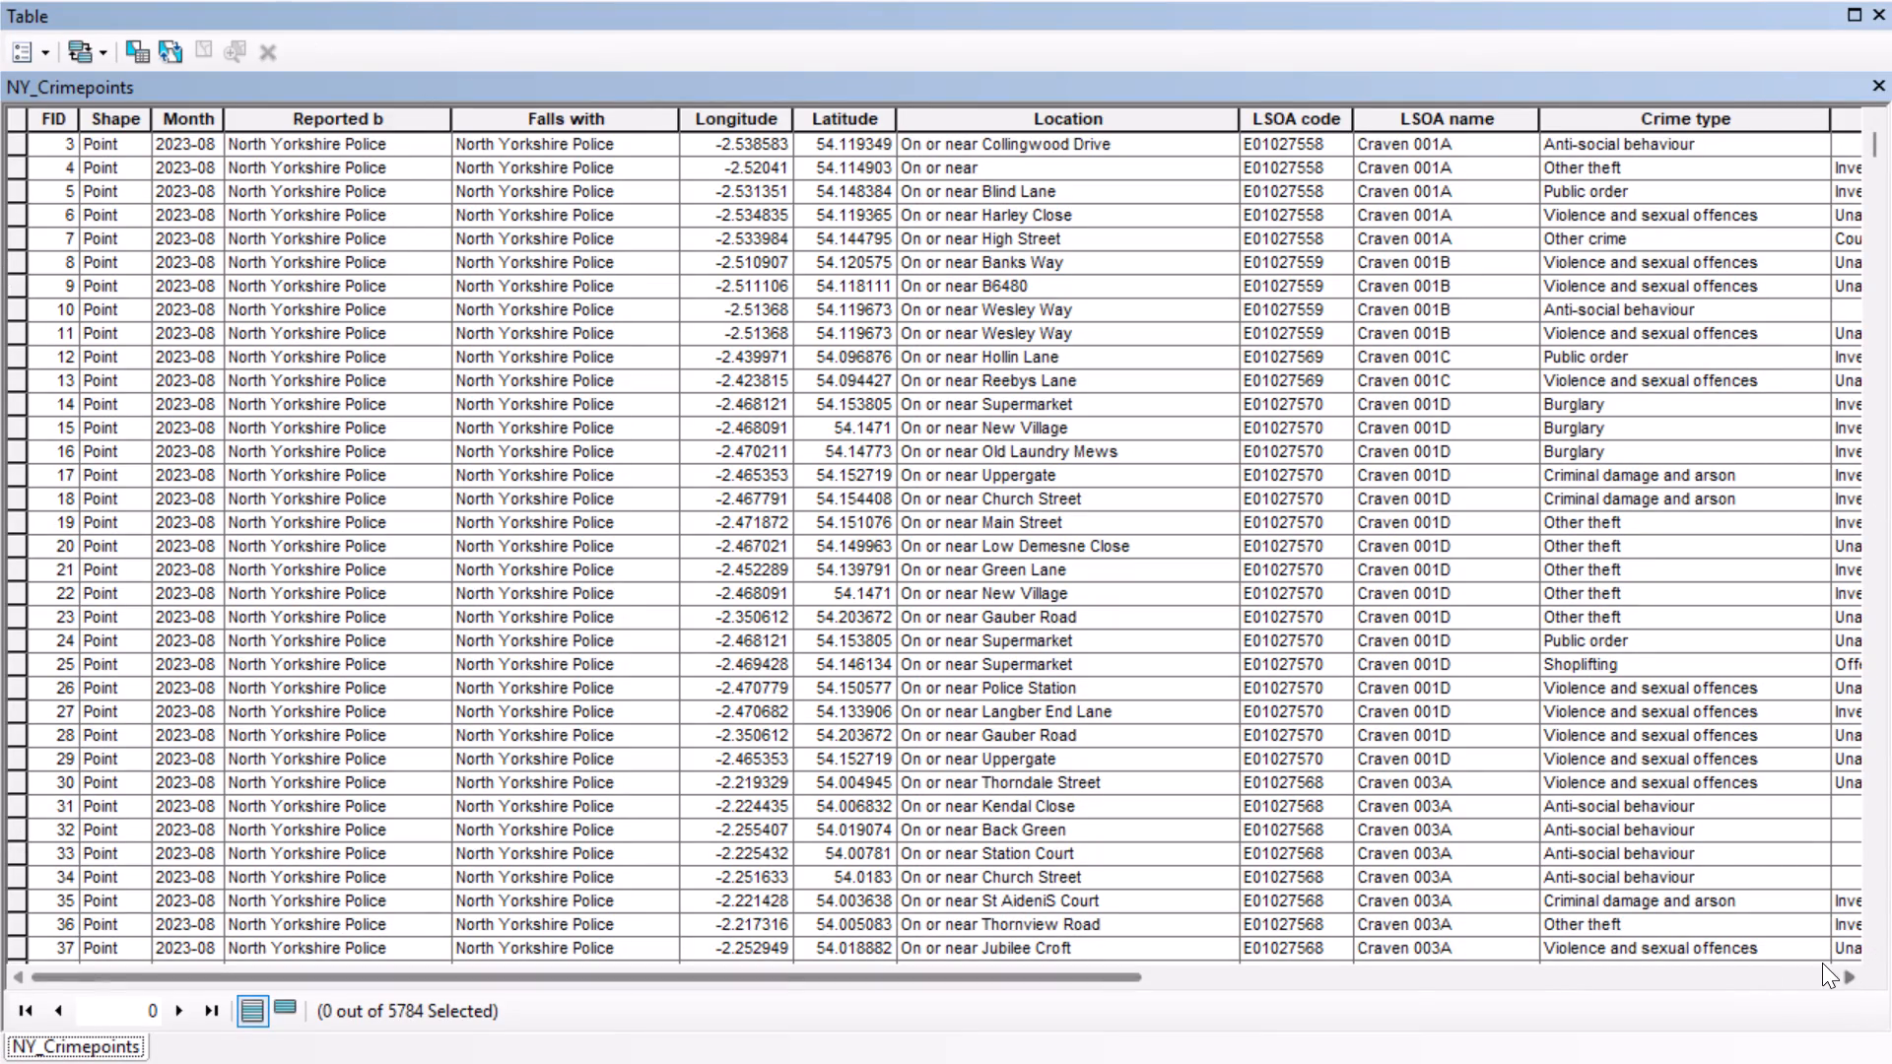
Examine the remaining fields and records of the NY_Crimepoints attribute table, including Crime type and Last outco, and close the table.
left_click(1845, 973)
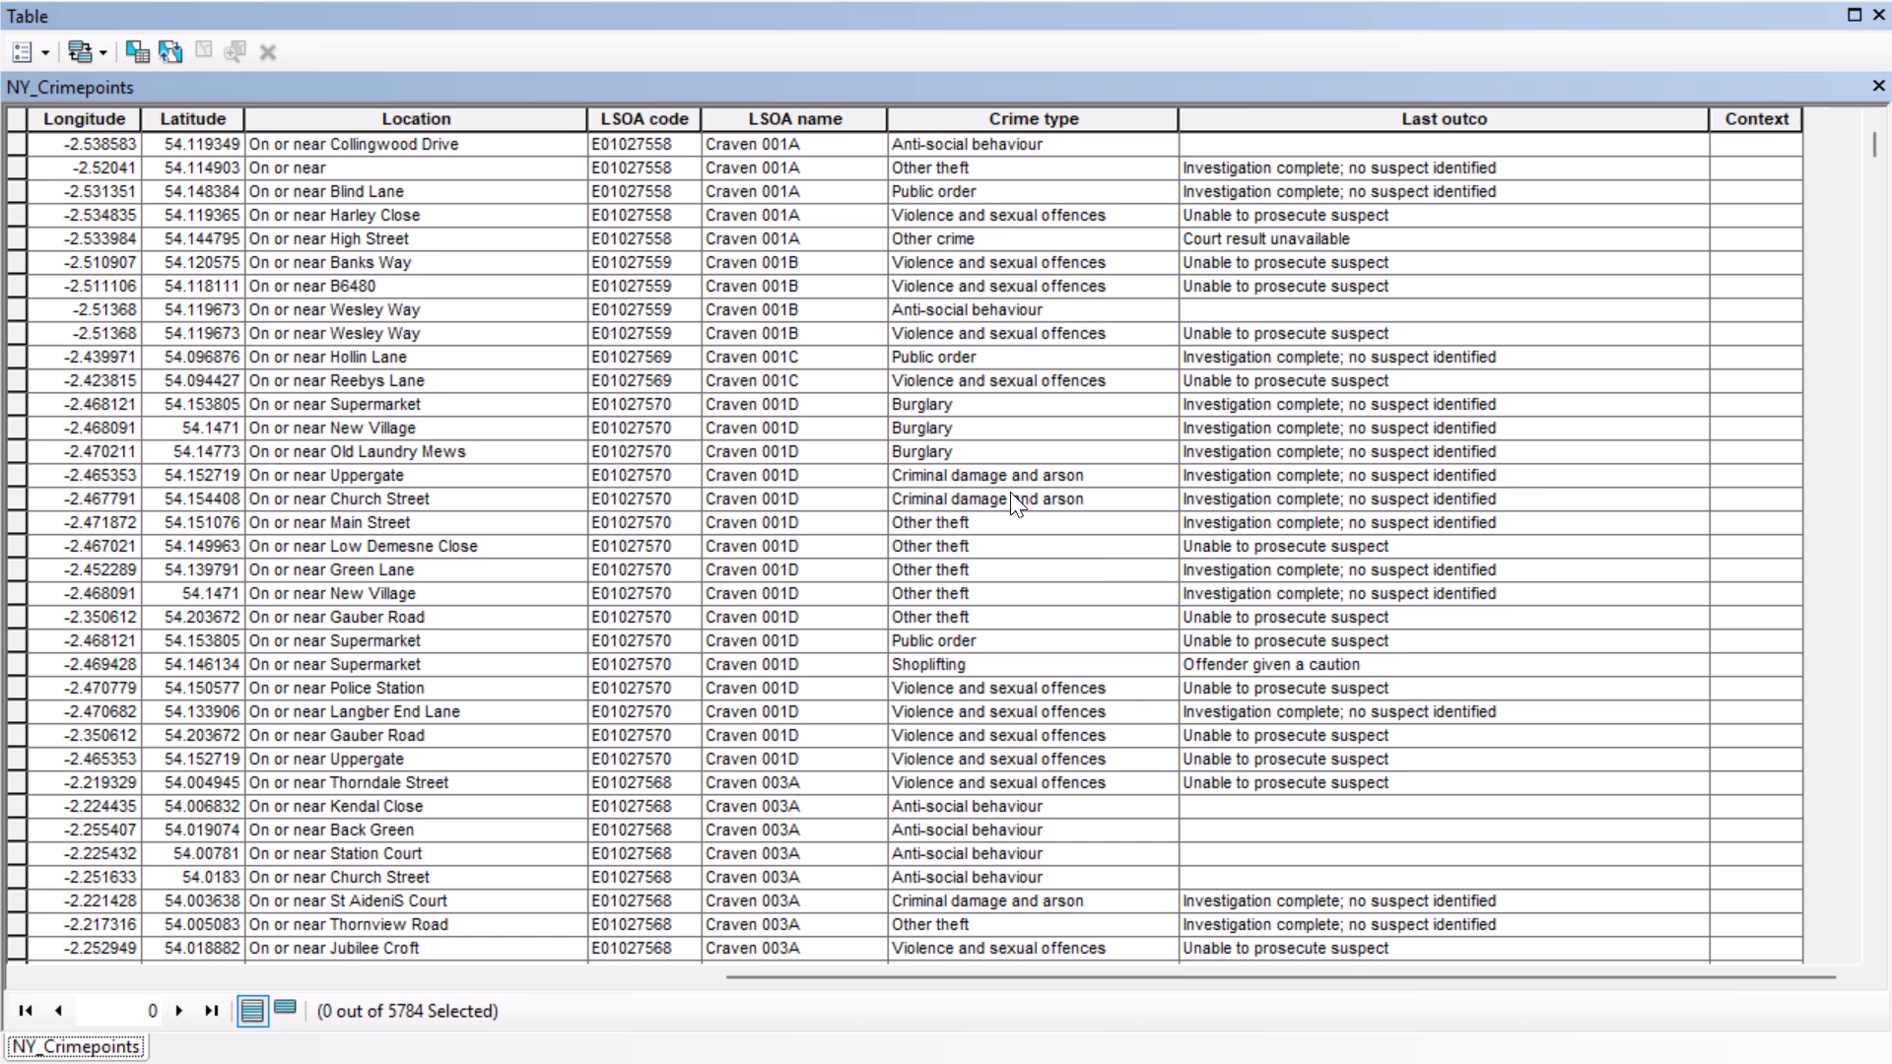
scroll(1050, 509, "up", 5)
scroll(1066, 518, "down", 3)
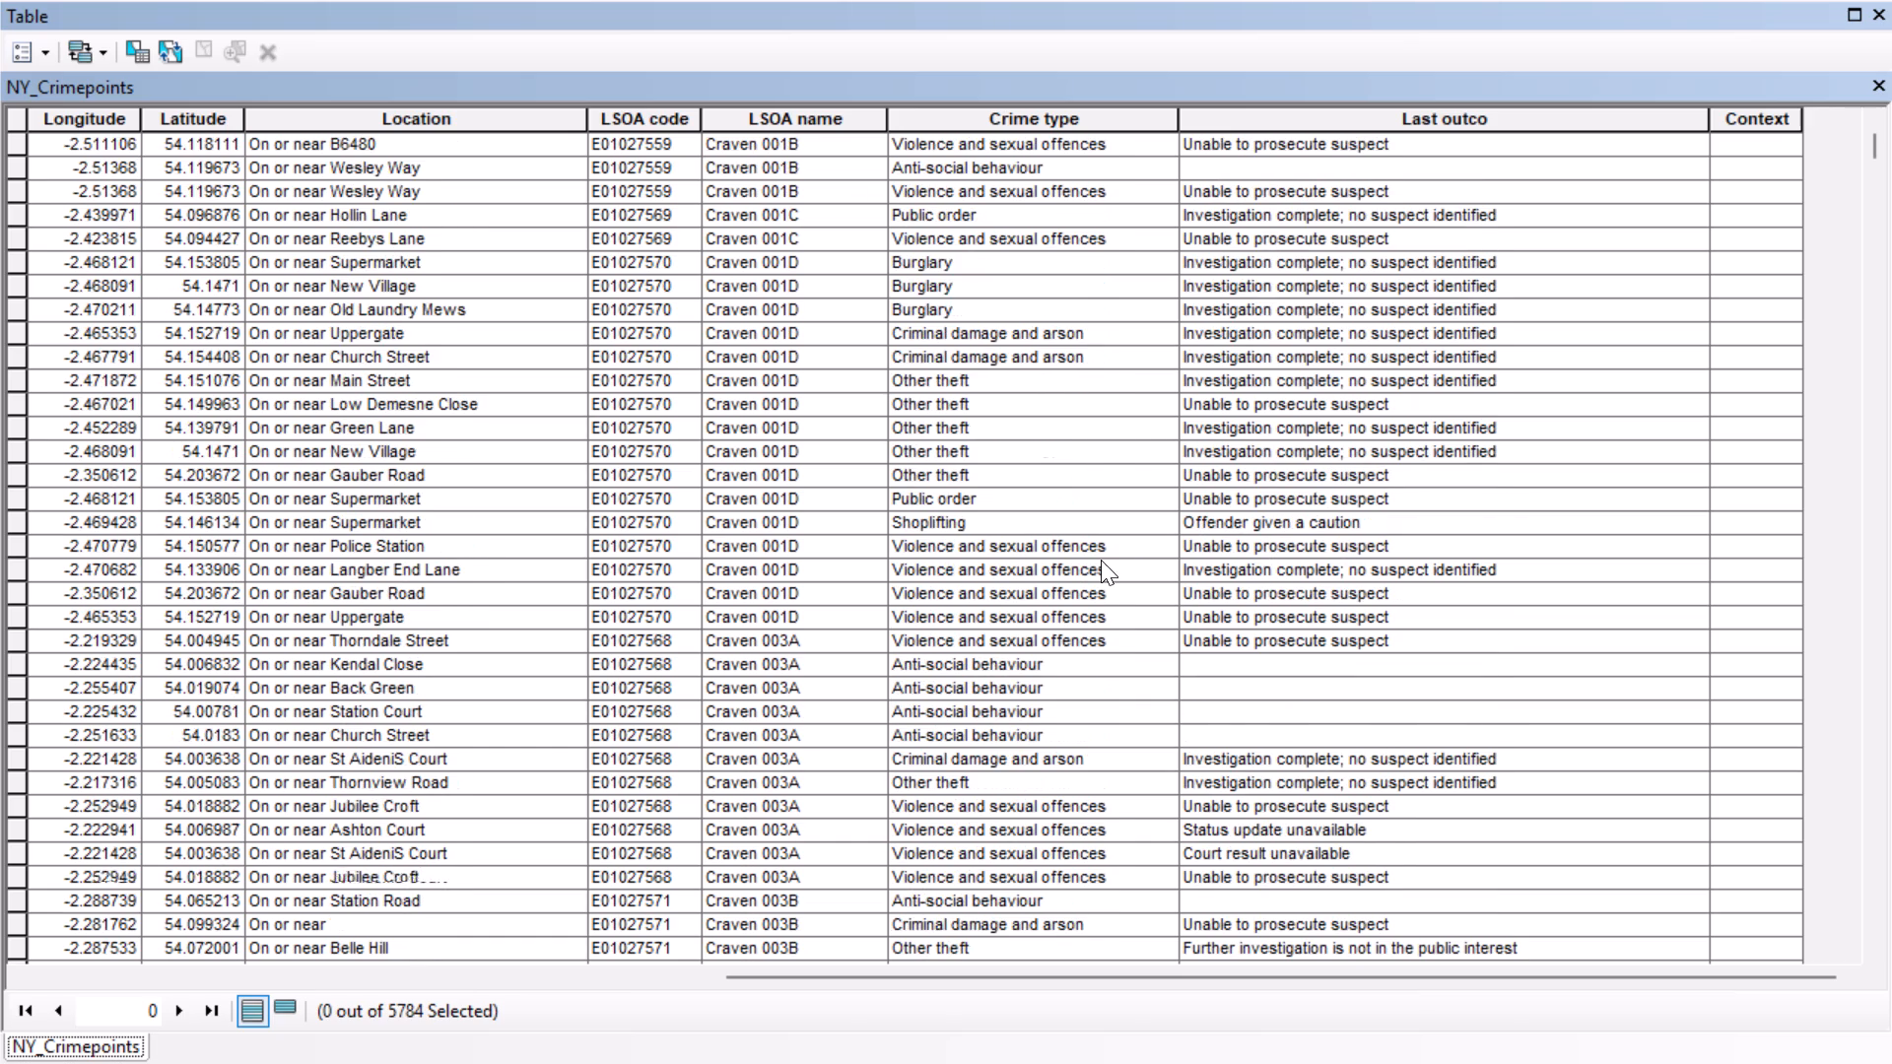
scroll(1092, 552, "down", 1)
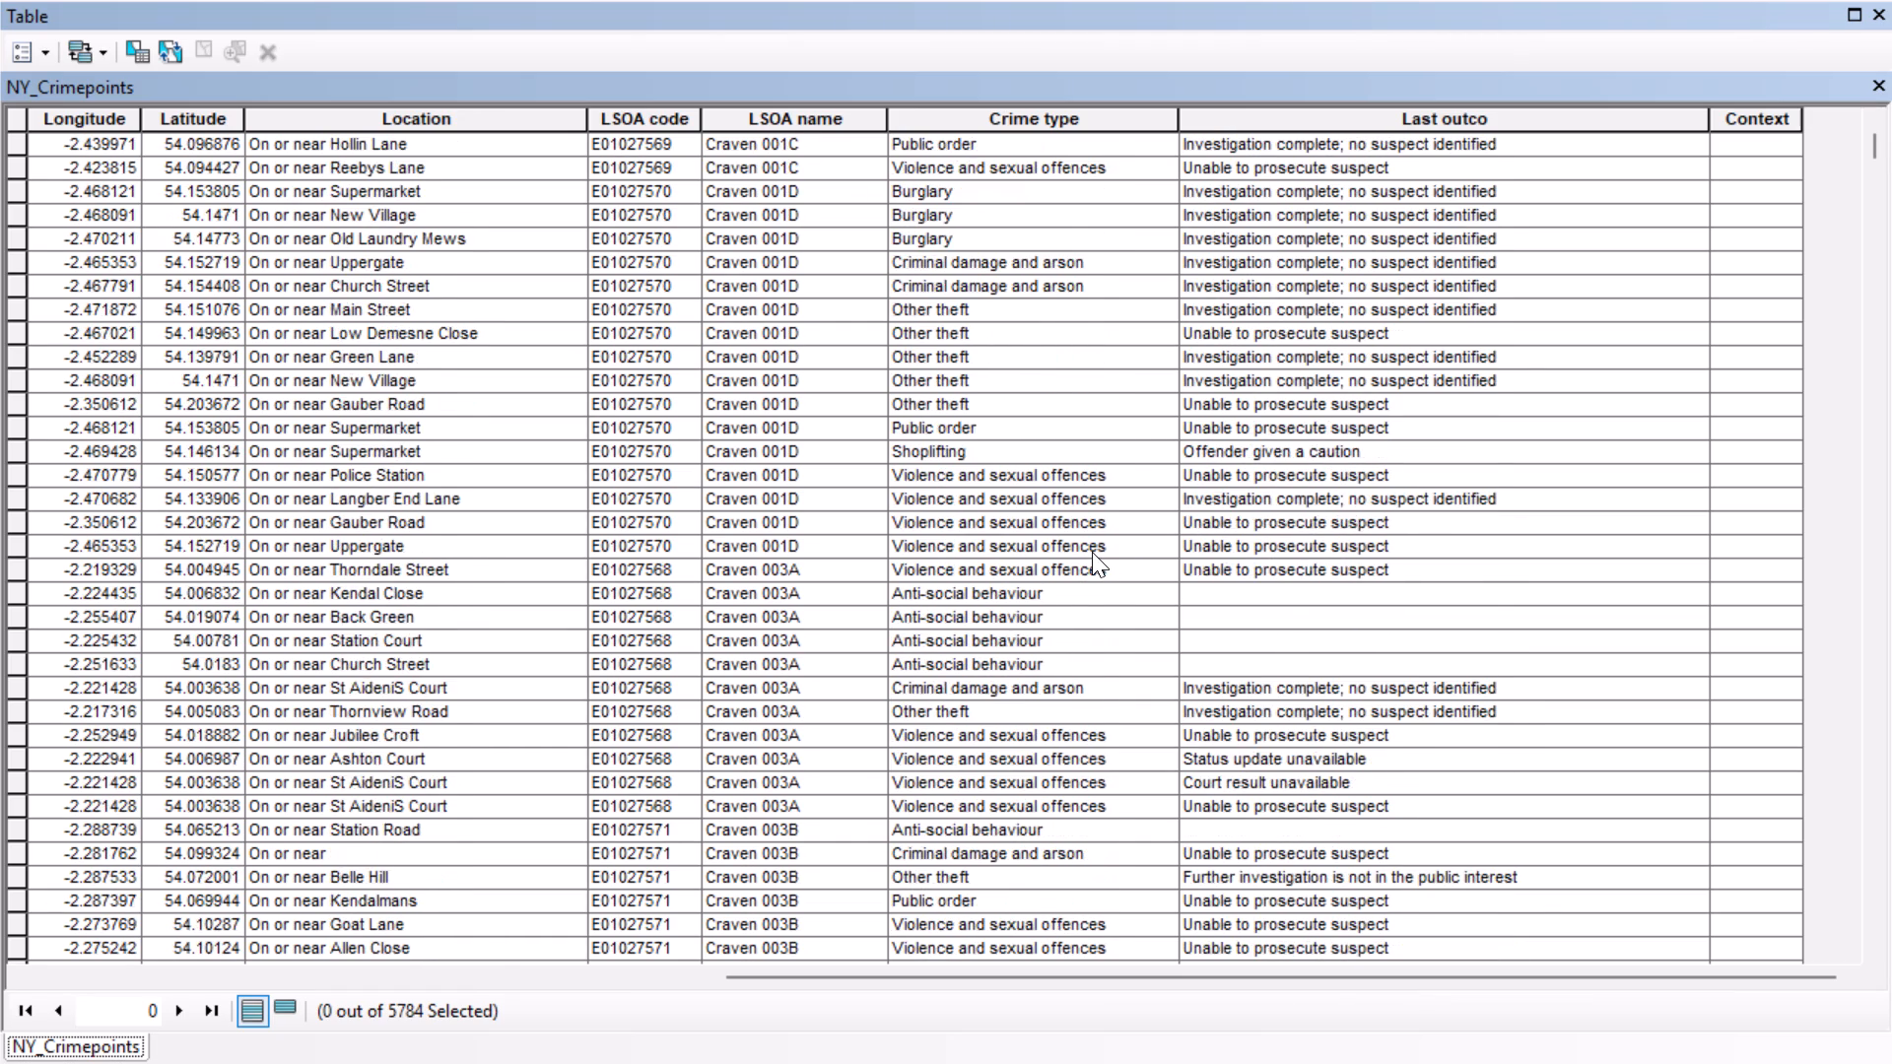
scroll(1092, 552, "down", 1)
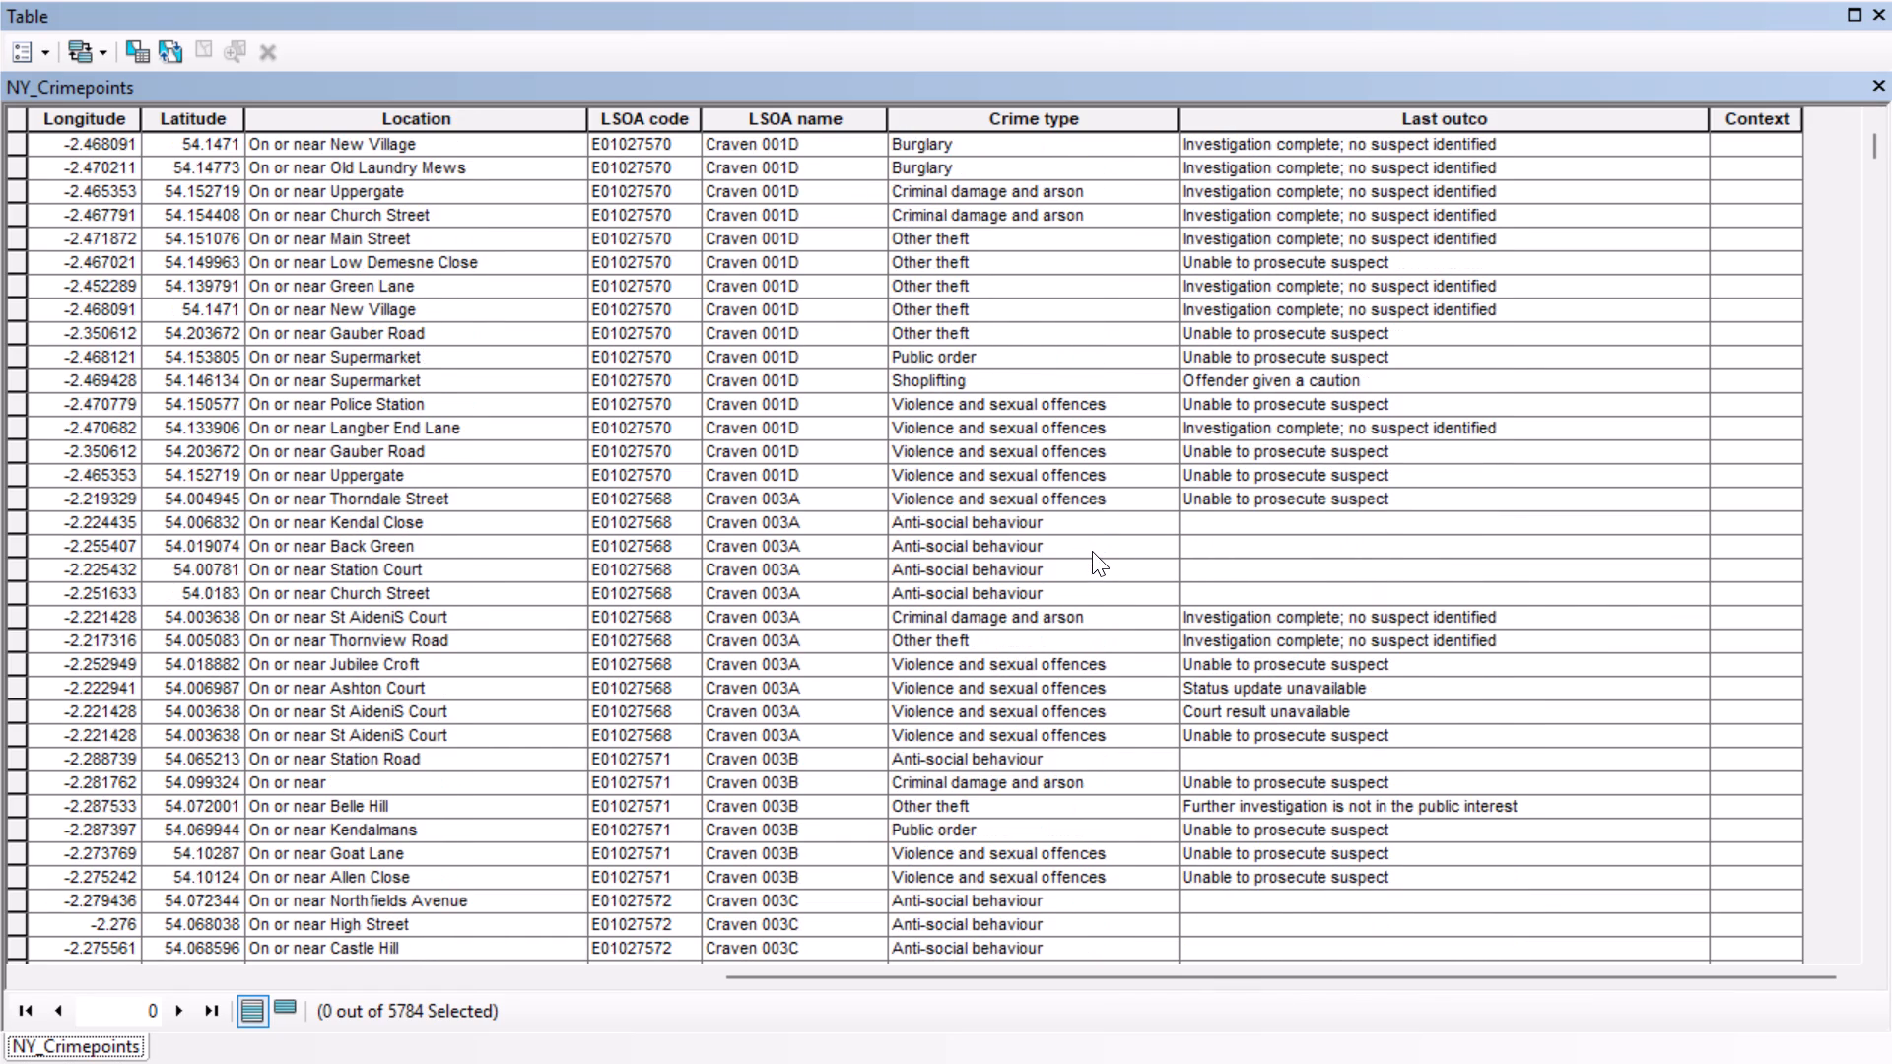
scroll(1092, 551, "up", 1)
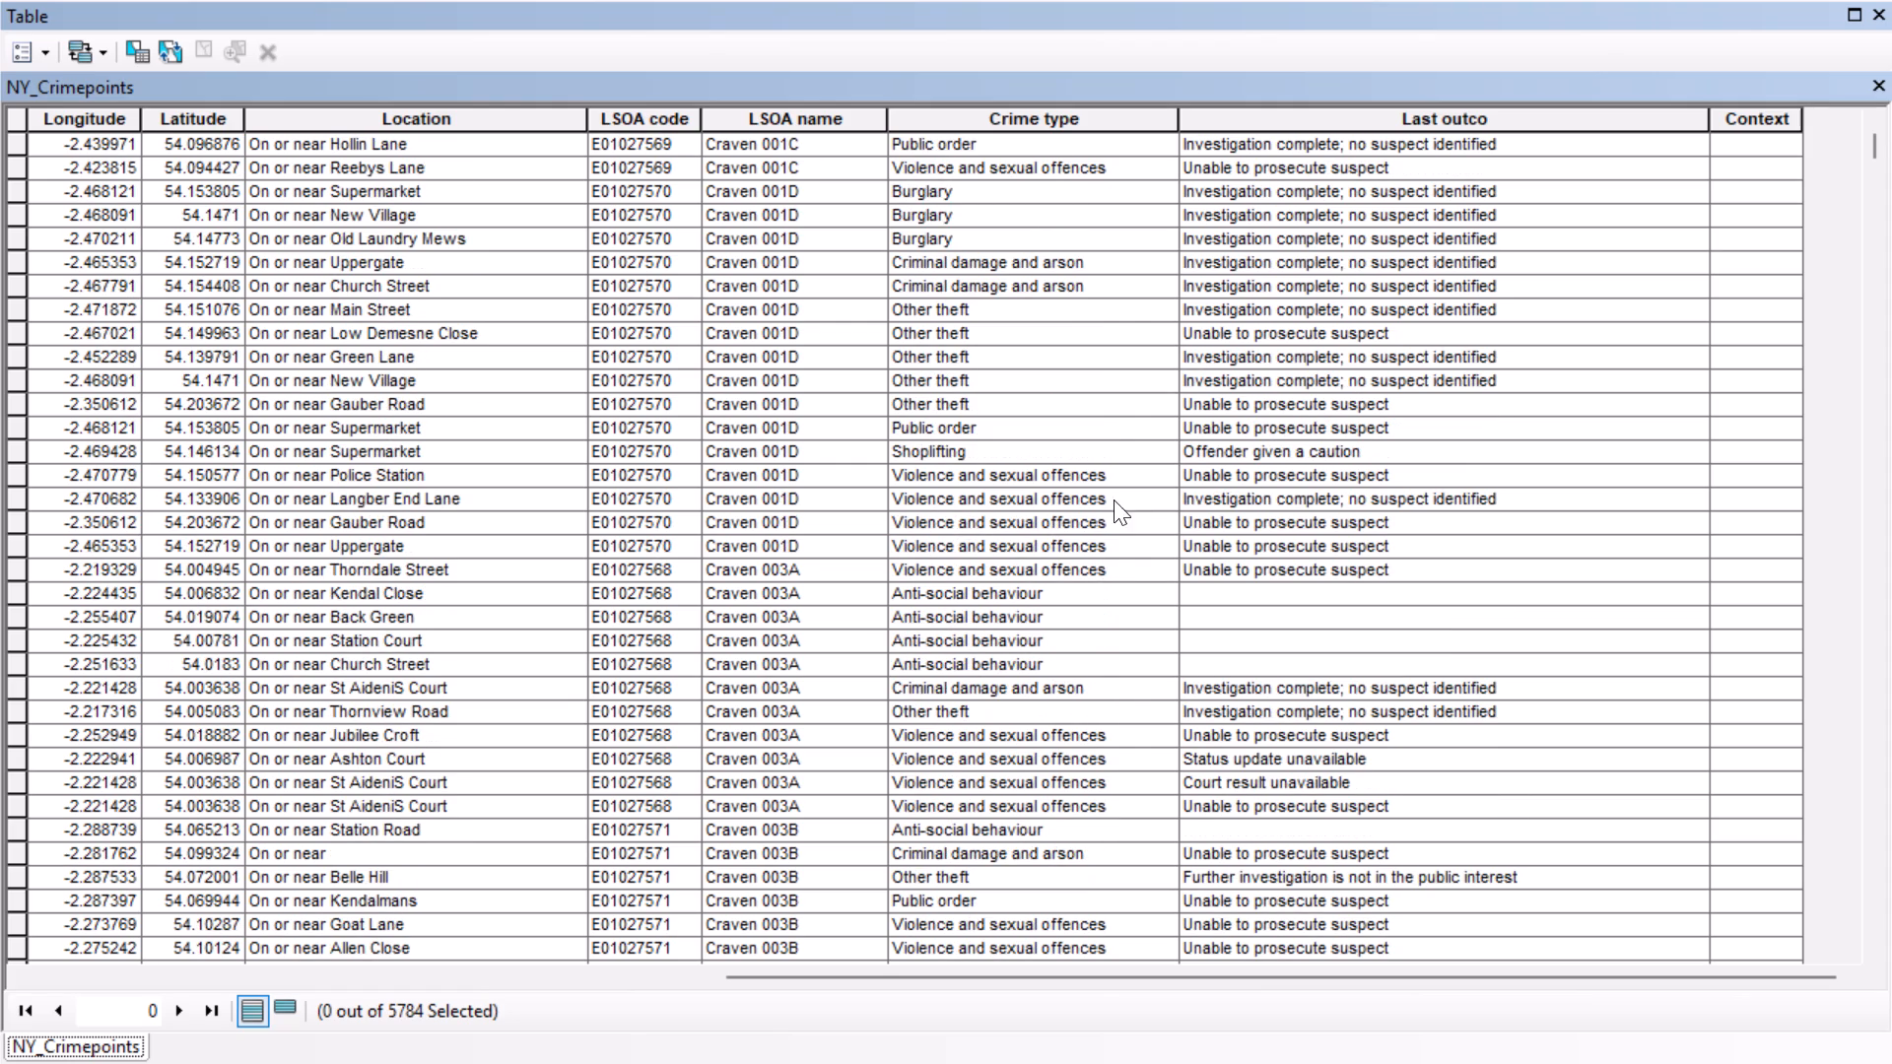
left_click(1877, 11)
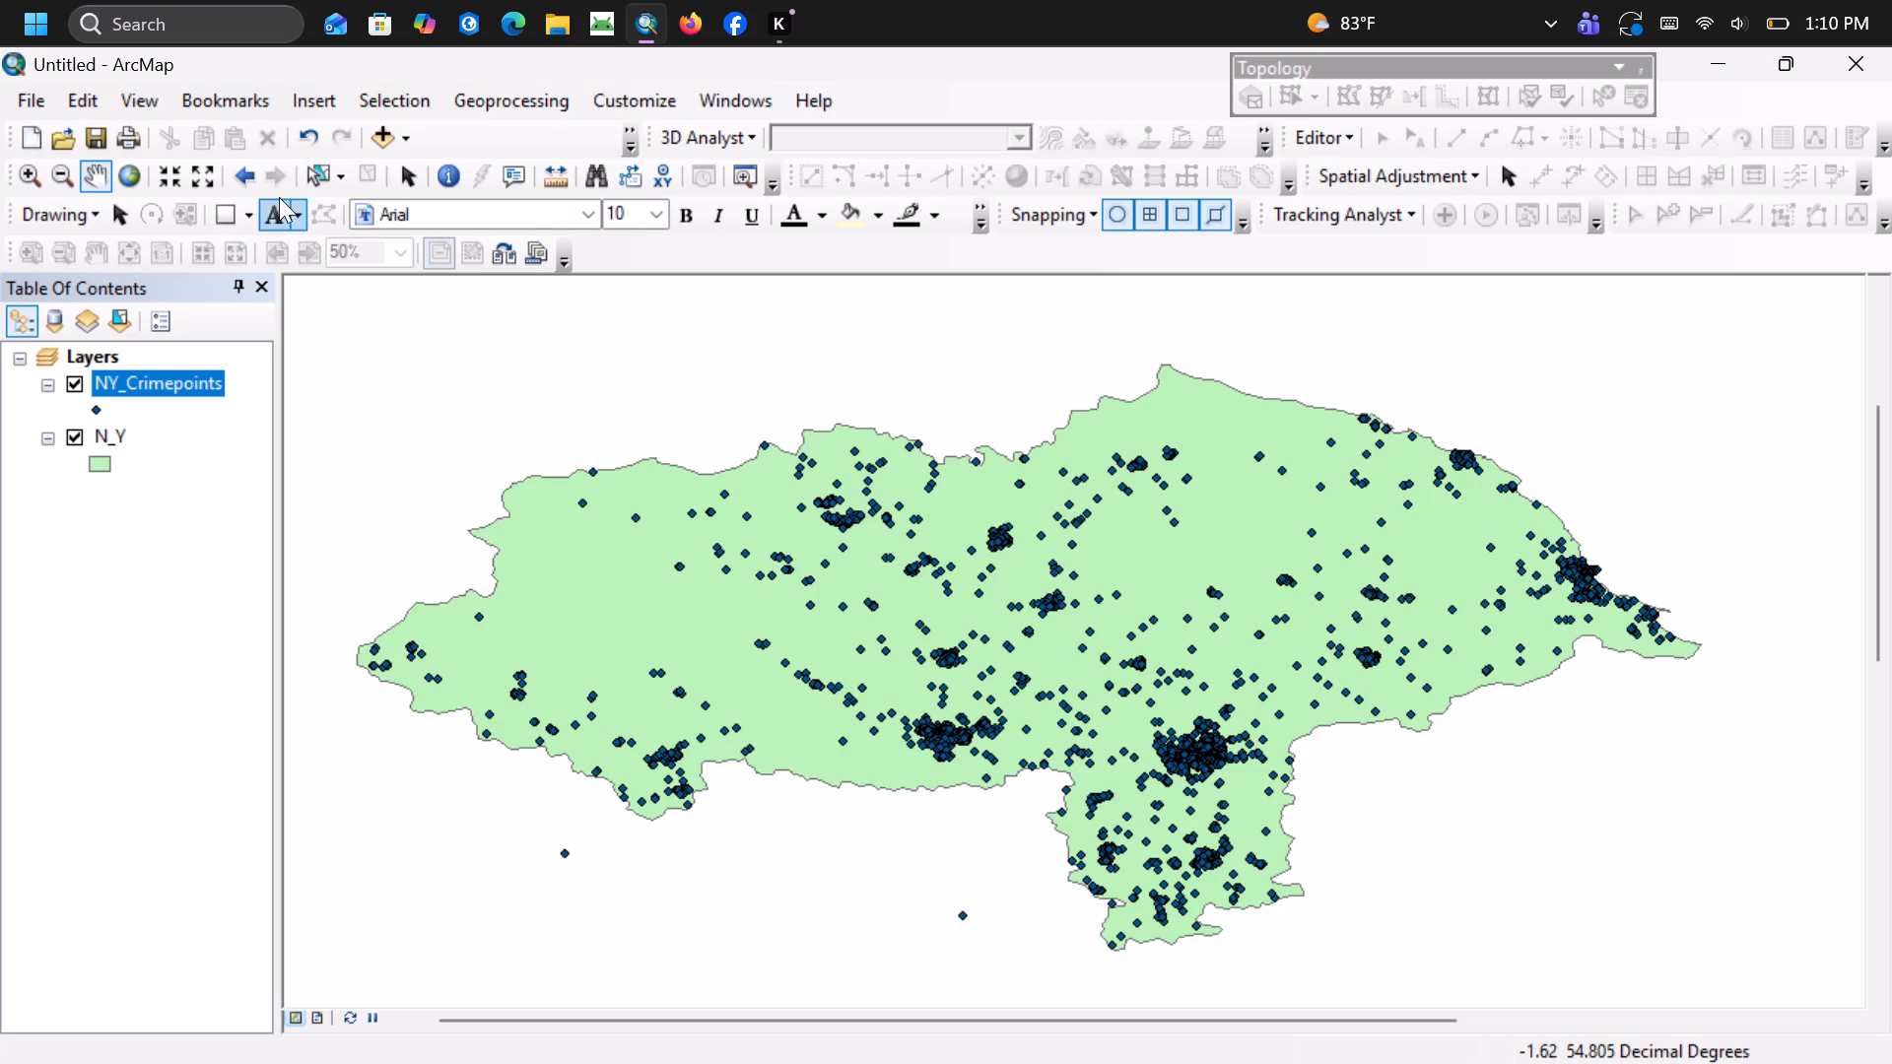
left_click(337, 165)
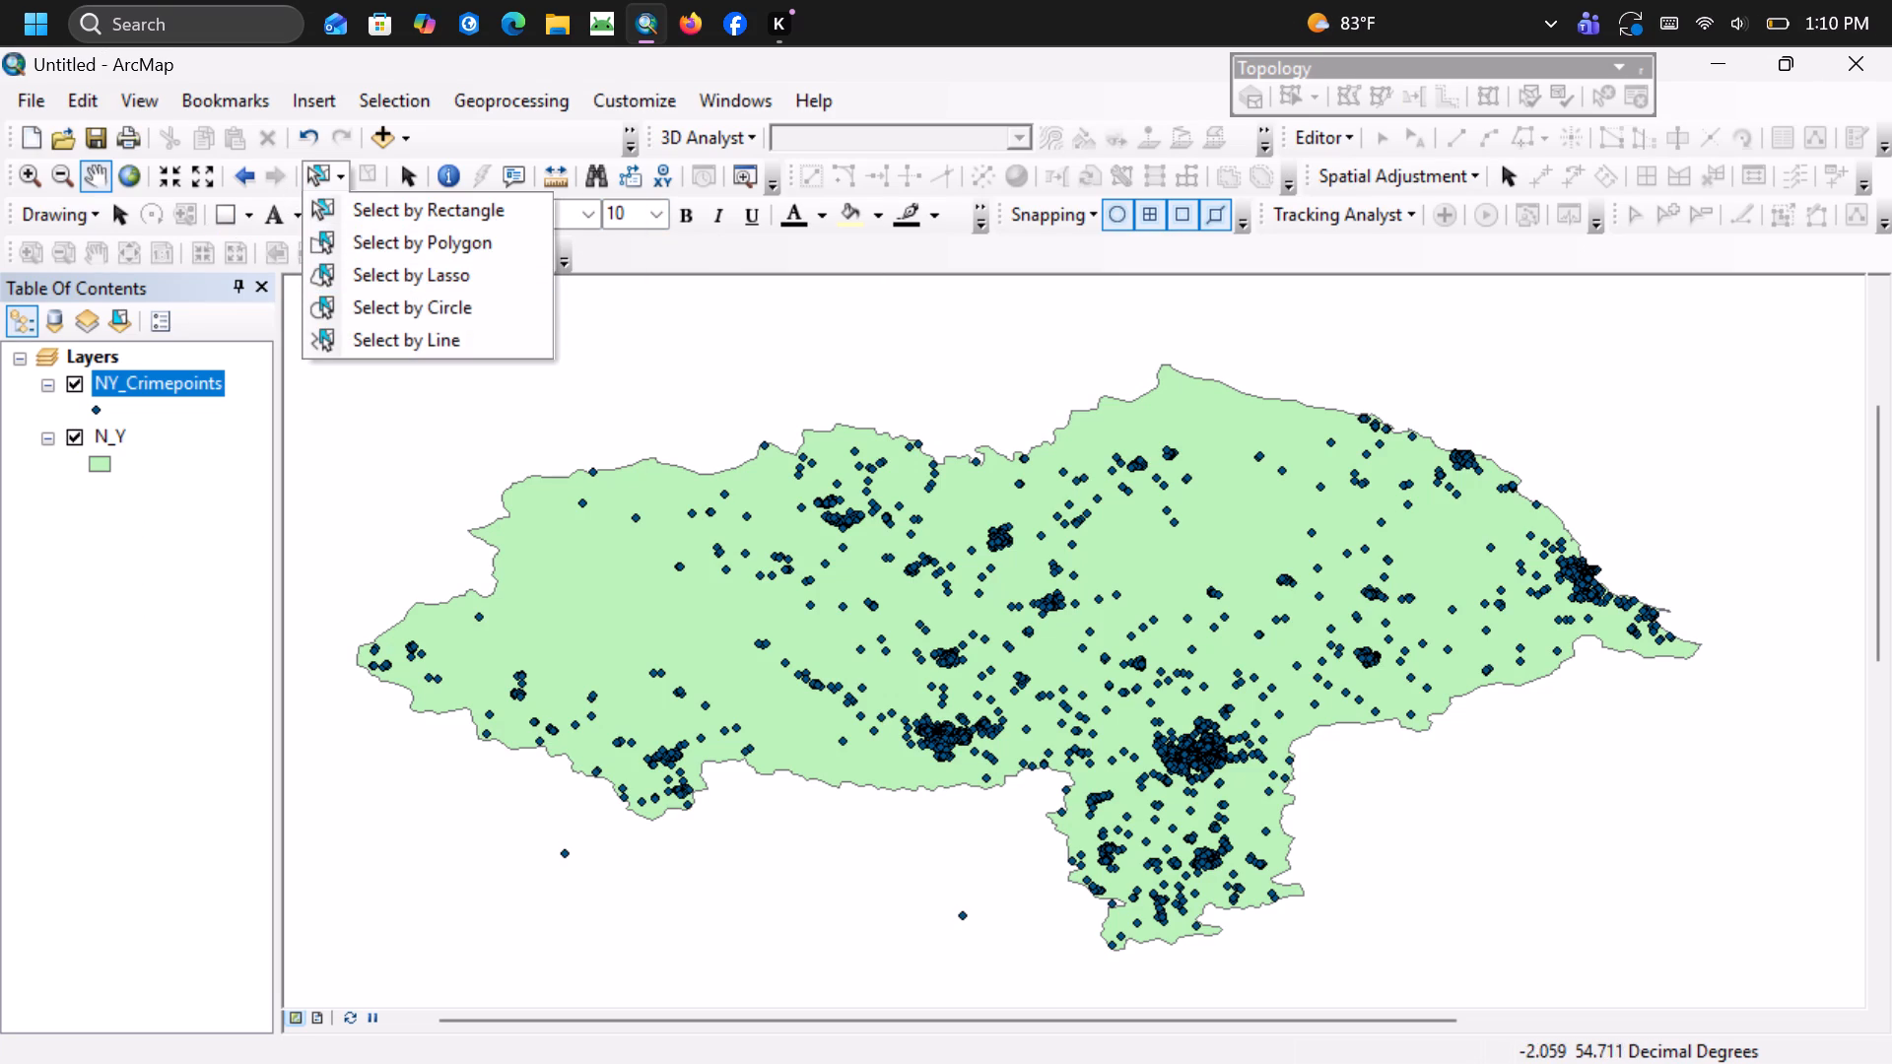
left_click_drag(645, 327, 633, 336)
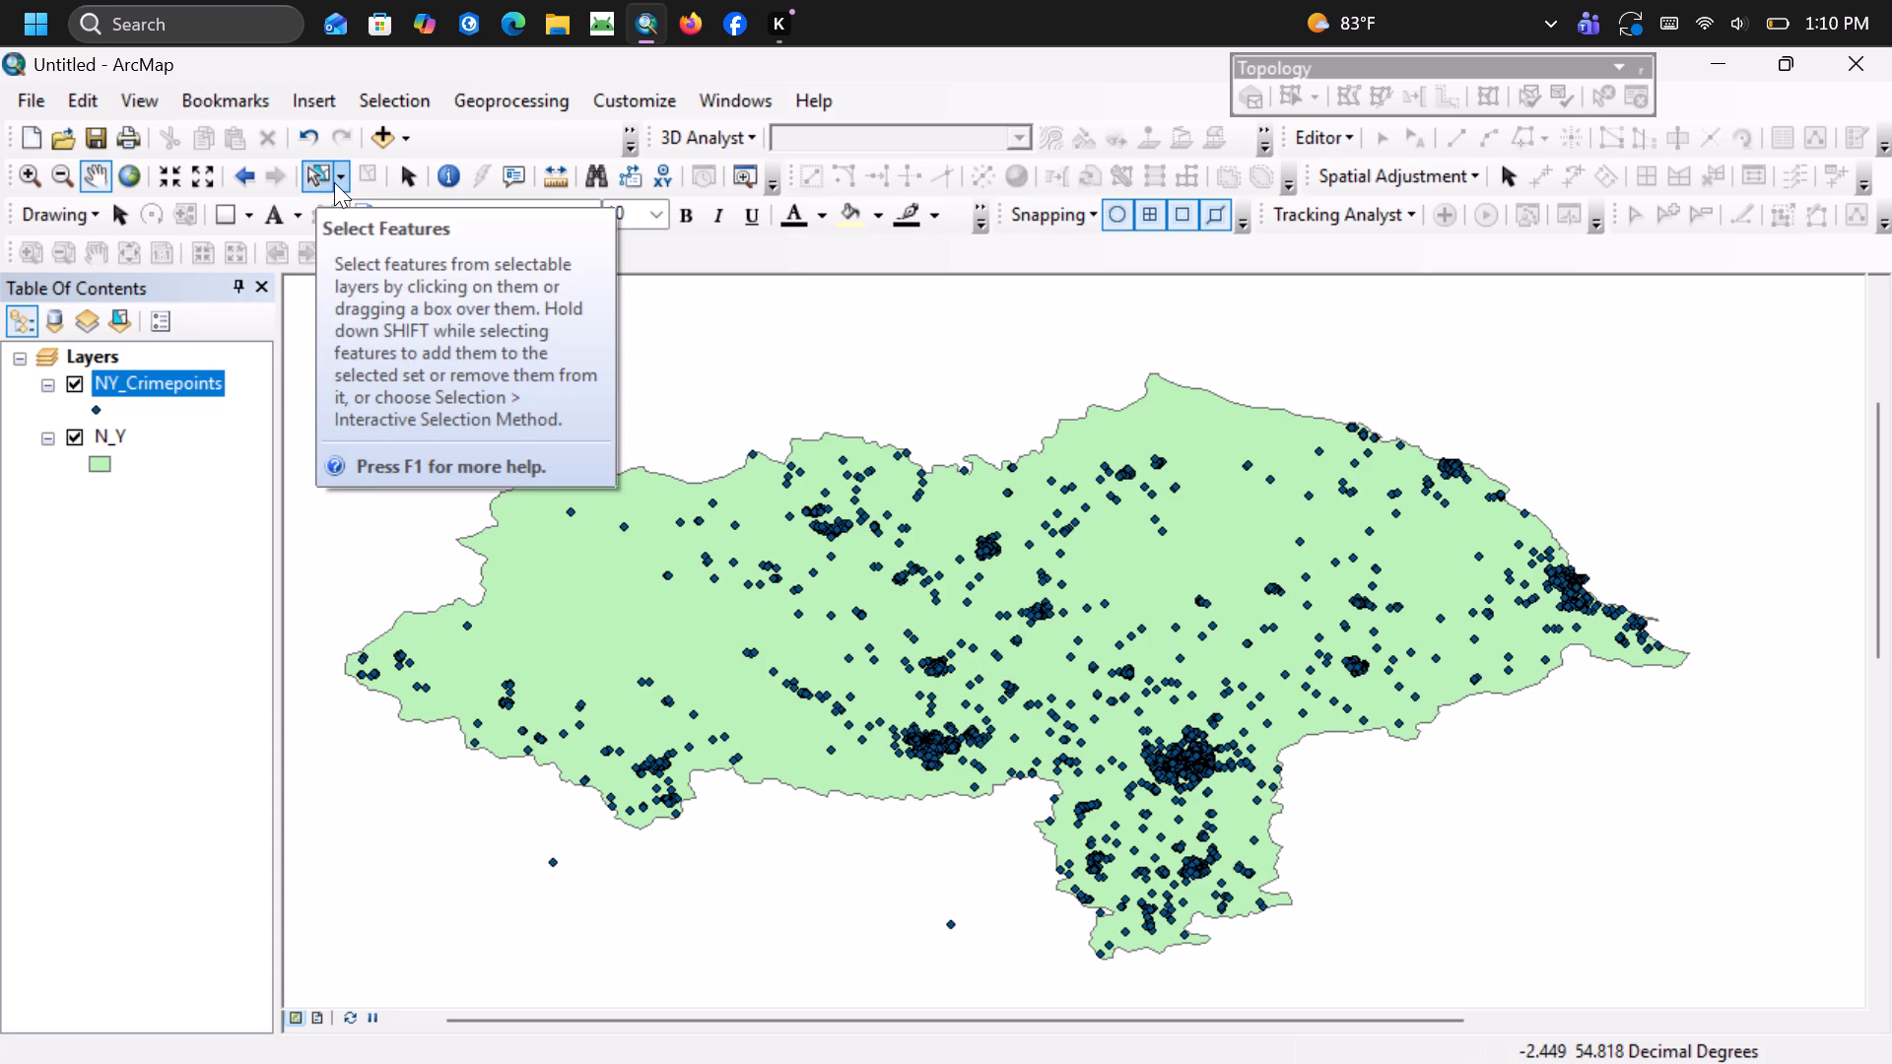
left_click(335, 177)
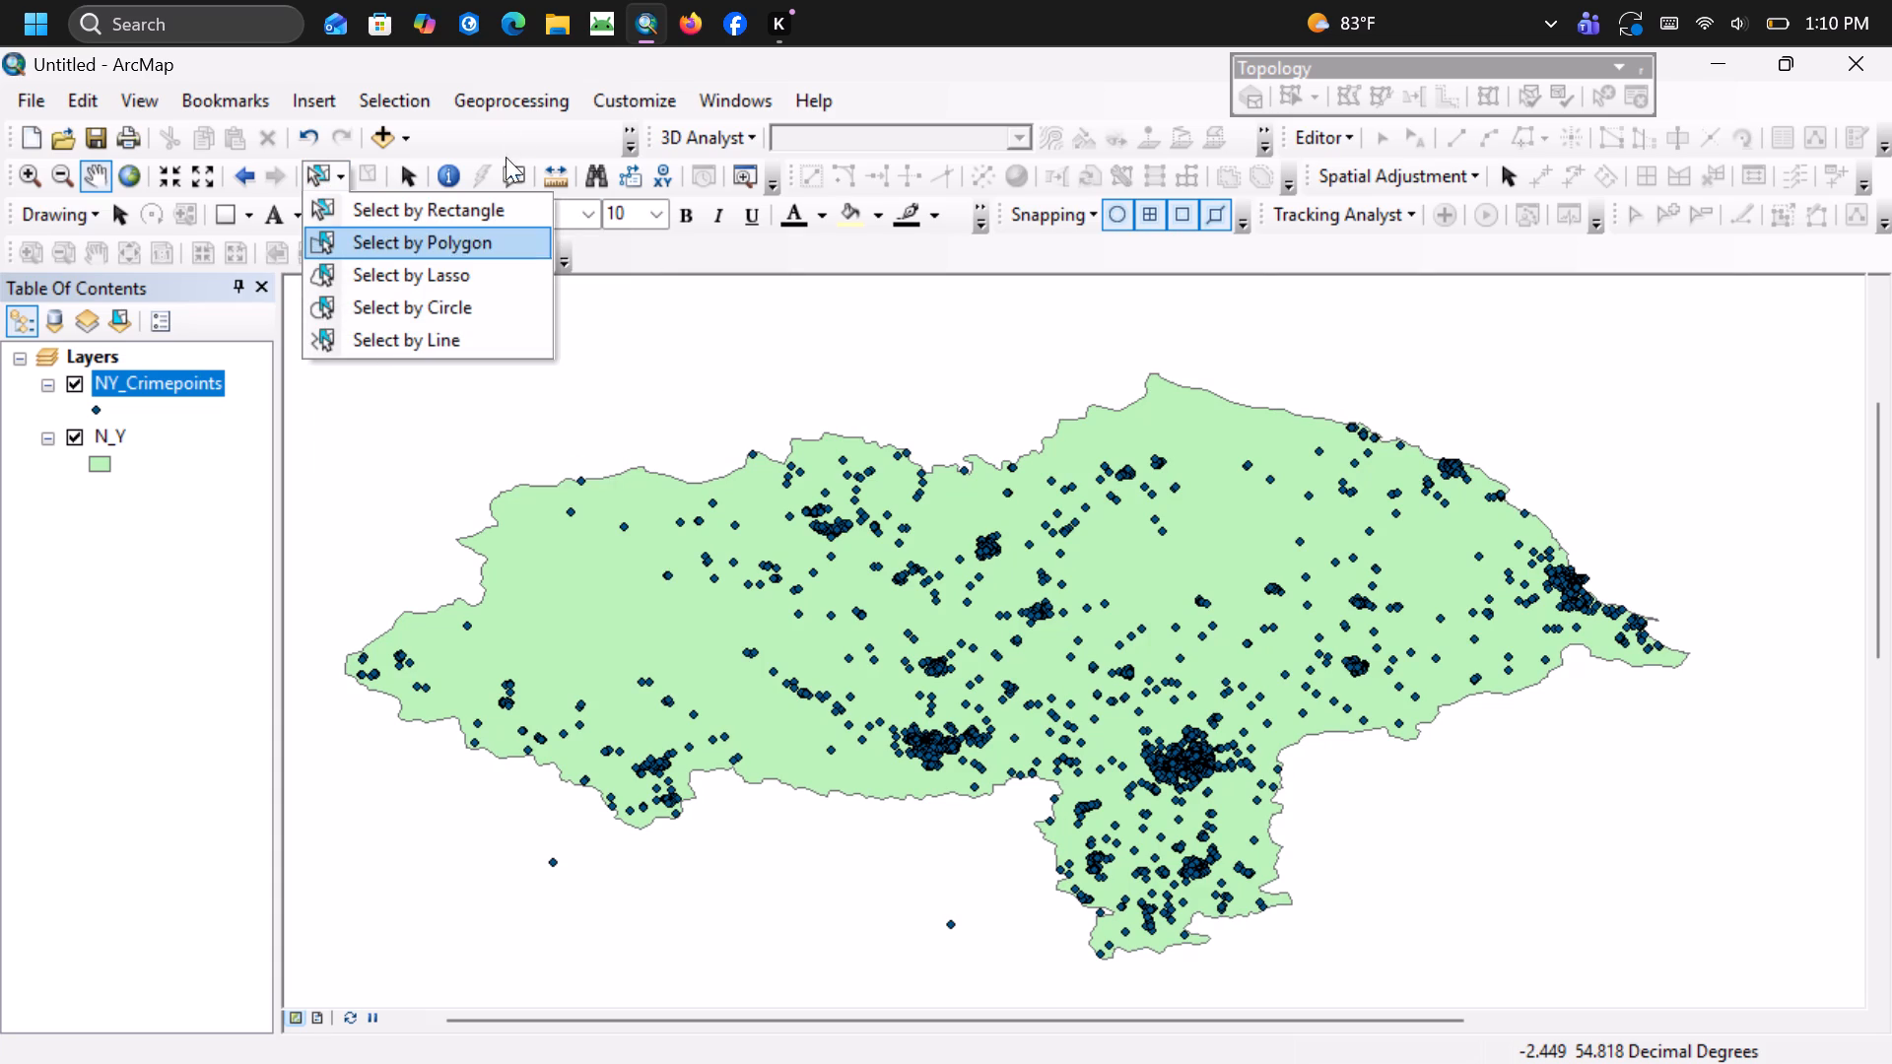
Reopen the attribute table of the NY_Crimepoints layer and switch its selection so that all records are selected.
right_click(128, 377)
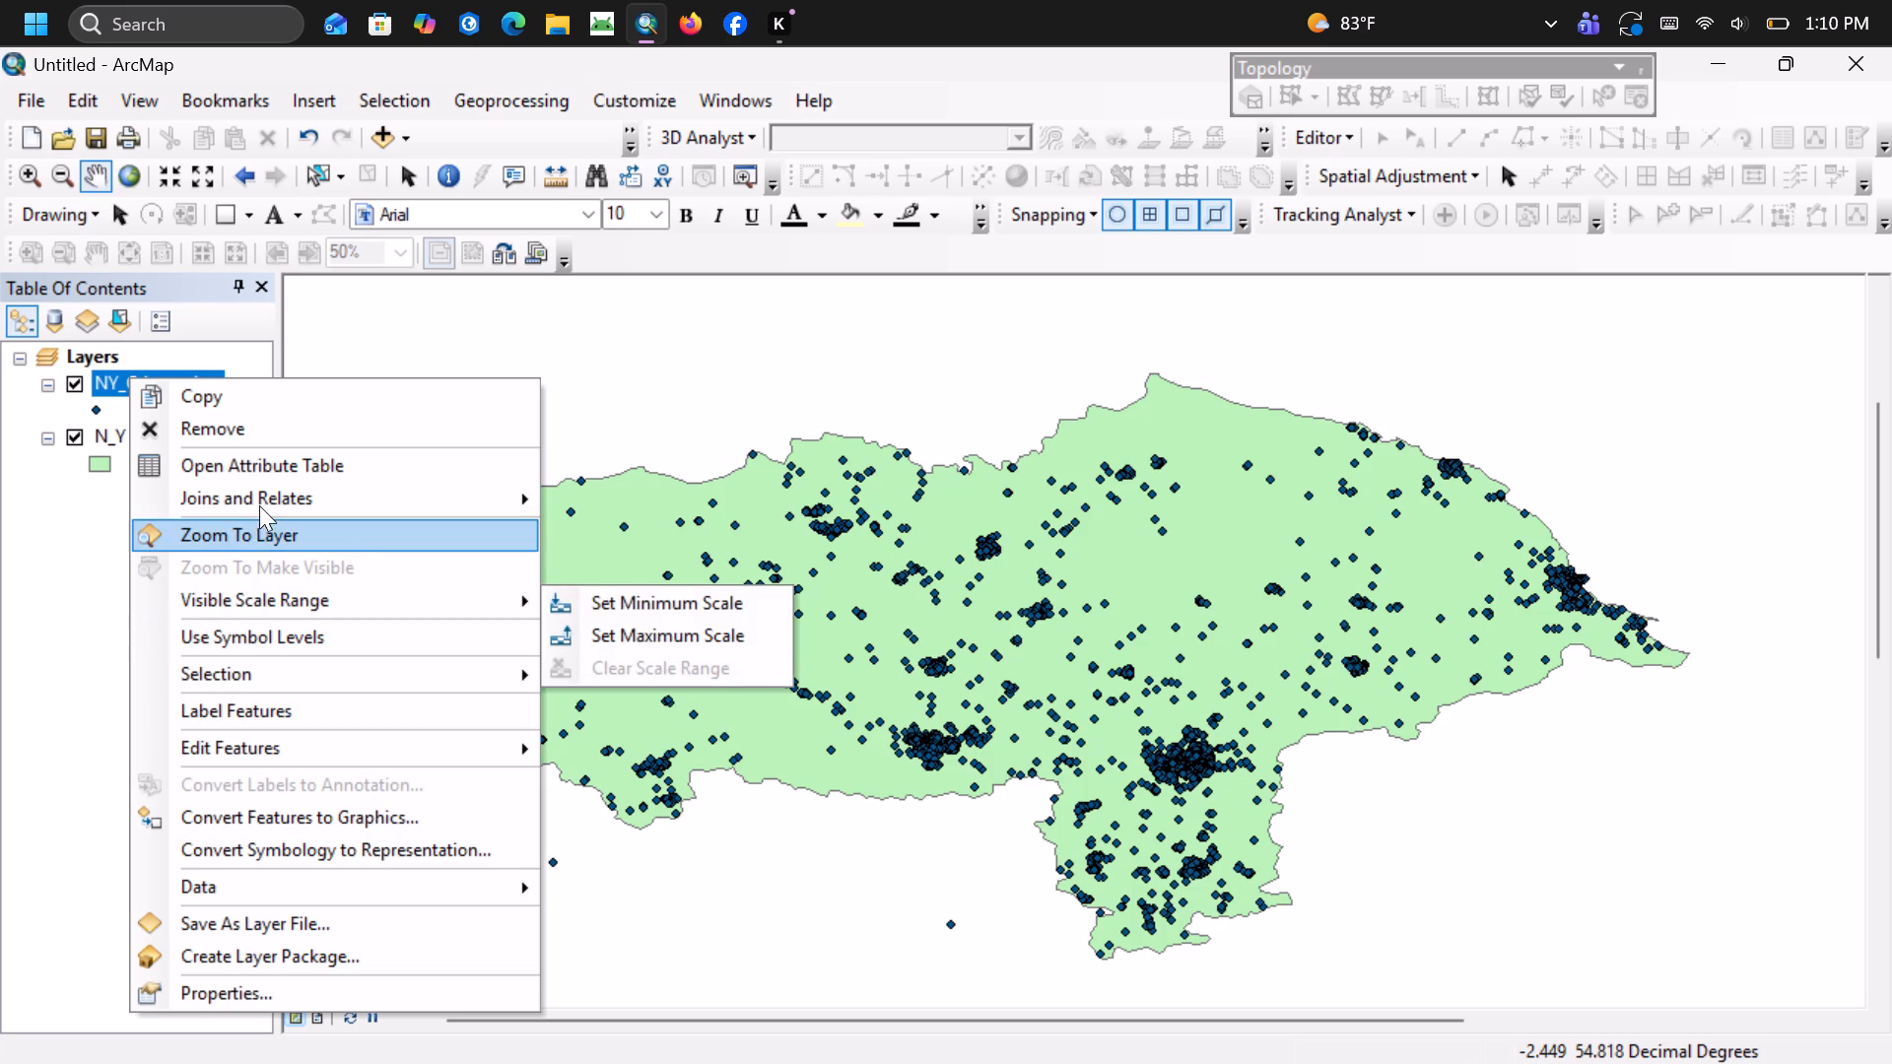
left_click(264, 470)
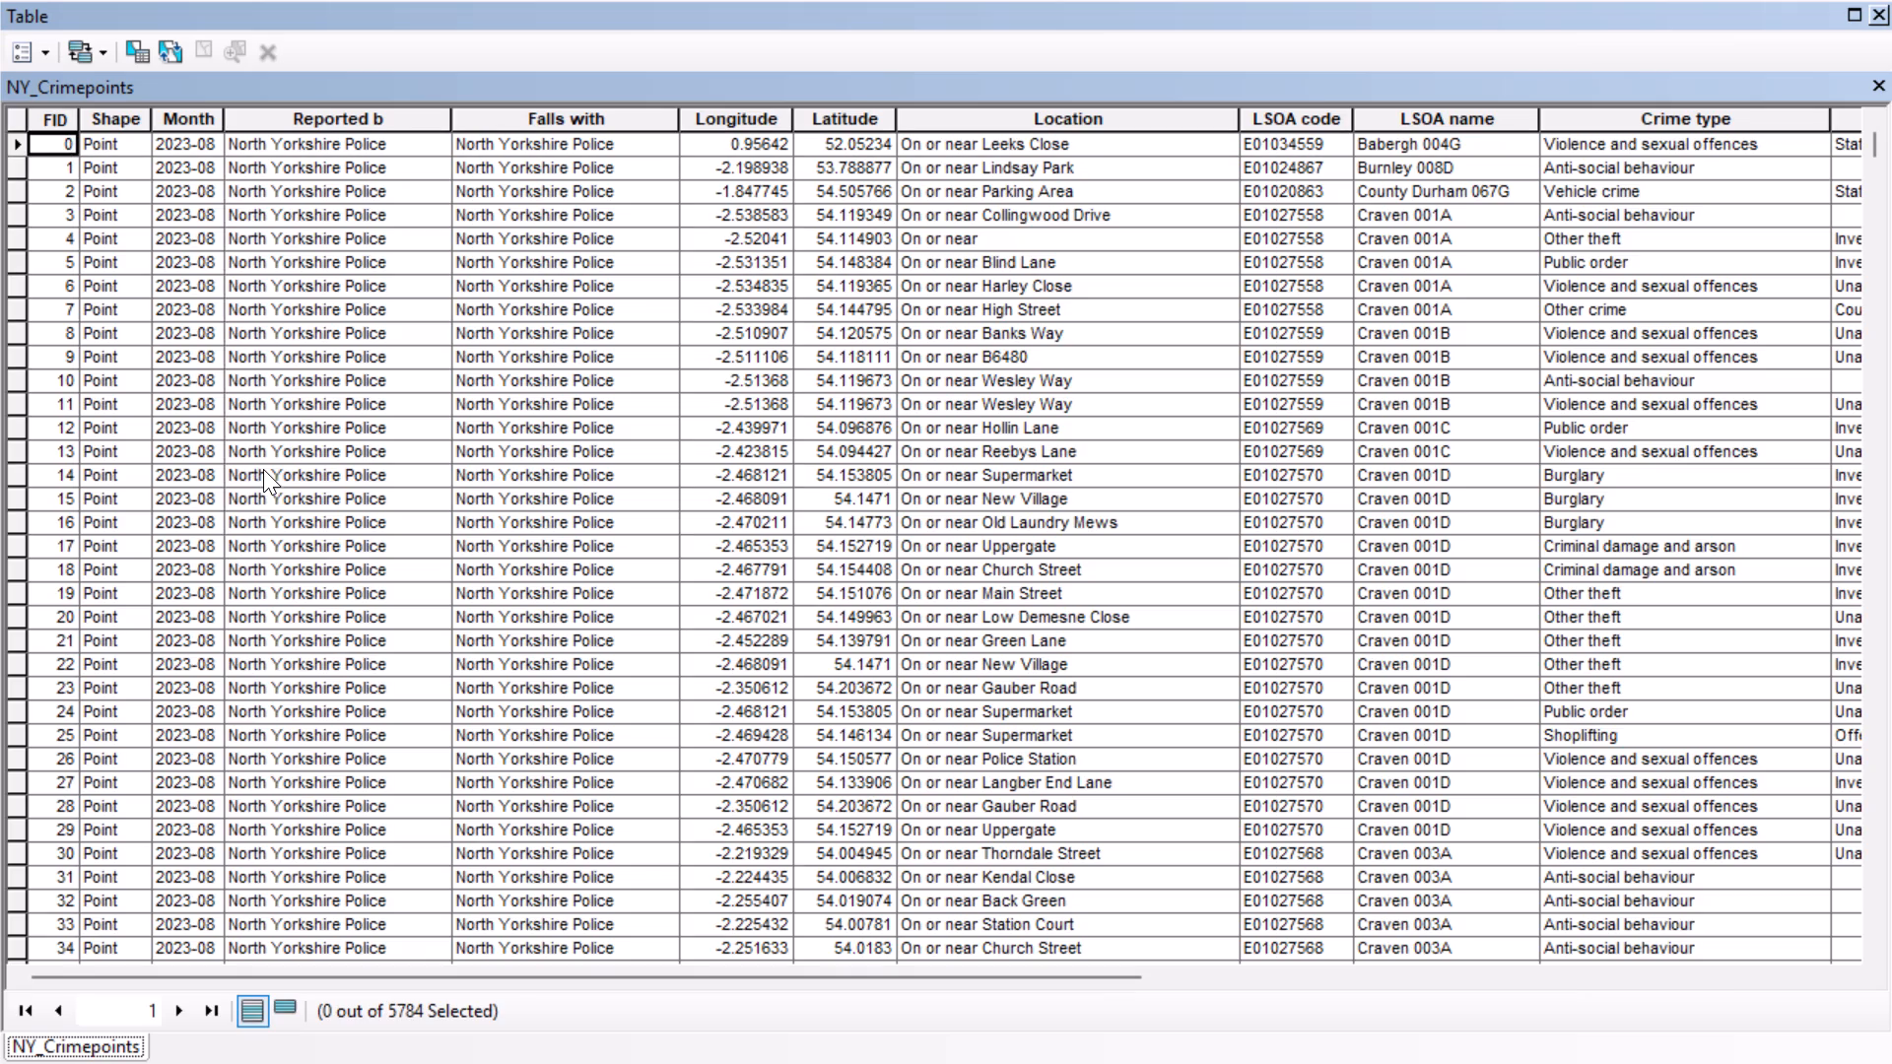
left_click(164, 47)
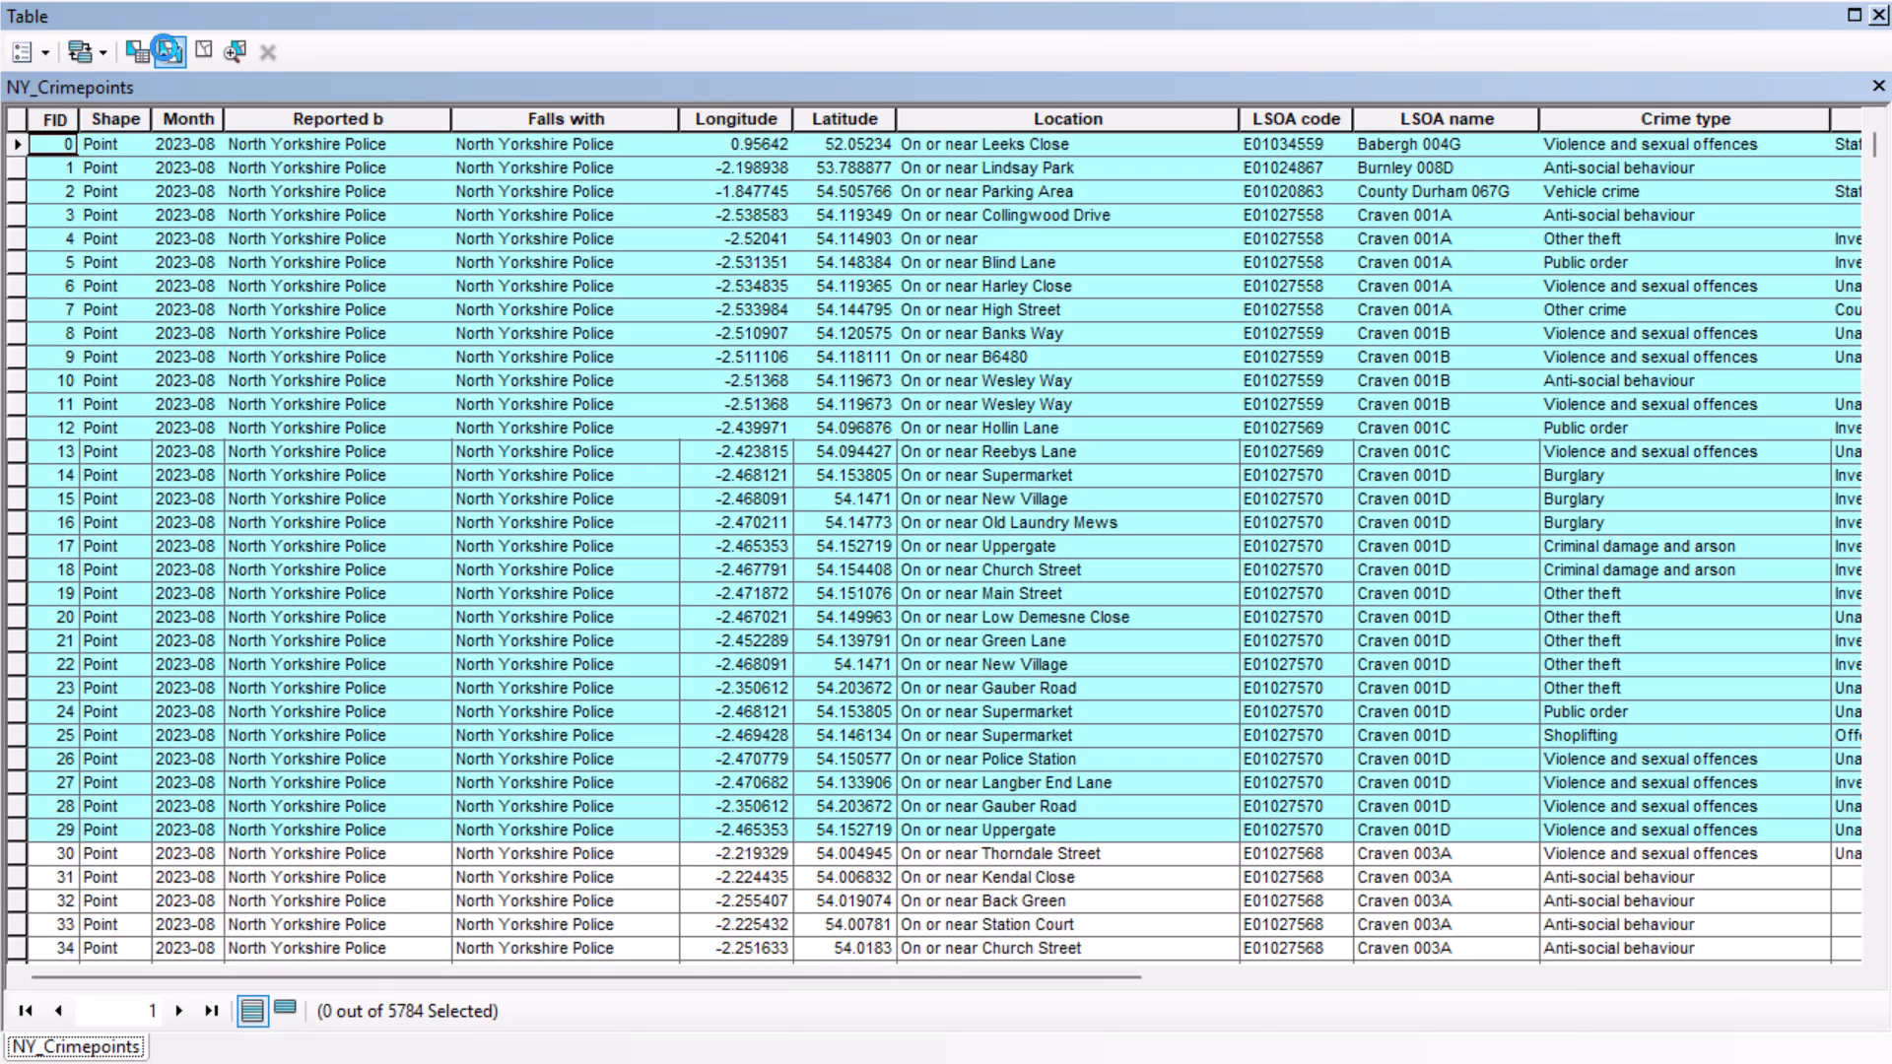
Select by attributes, as a new selection, the NY_Crimepoints records where "Crime type" = 'Violence and sexual offences', and close the table.
left_click(146, 62)
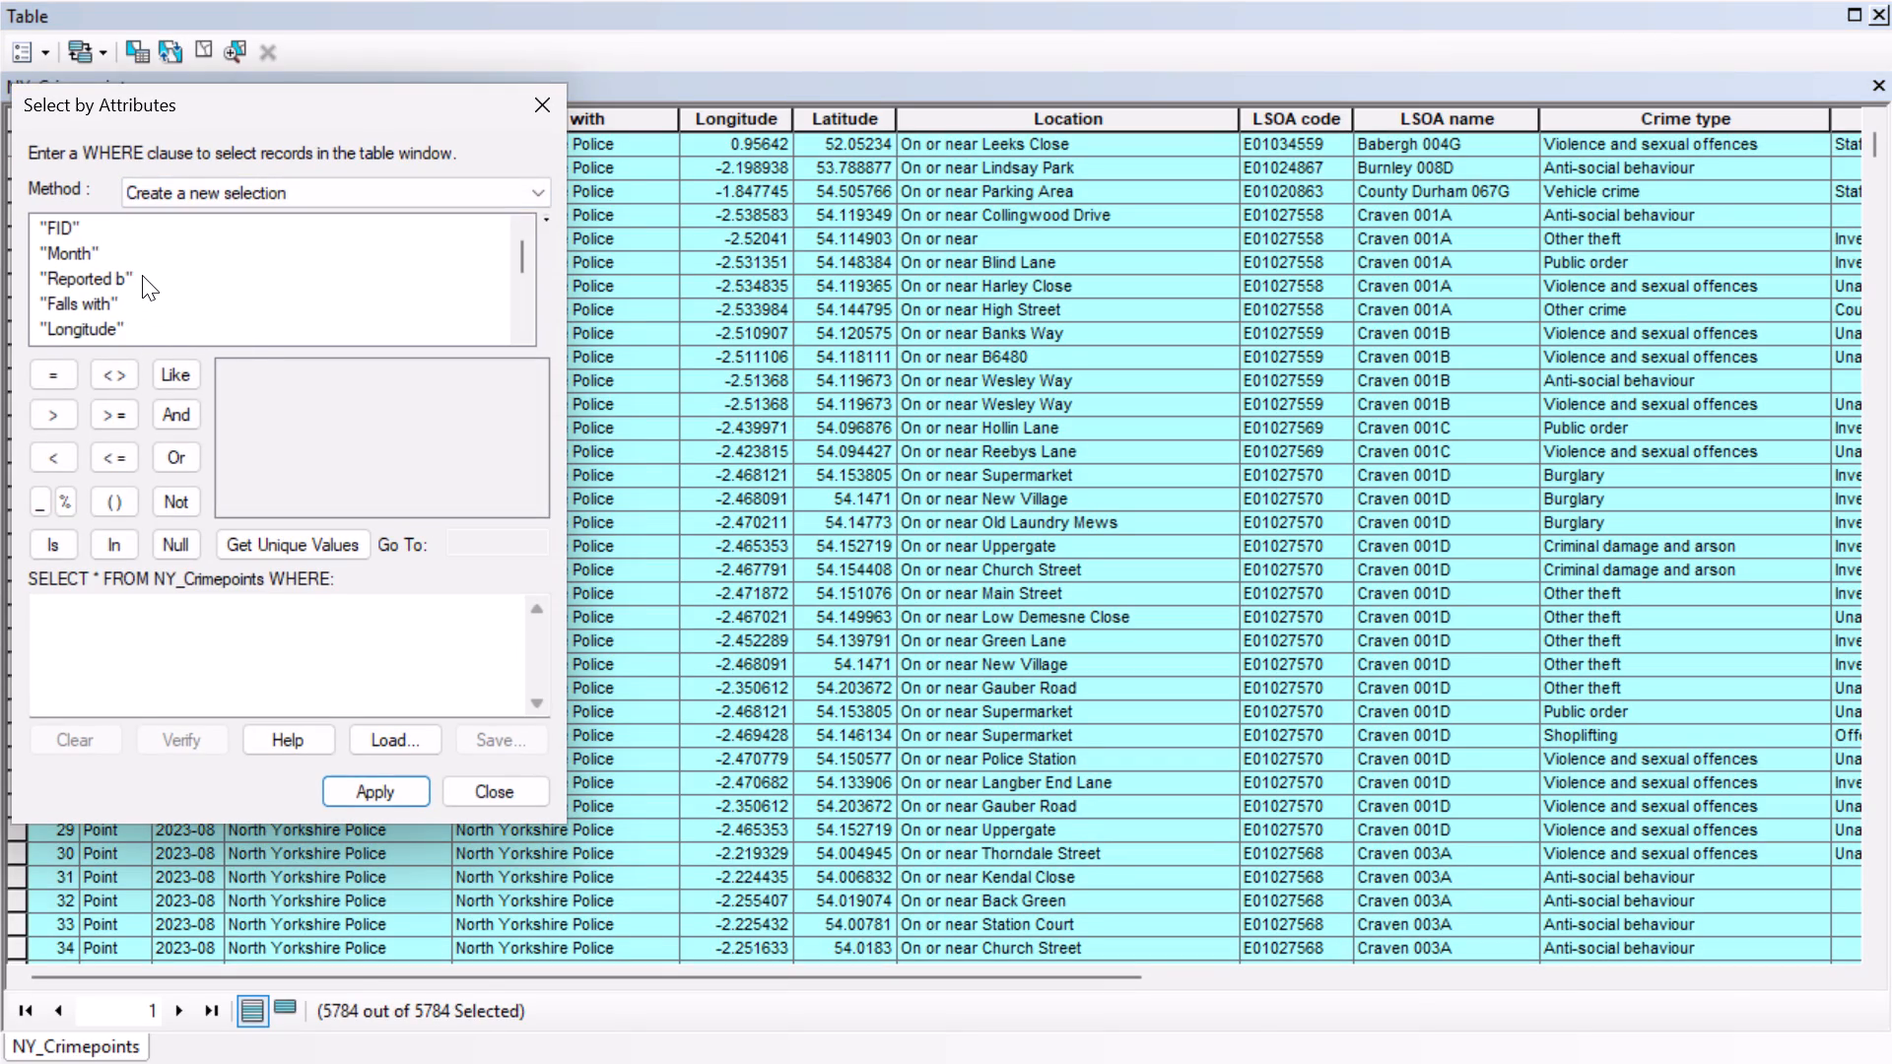
scroll(142, 276, "down", 4)
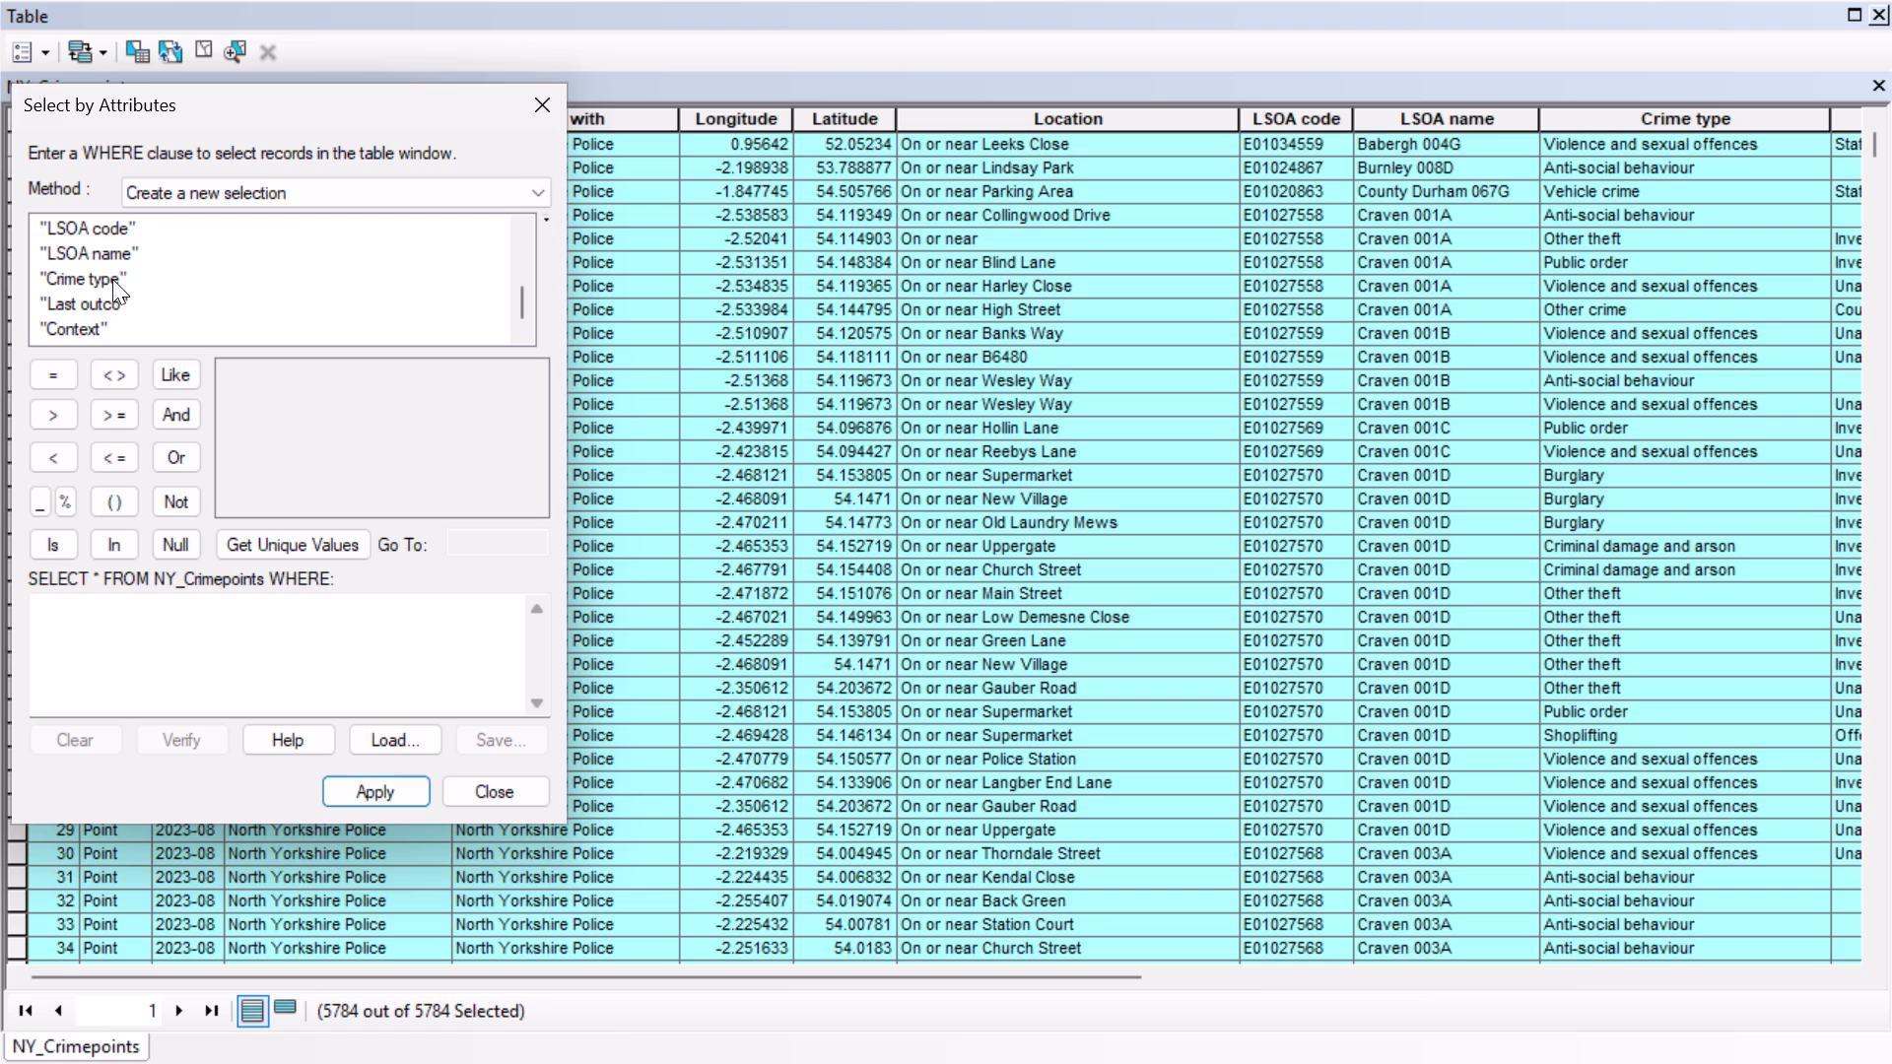
double_click(112, 279)
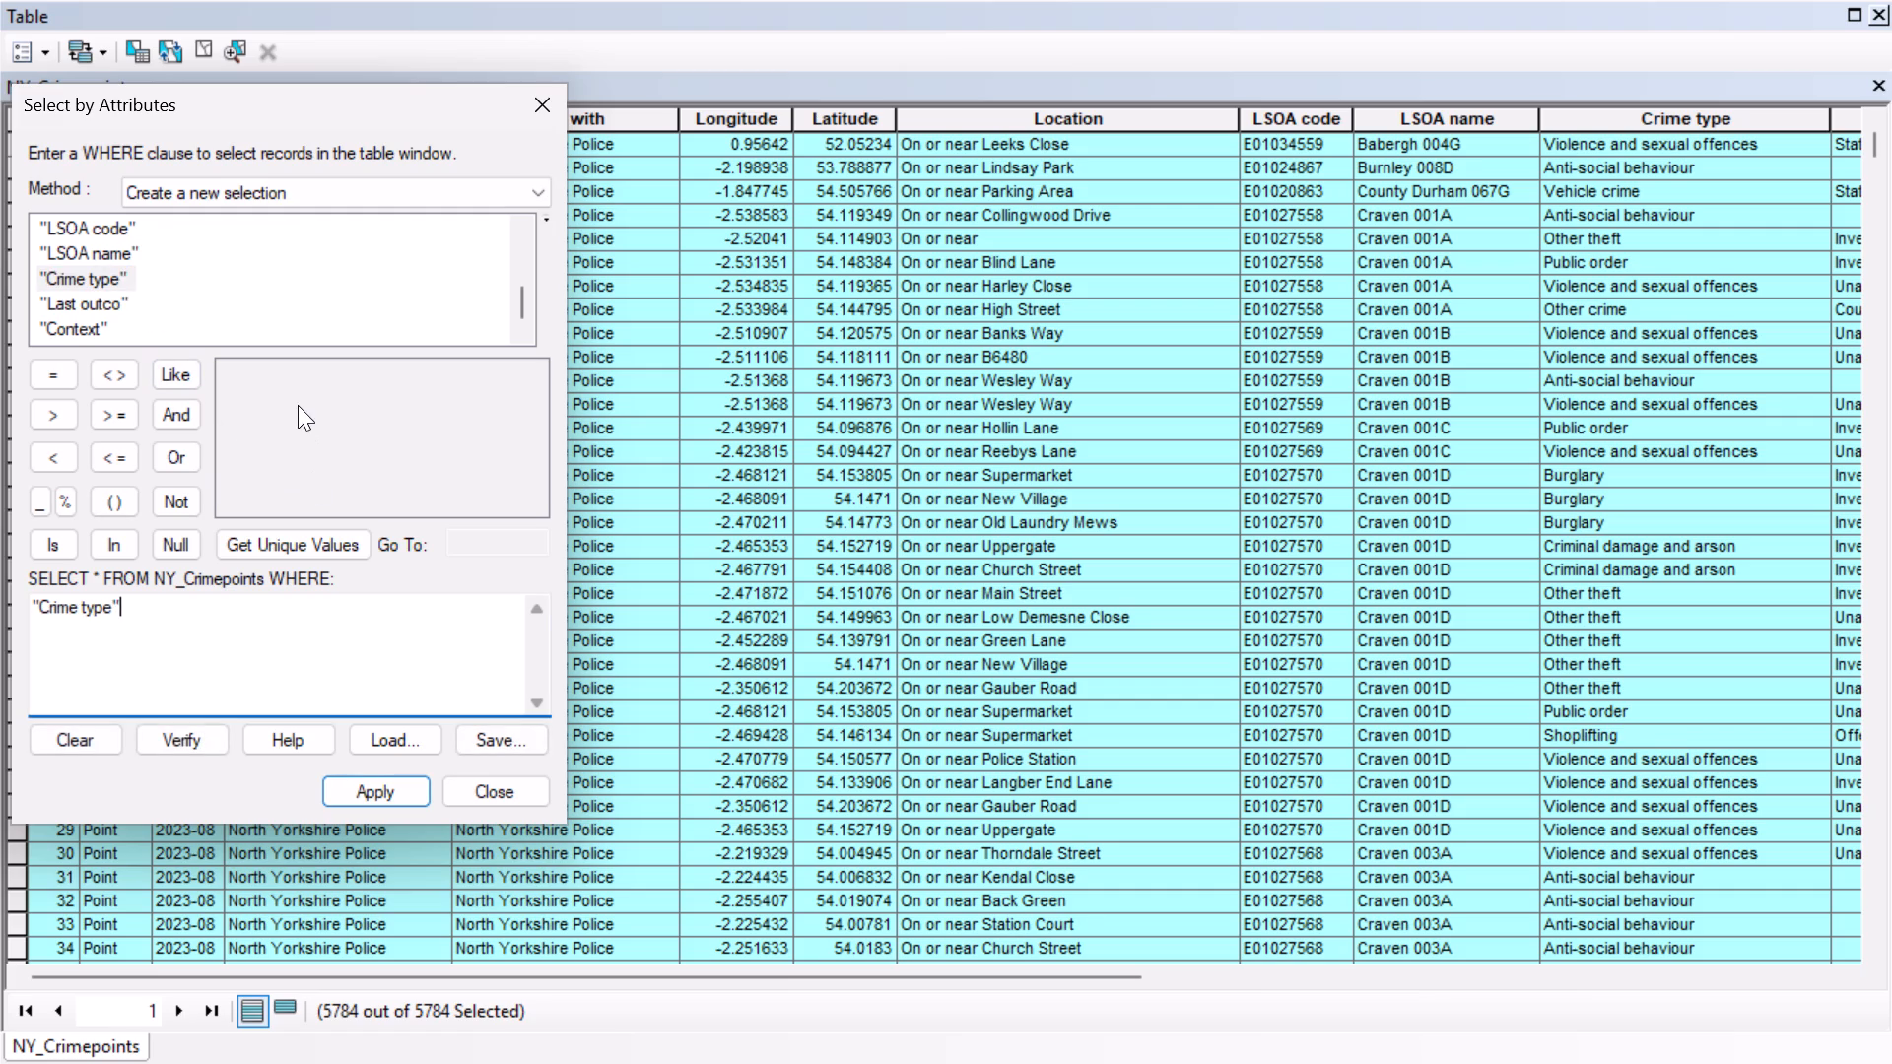
left_click(283, 400)
left_click(290, 544)
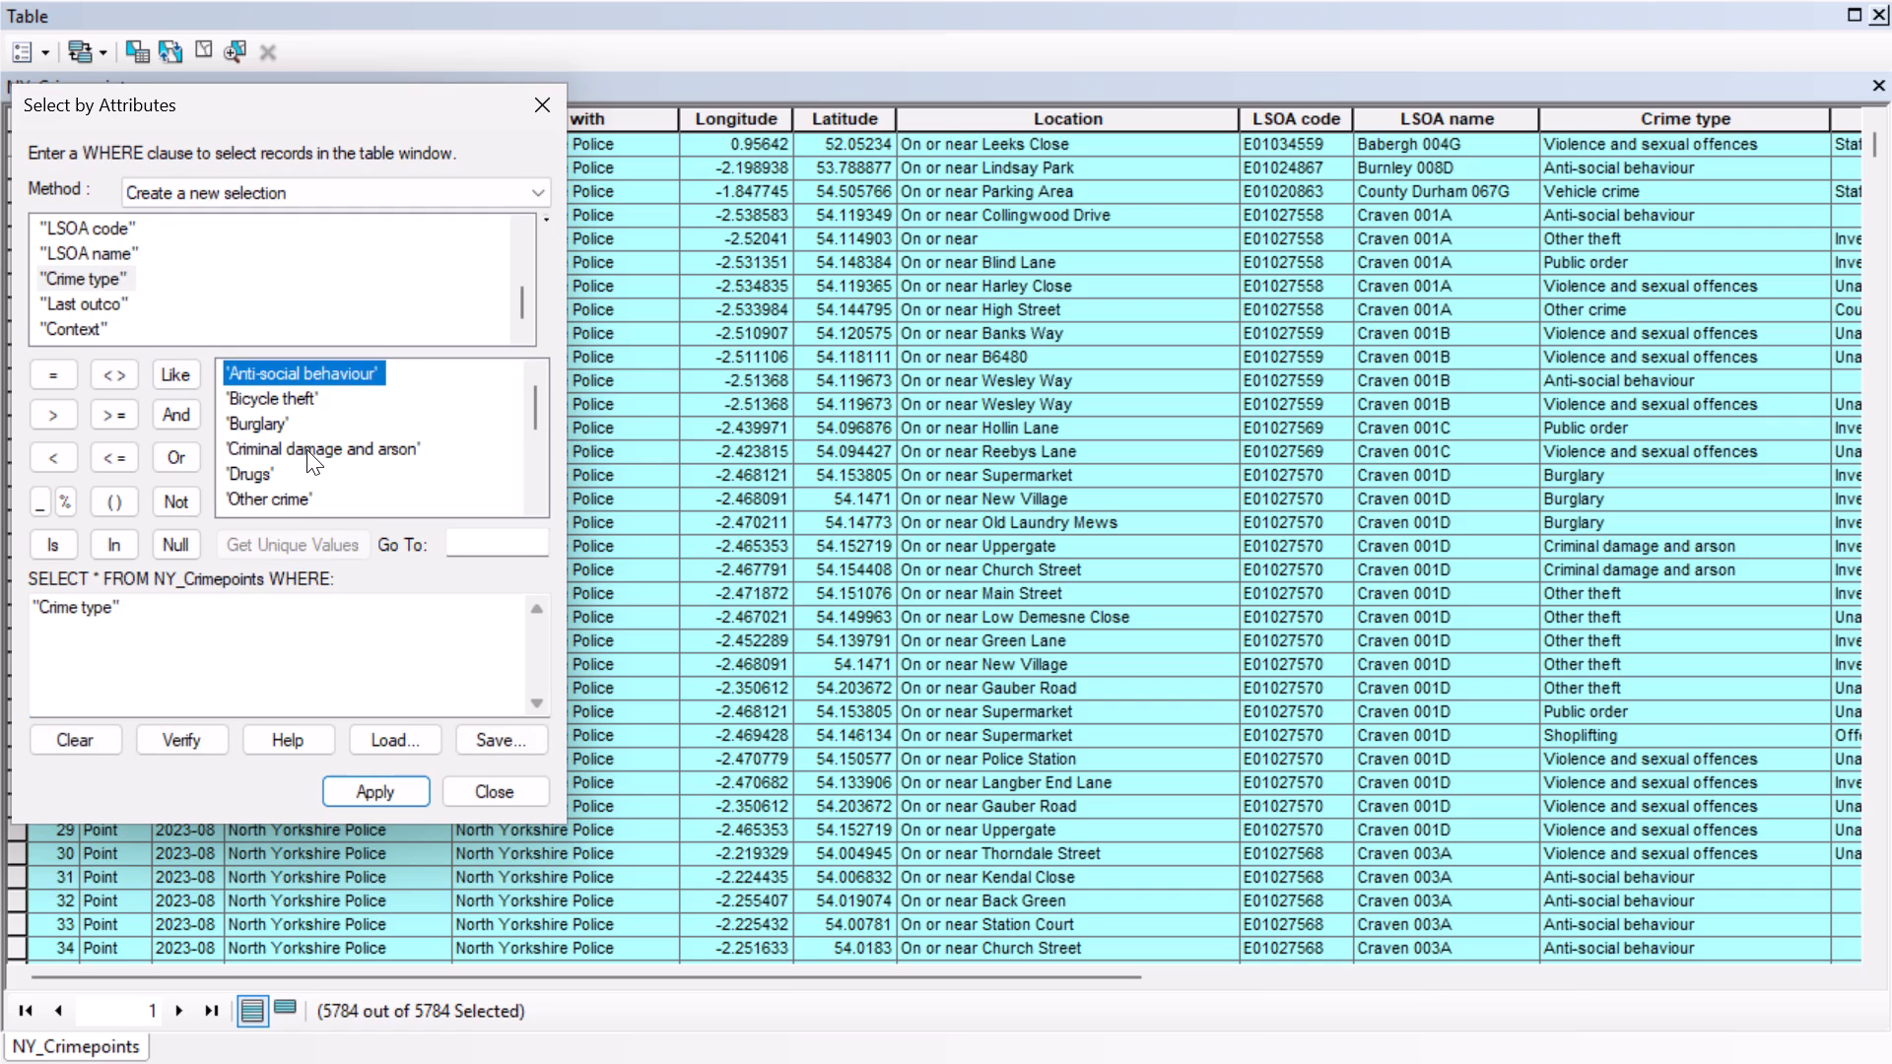
scroll(308, 437, "down", 1)
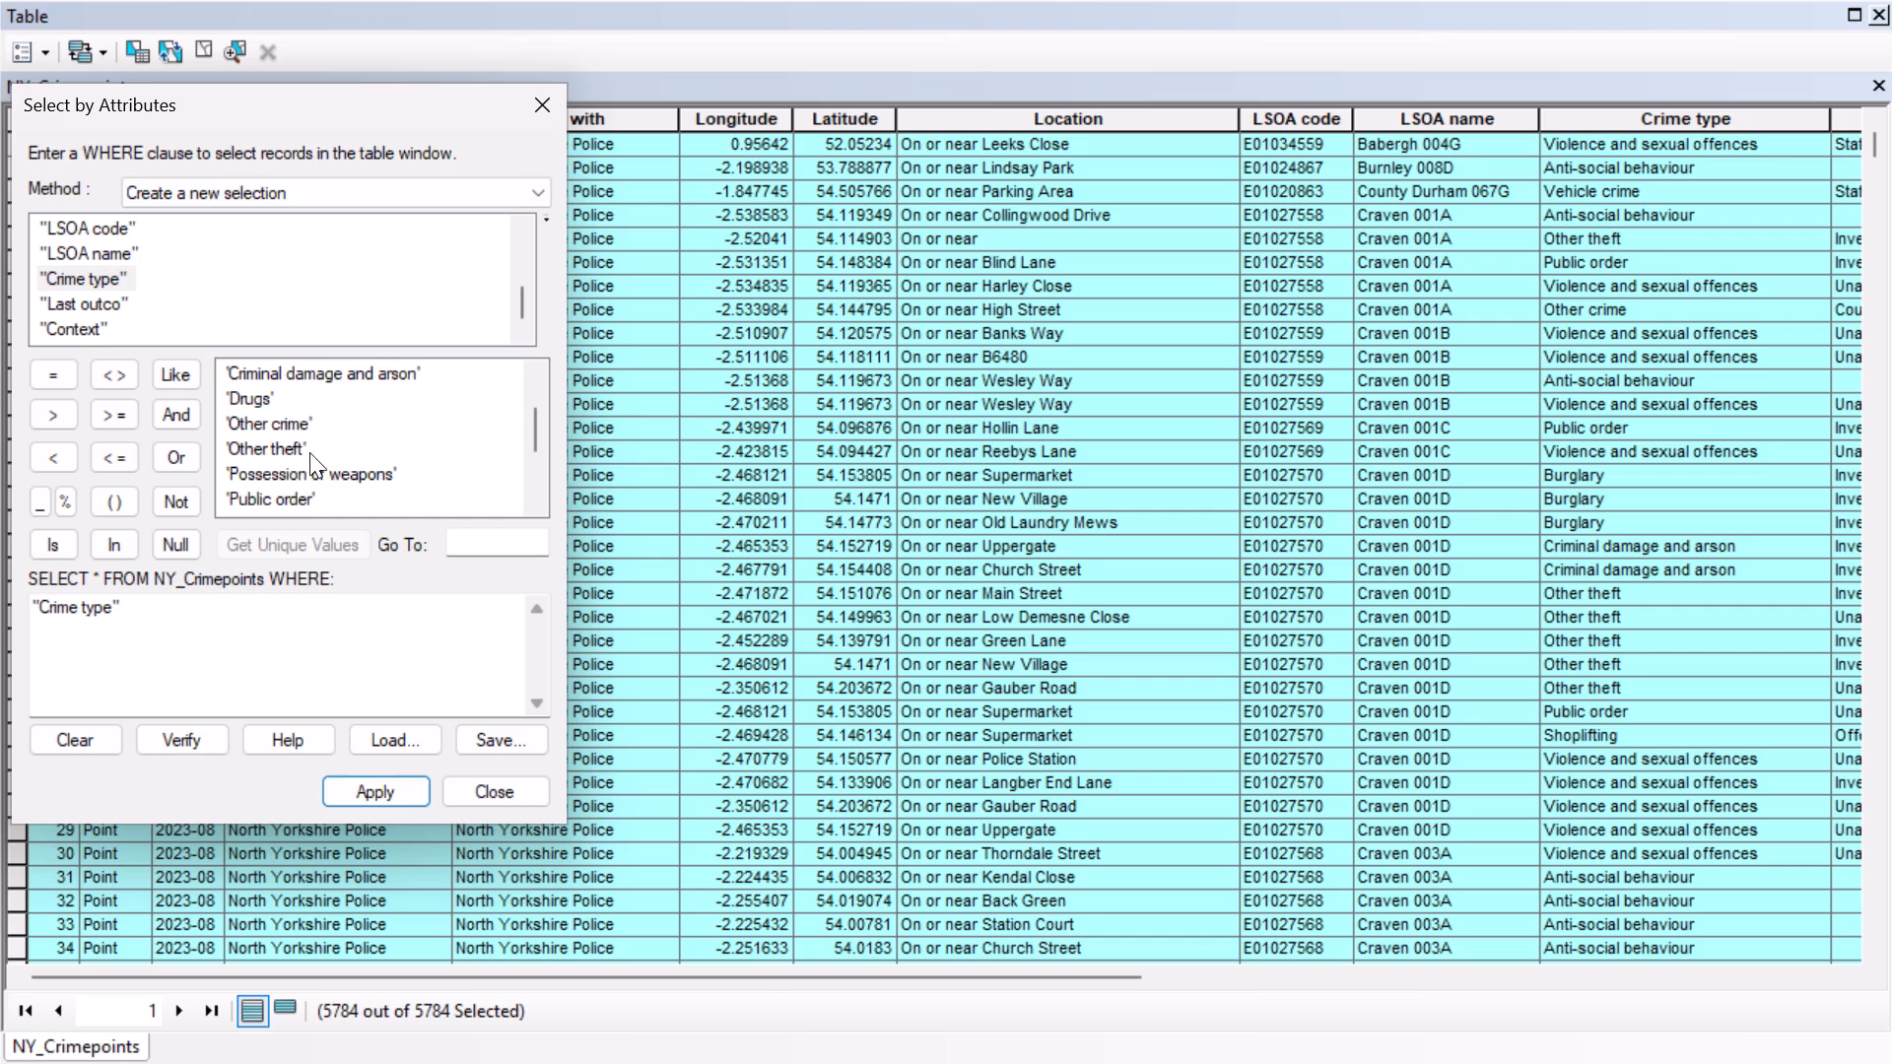
scroll(305, 461, "down", 3)
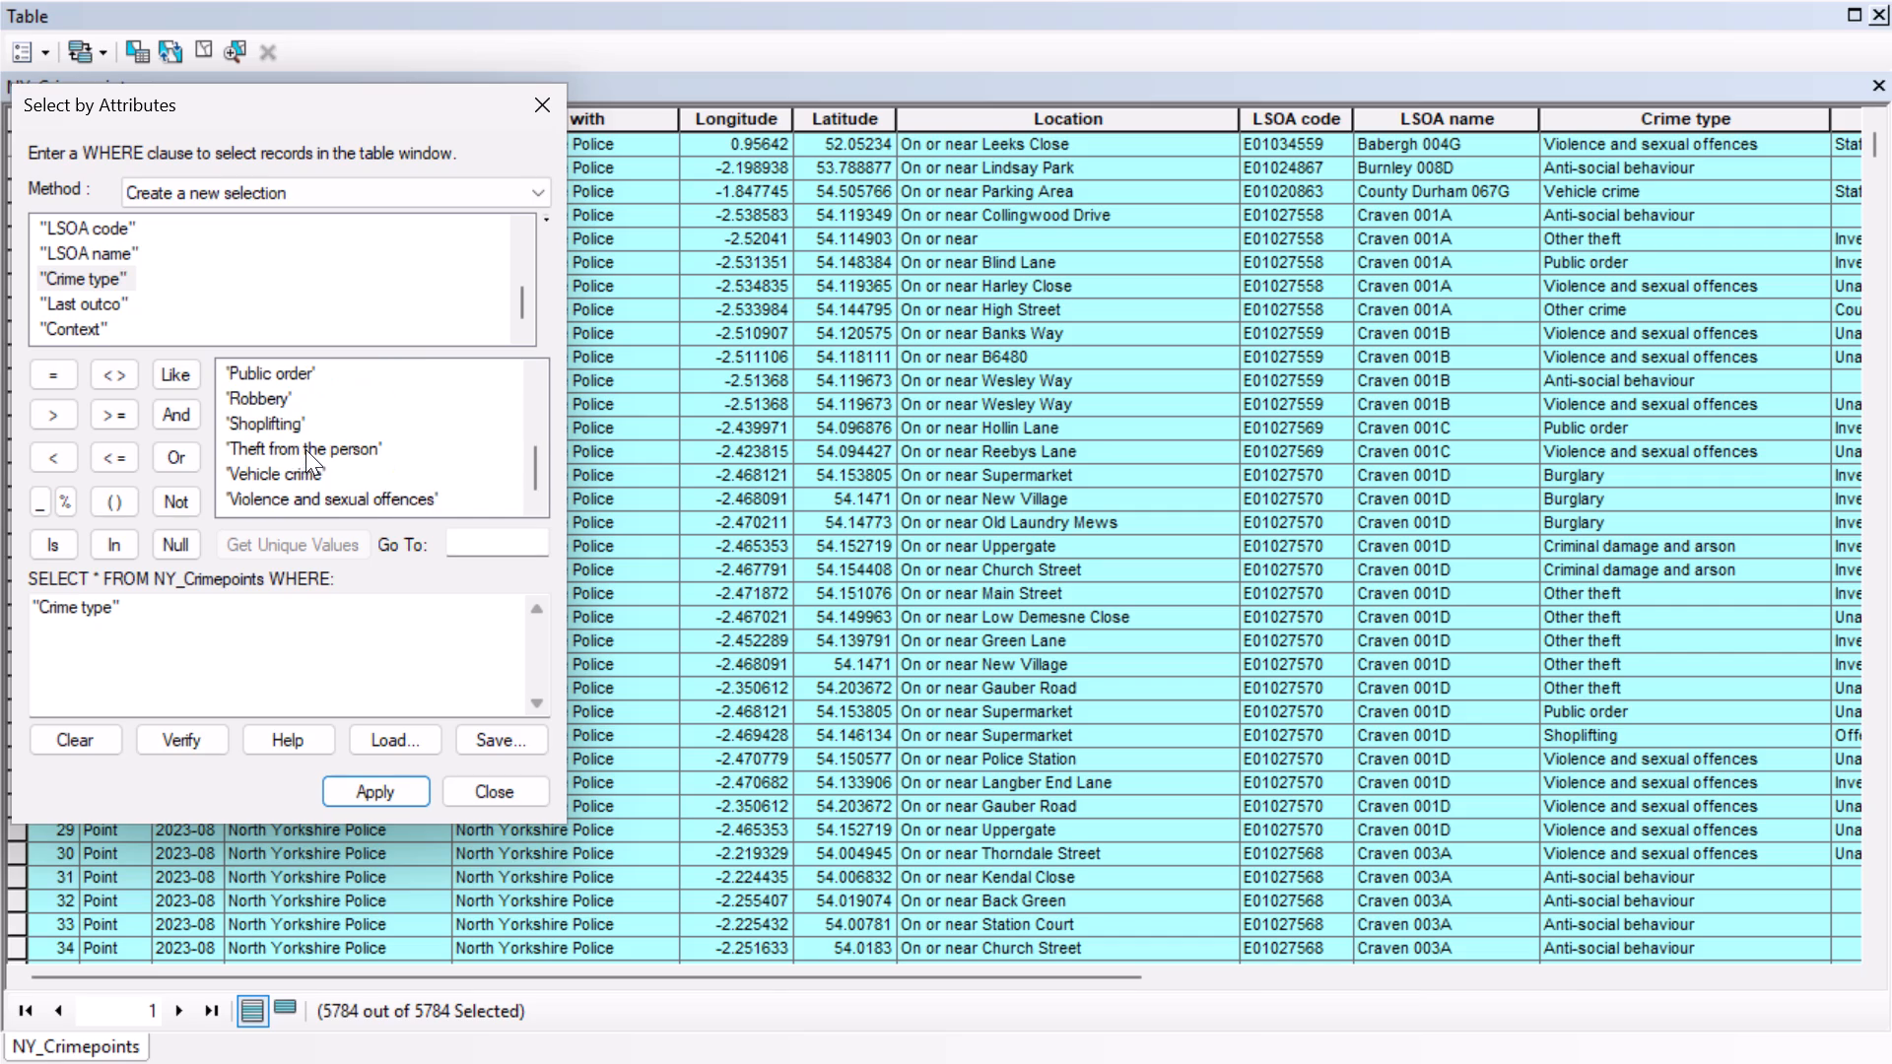
left_click(302, 502)
left_click(302, 502)
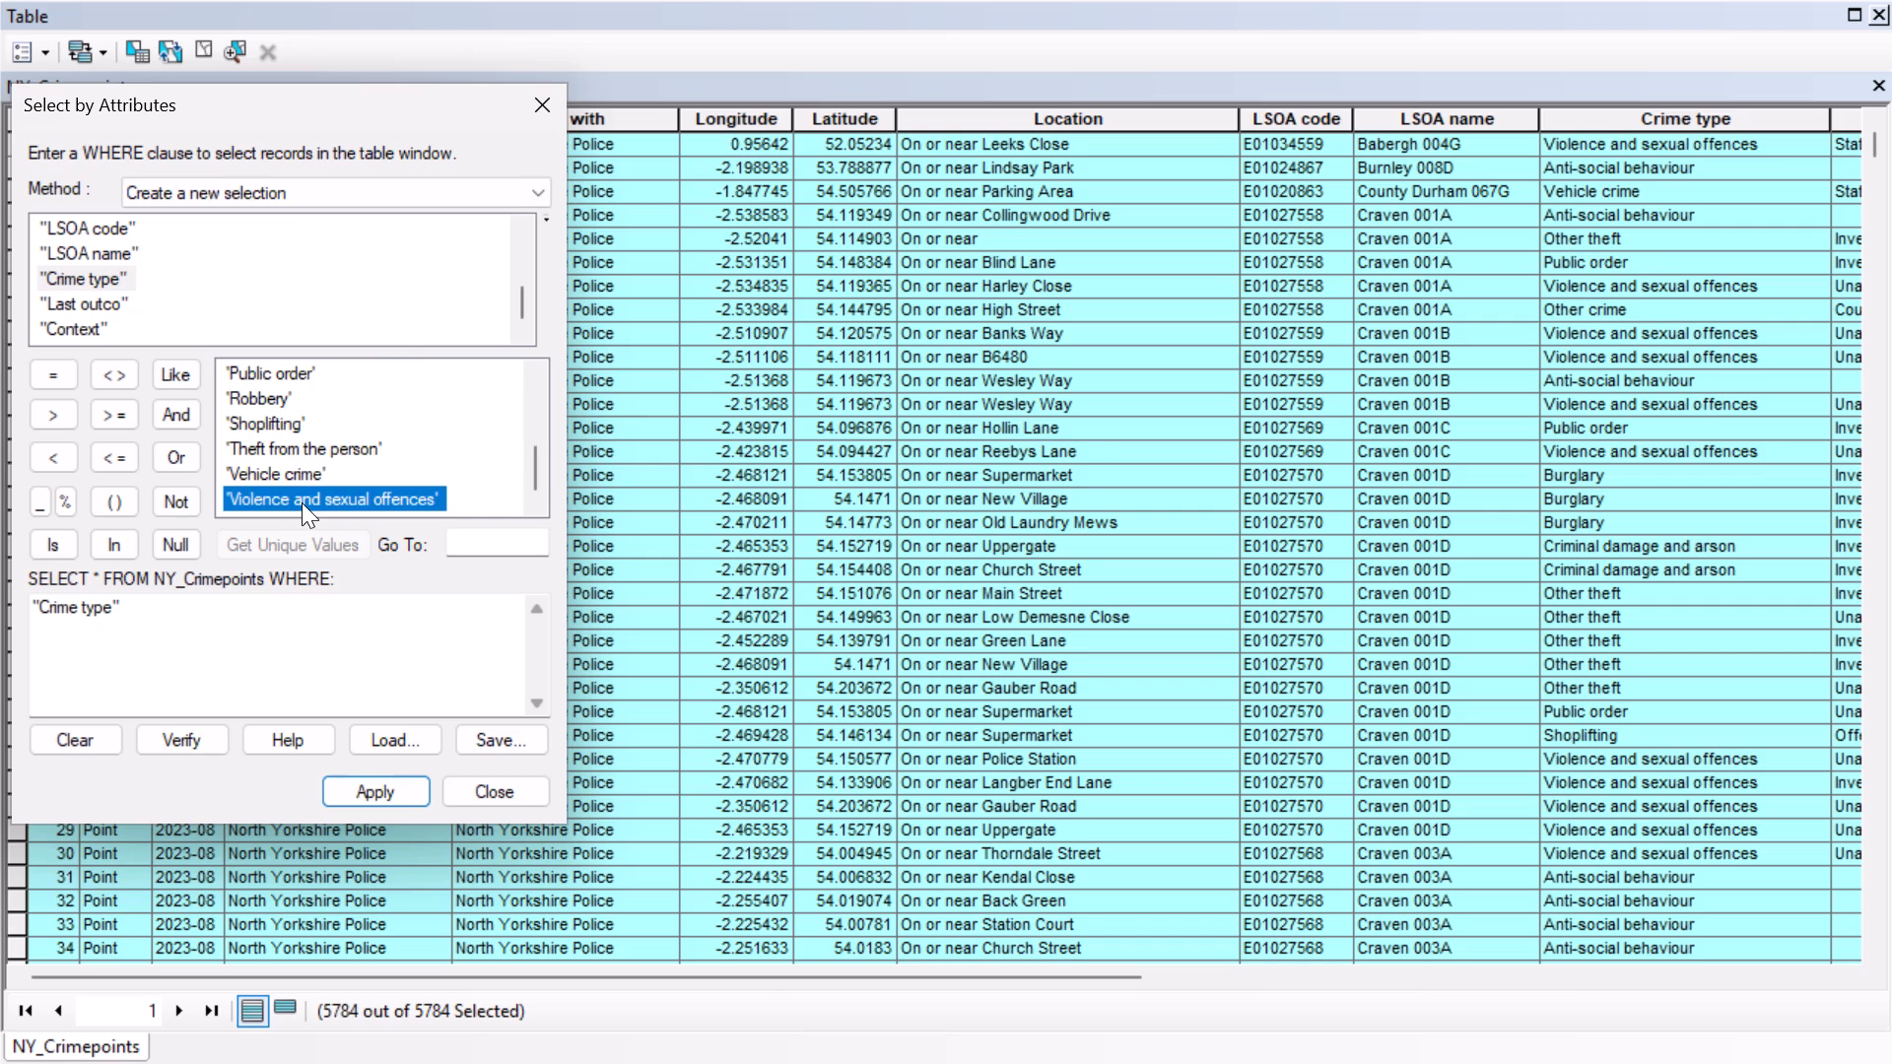
double_click(302, 502)
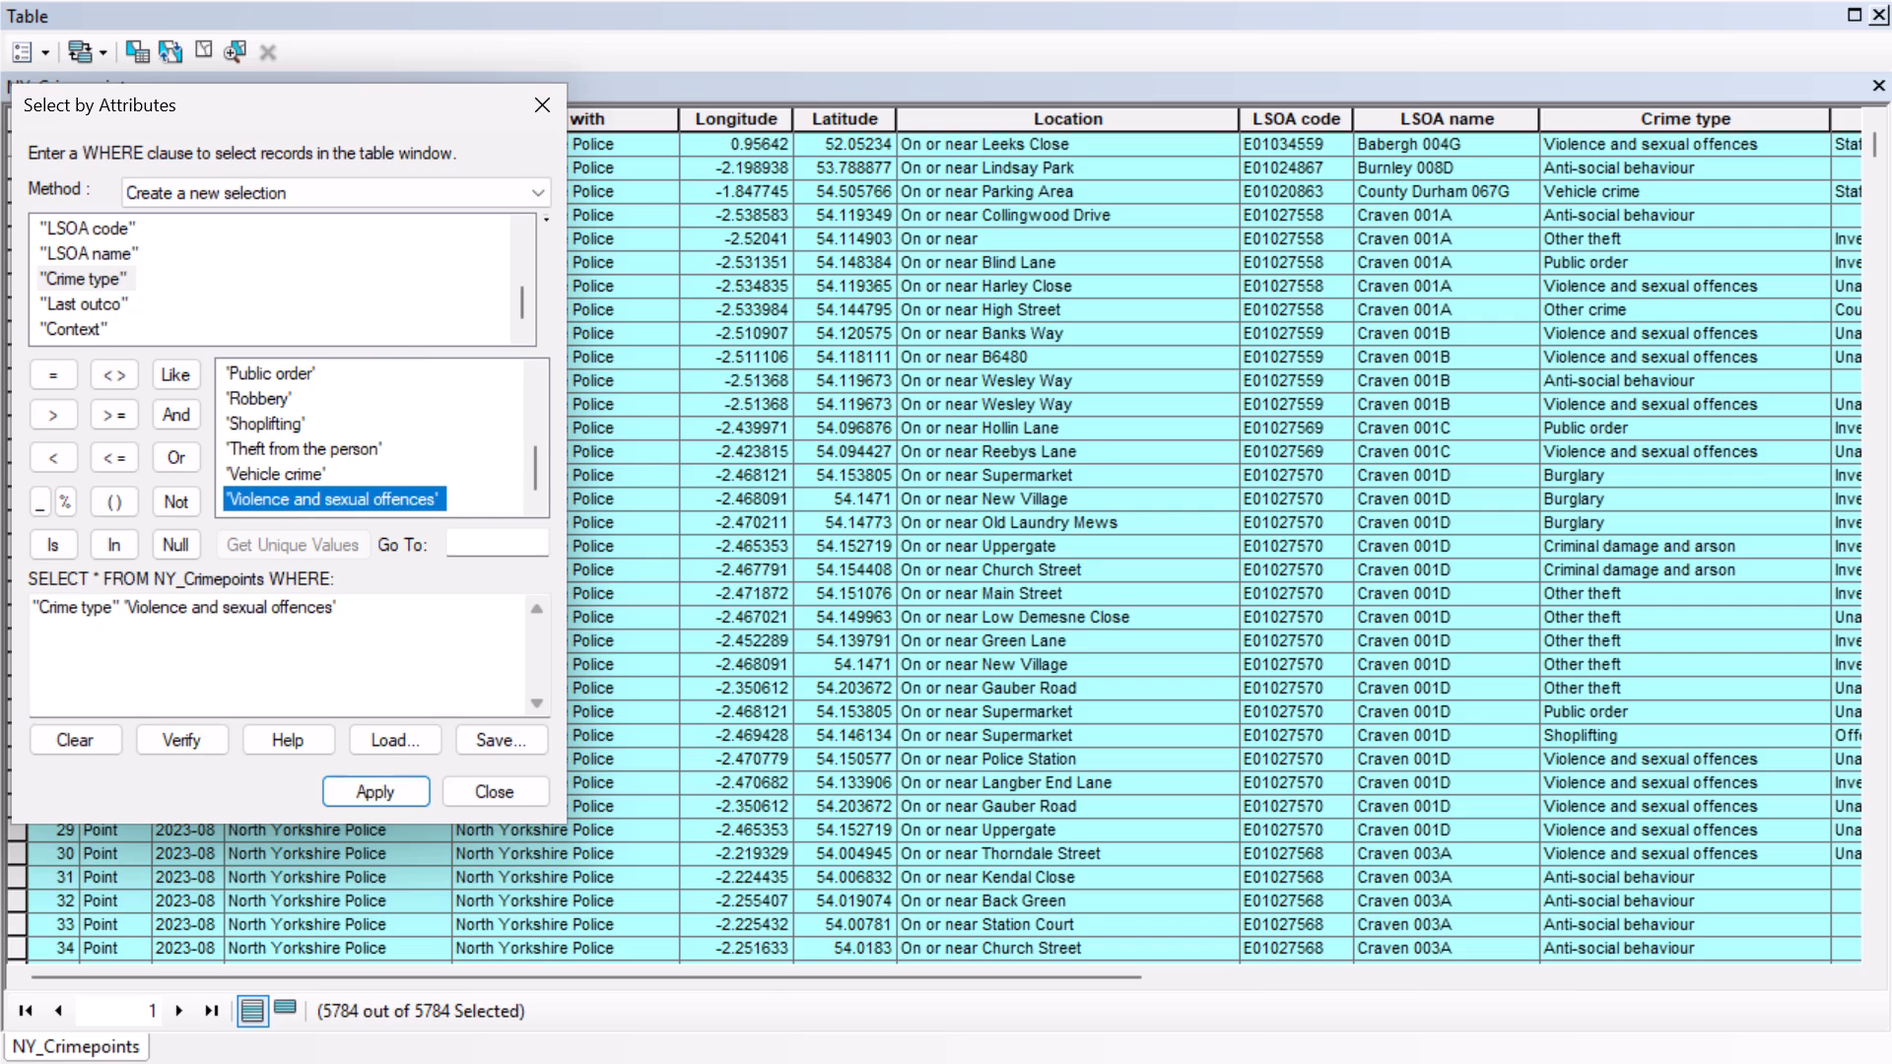
left_click(122, 601)
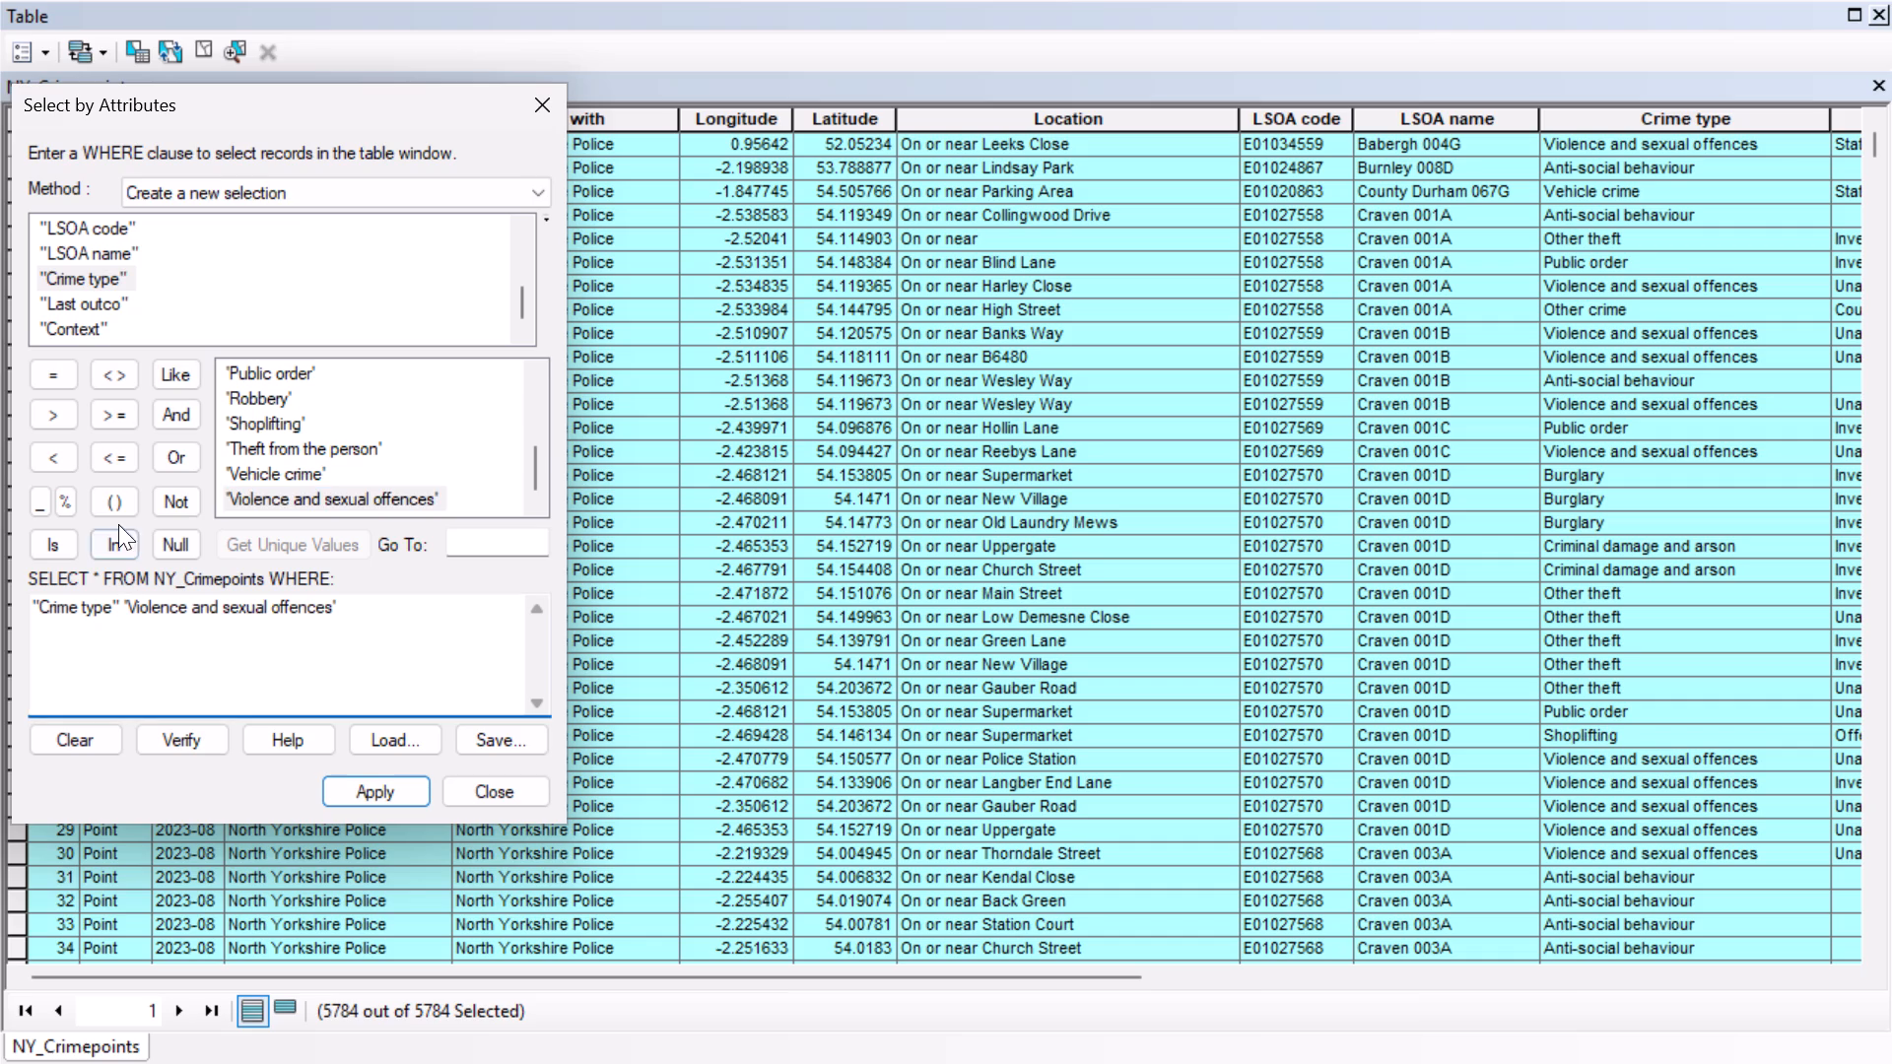
left_click(38, 367)
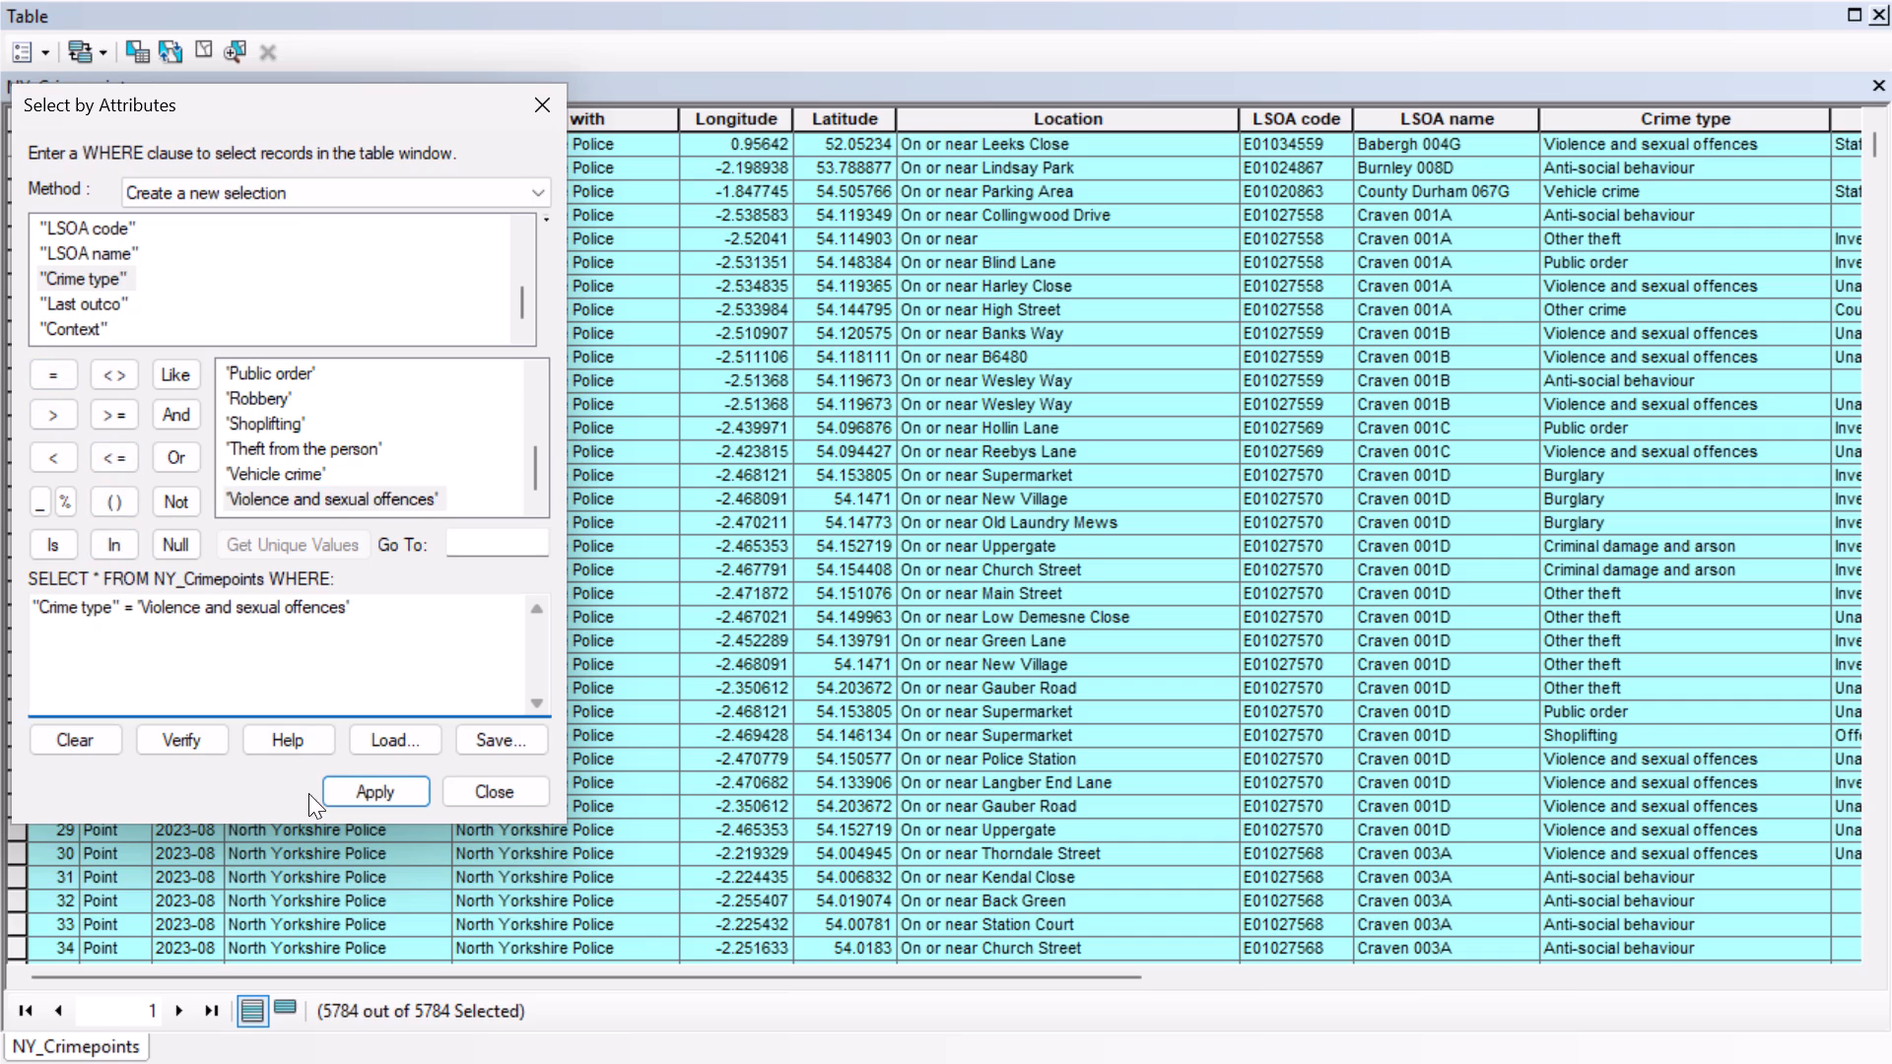
left_click(359, 789)
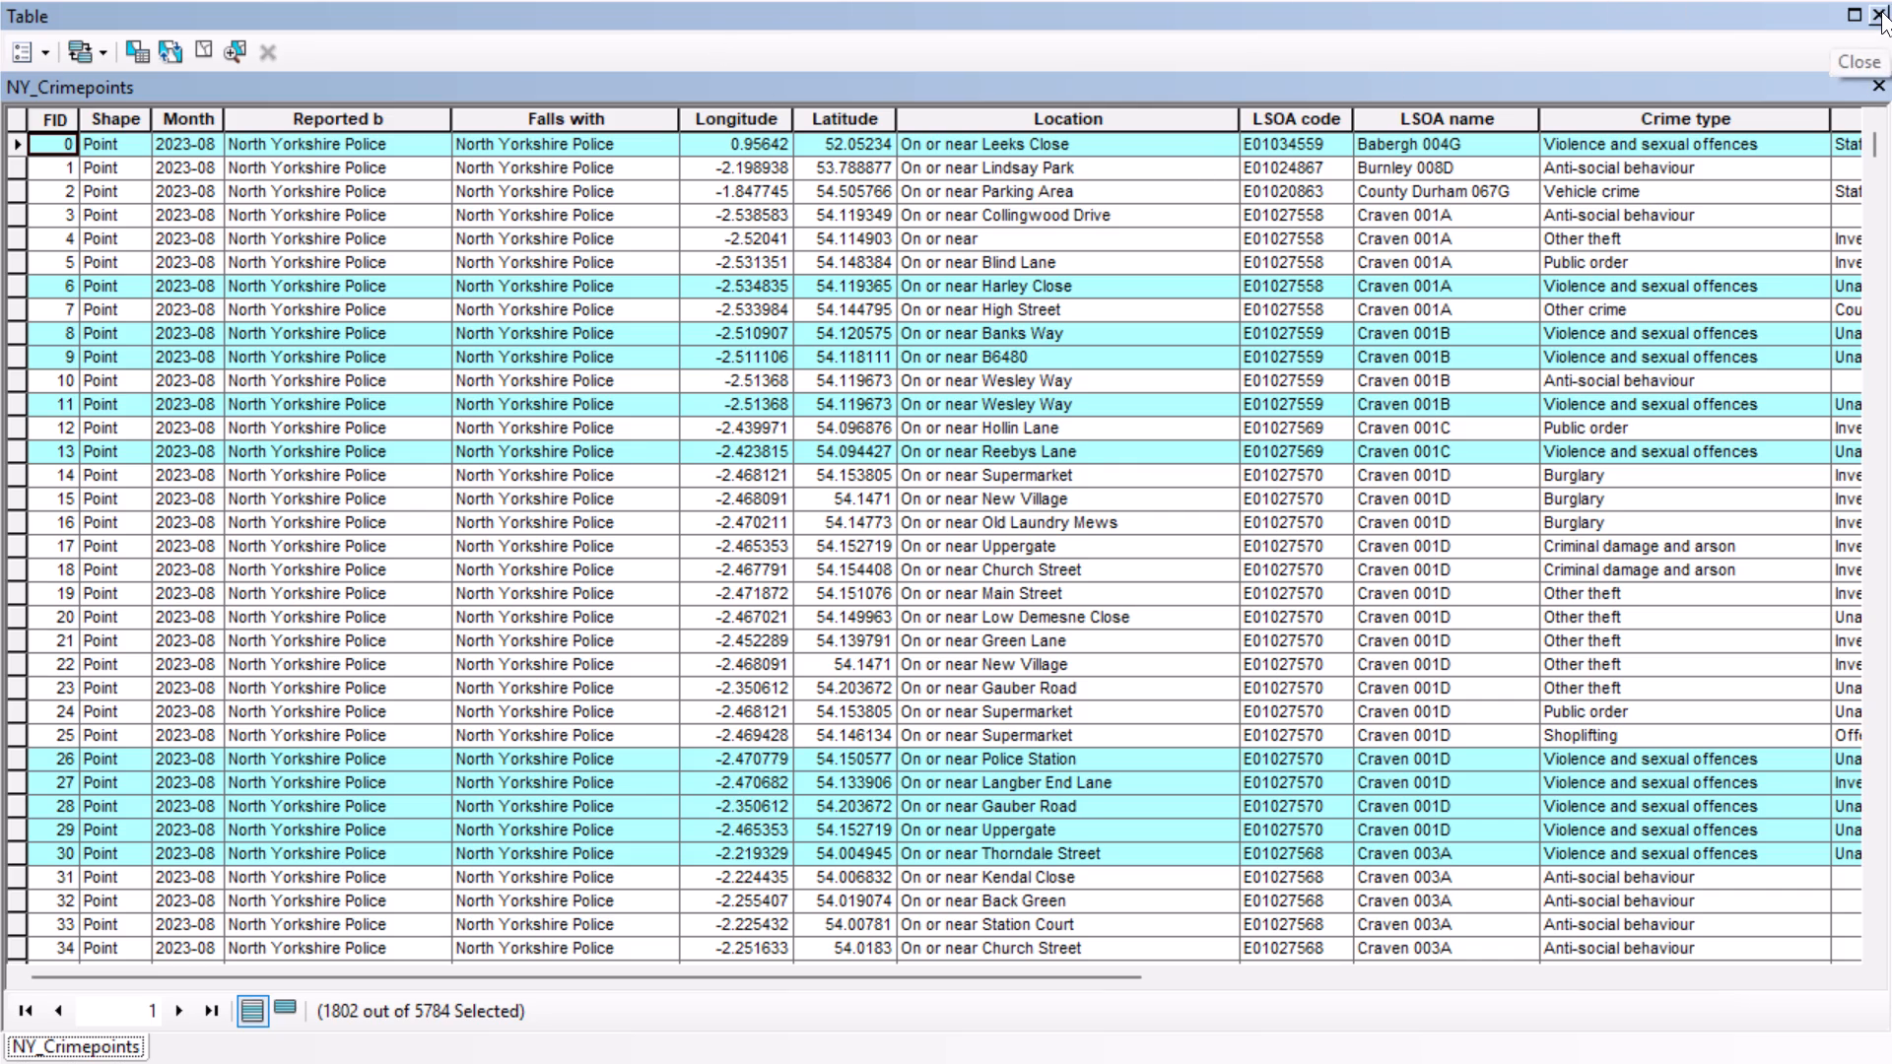
left_click(1881, 87)
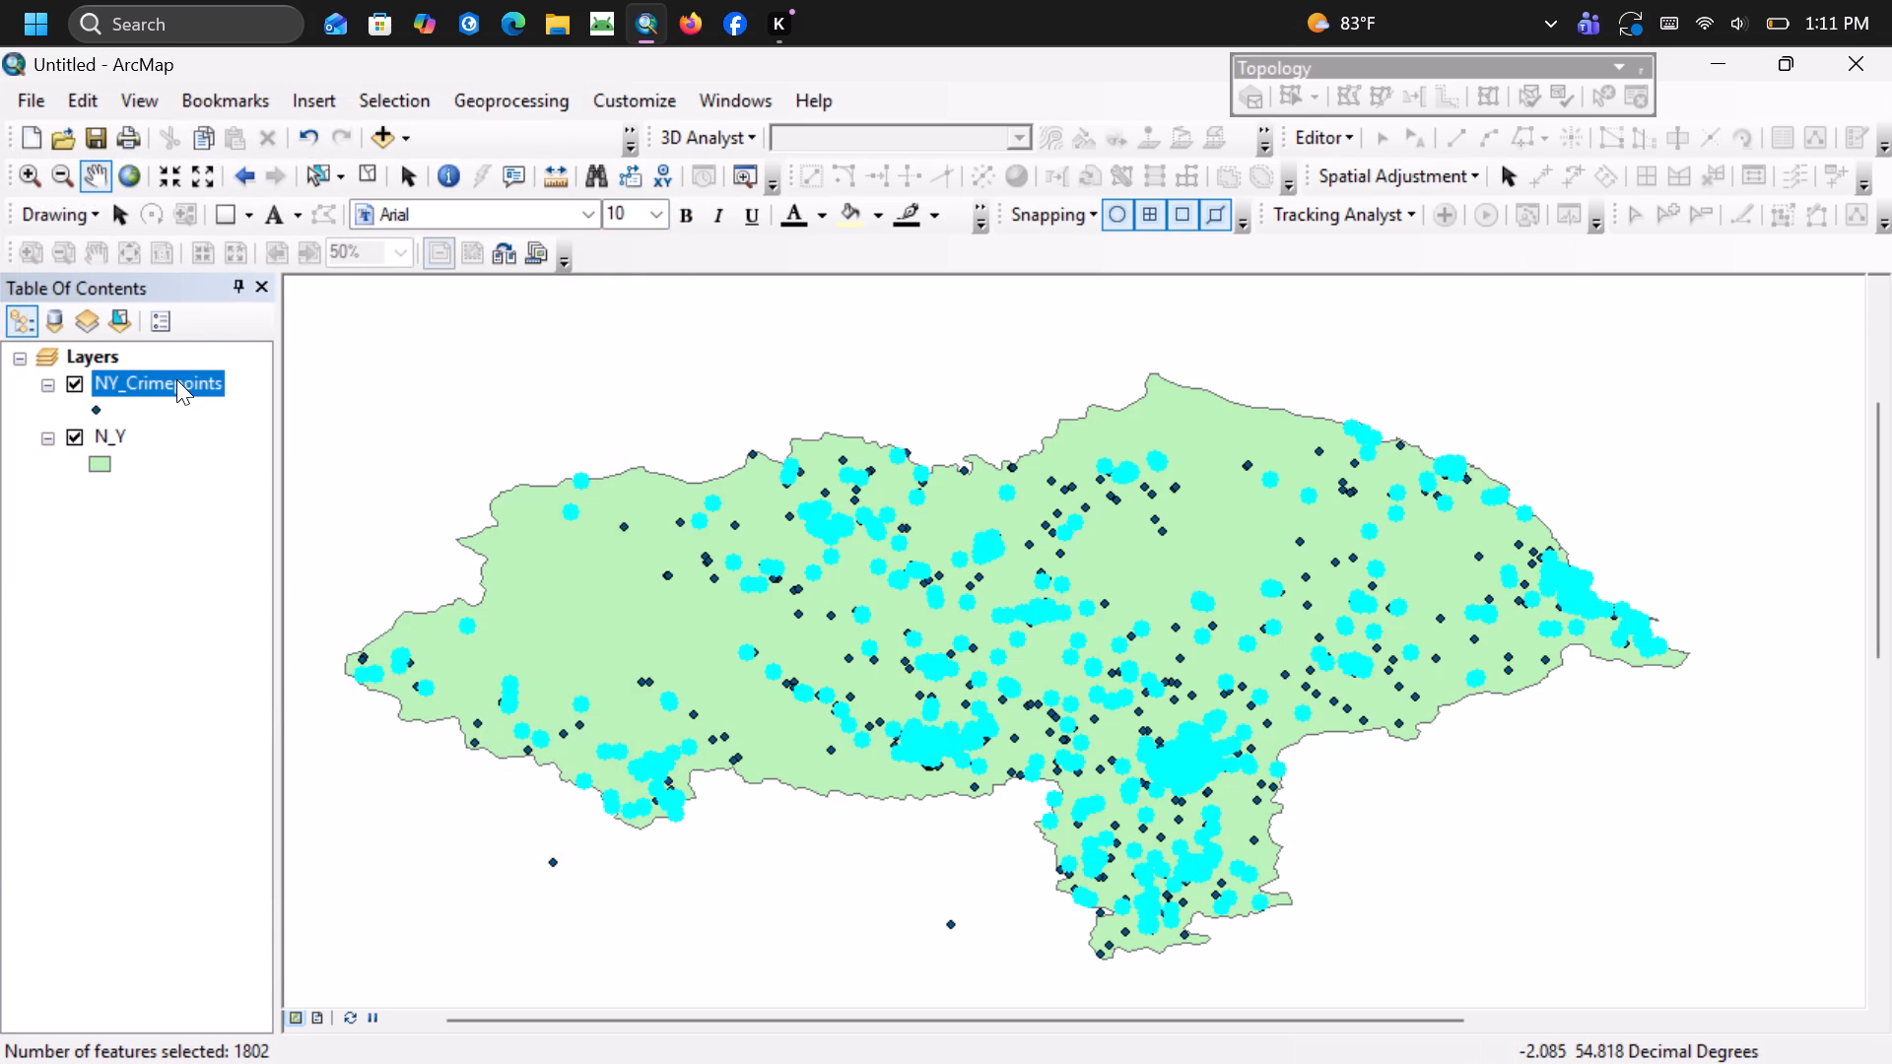
List the layers in the table of contents by selection.
left_click(114, 320)
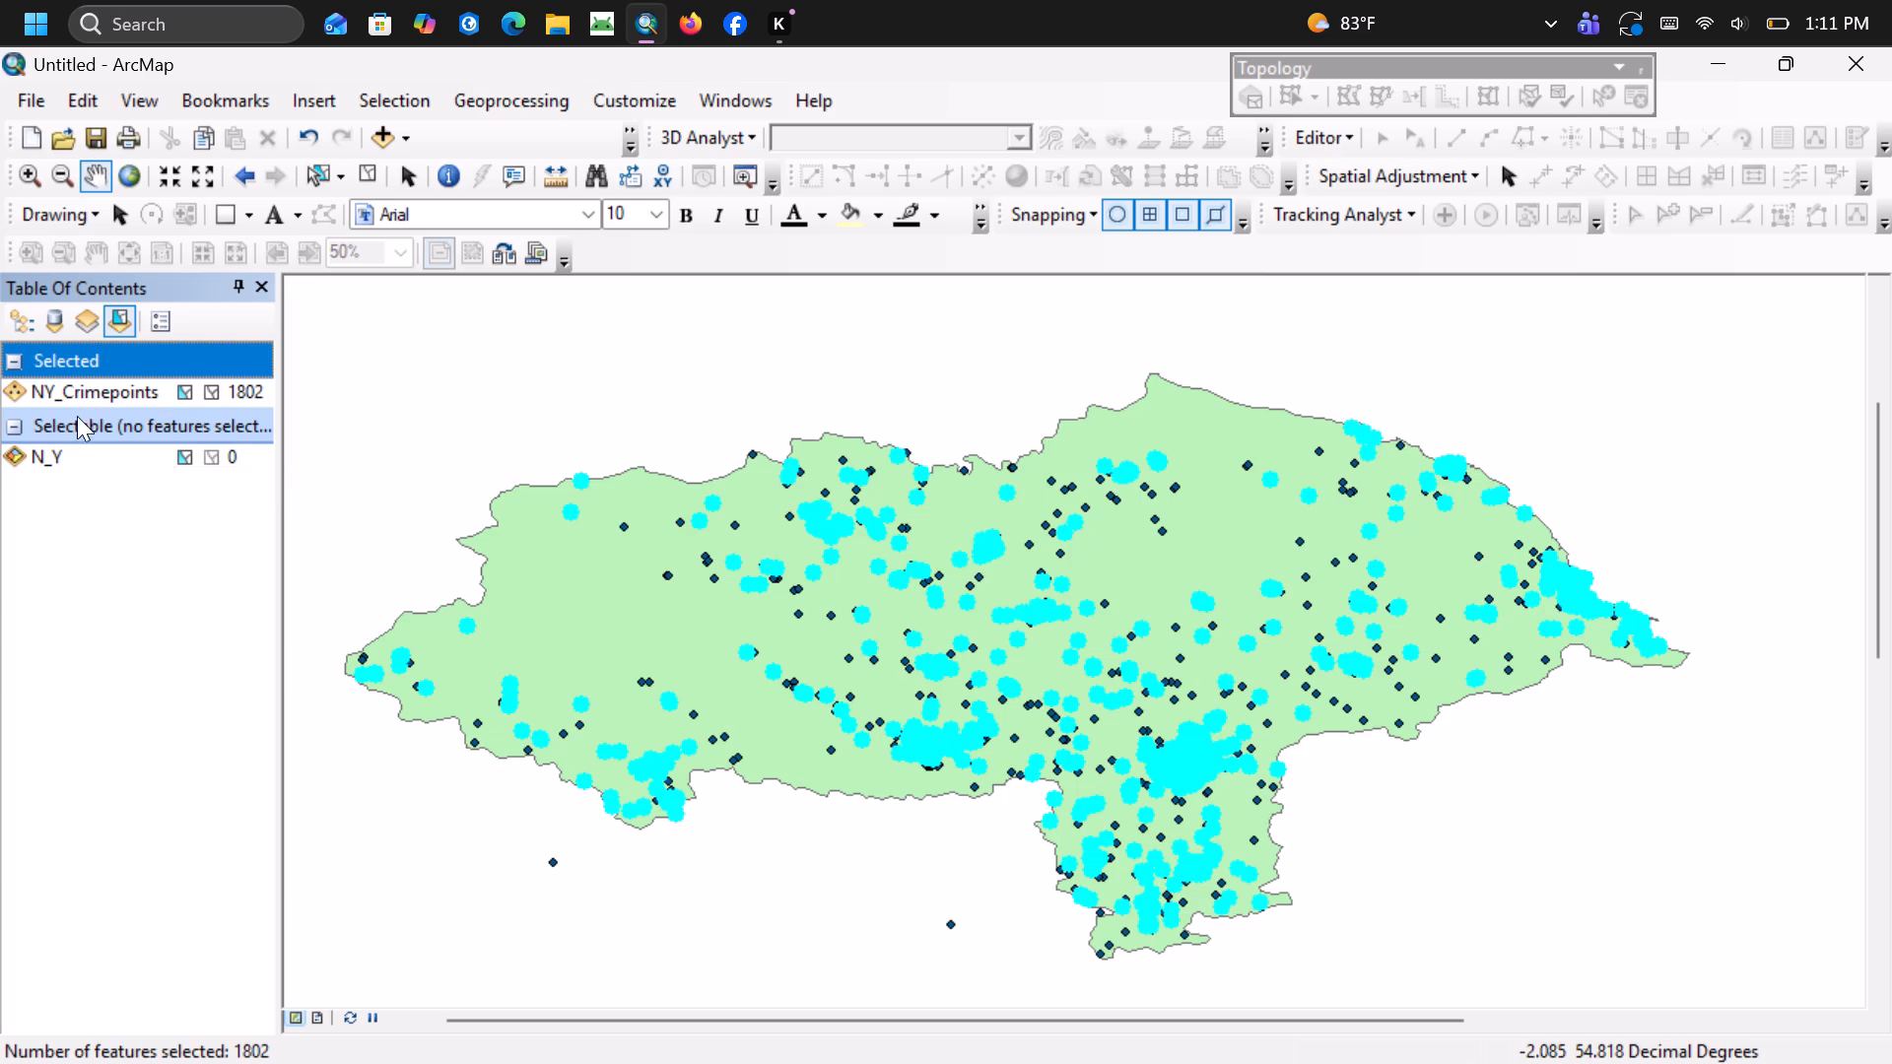
left_click(119, 545)
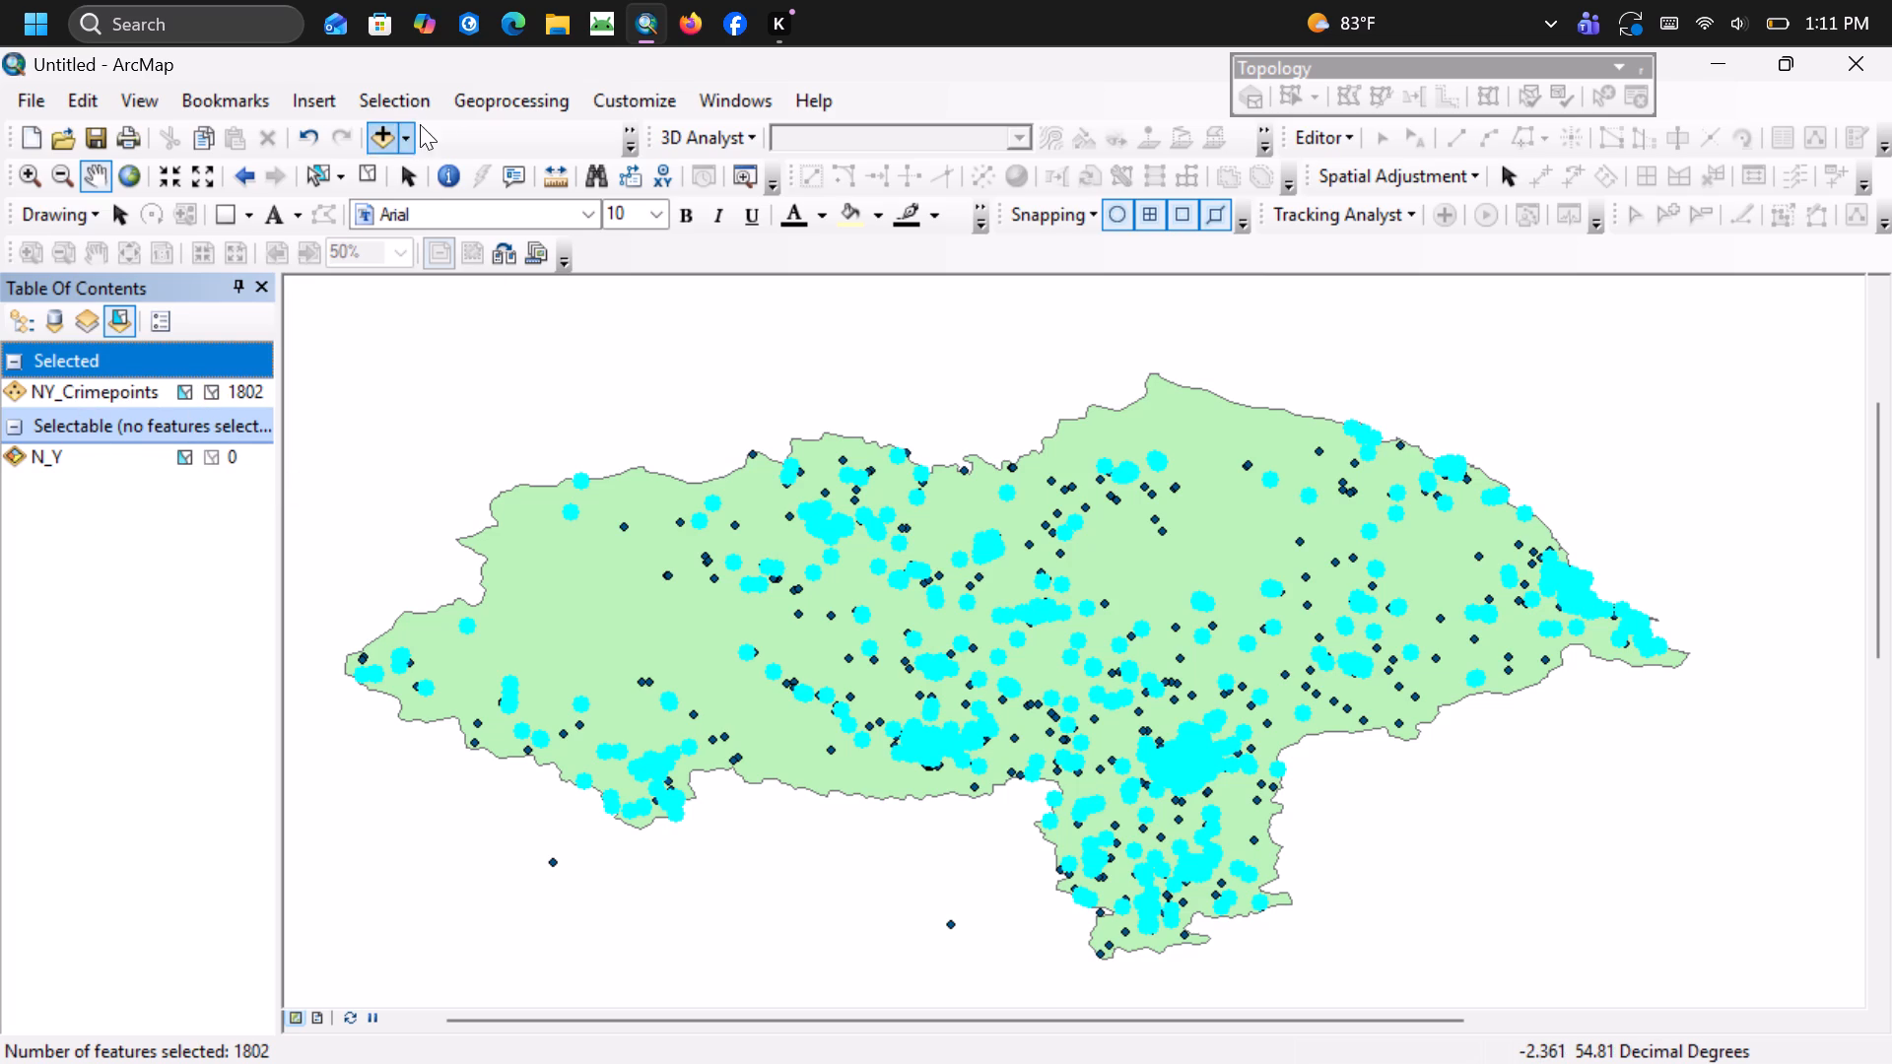
Start the Clip geoprocessing tool with the NY_Crimepoints layer as the input features.
left_click(496, 102)
left_click(524, 173)
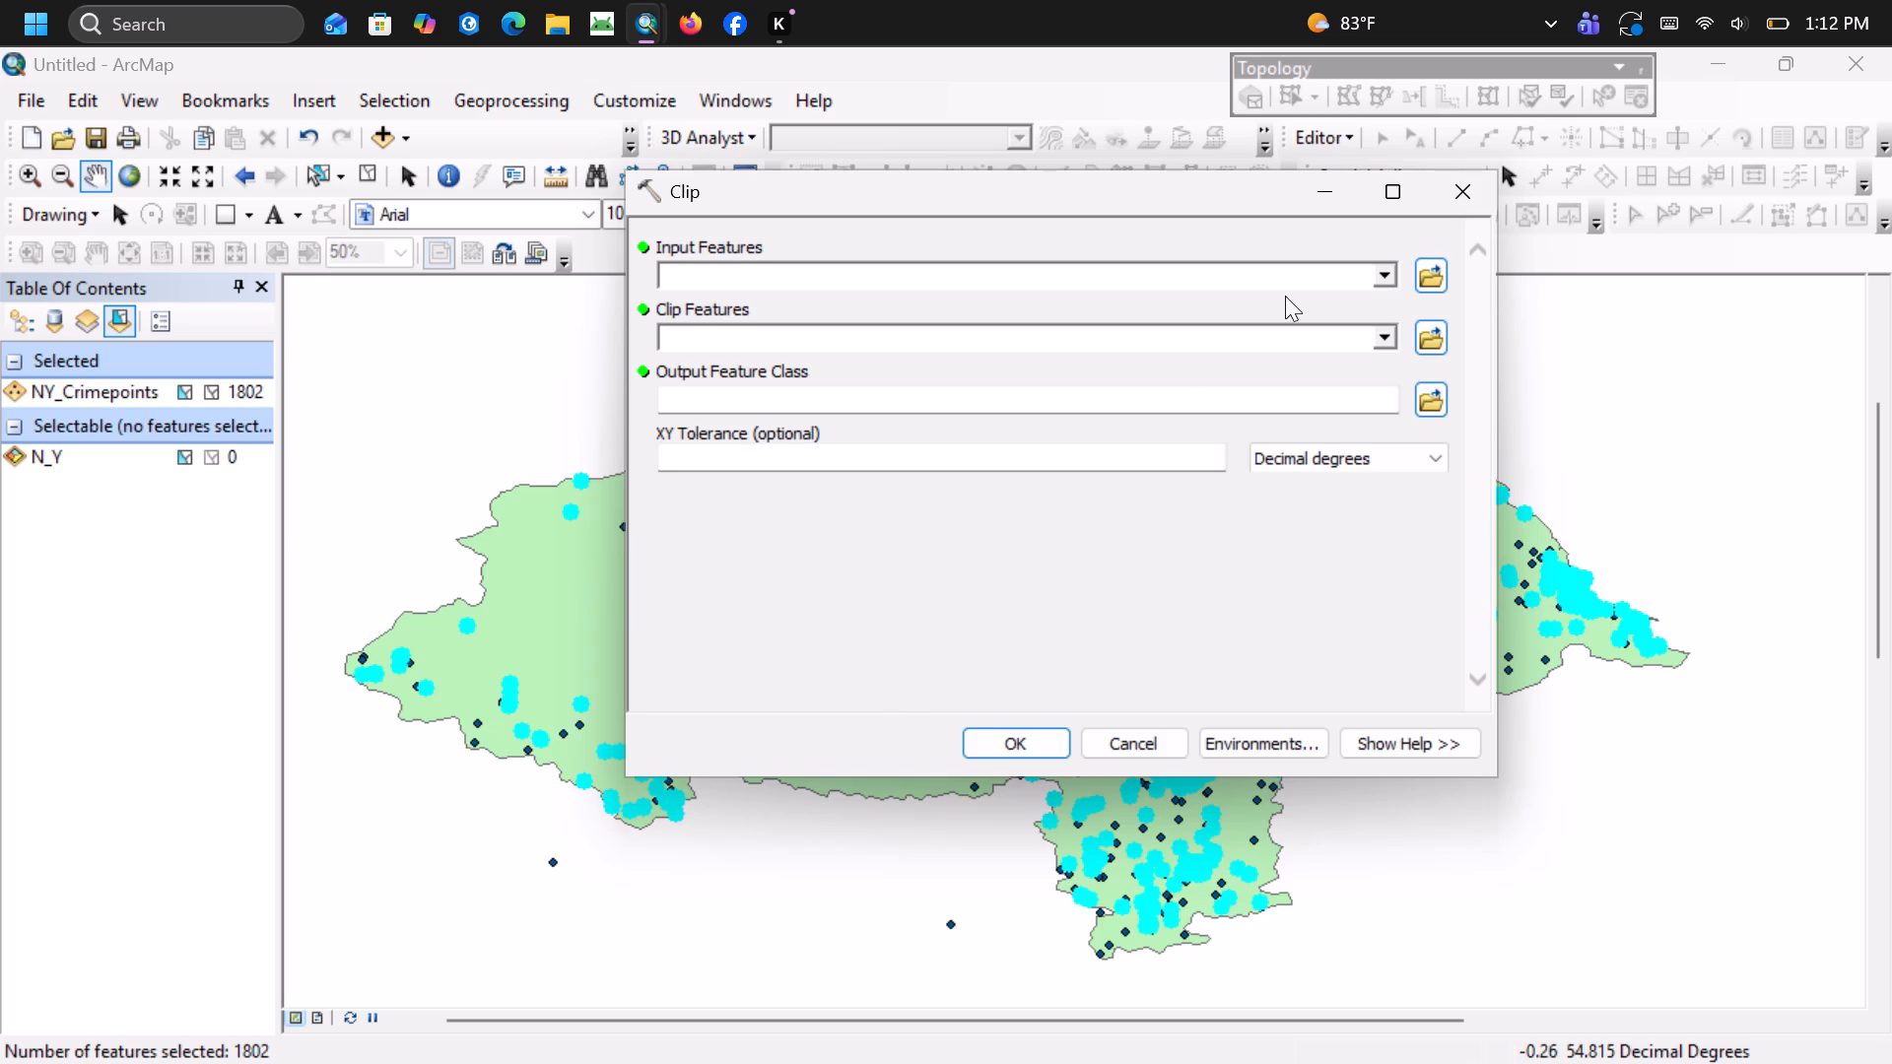
left_click(1390, 275)
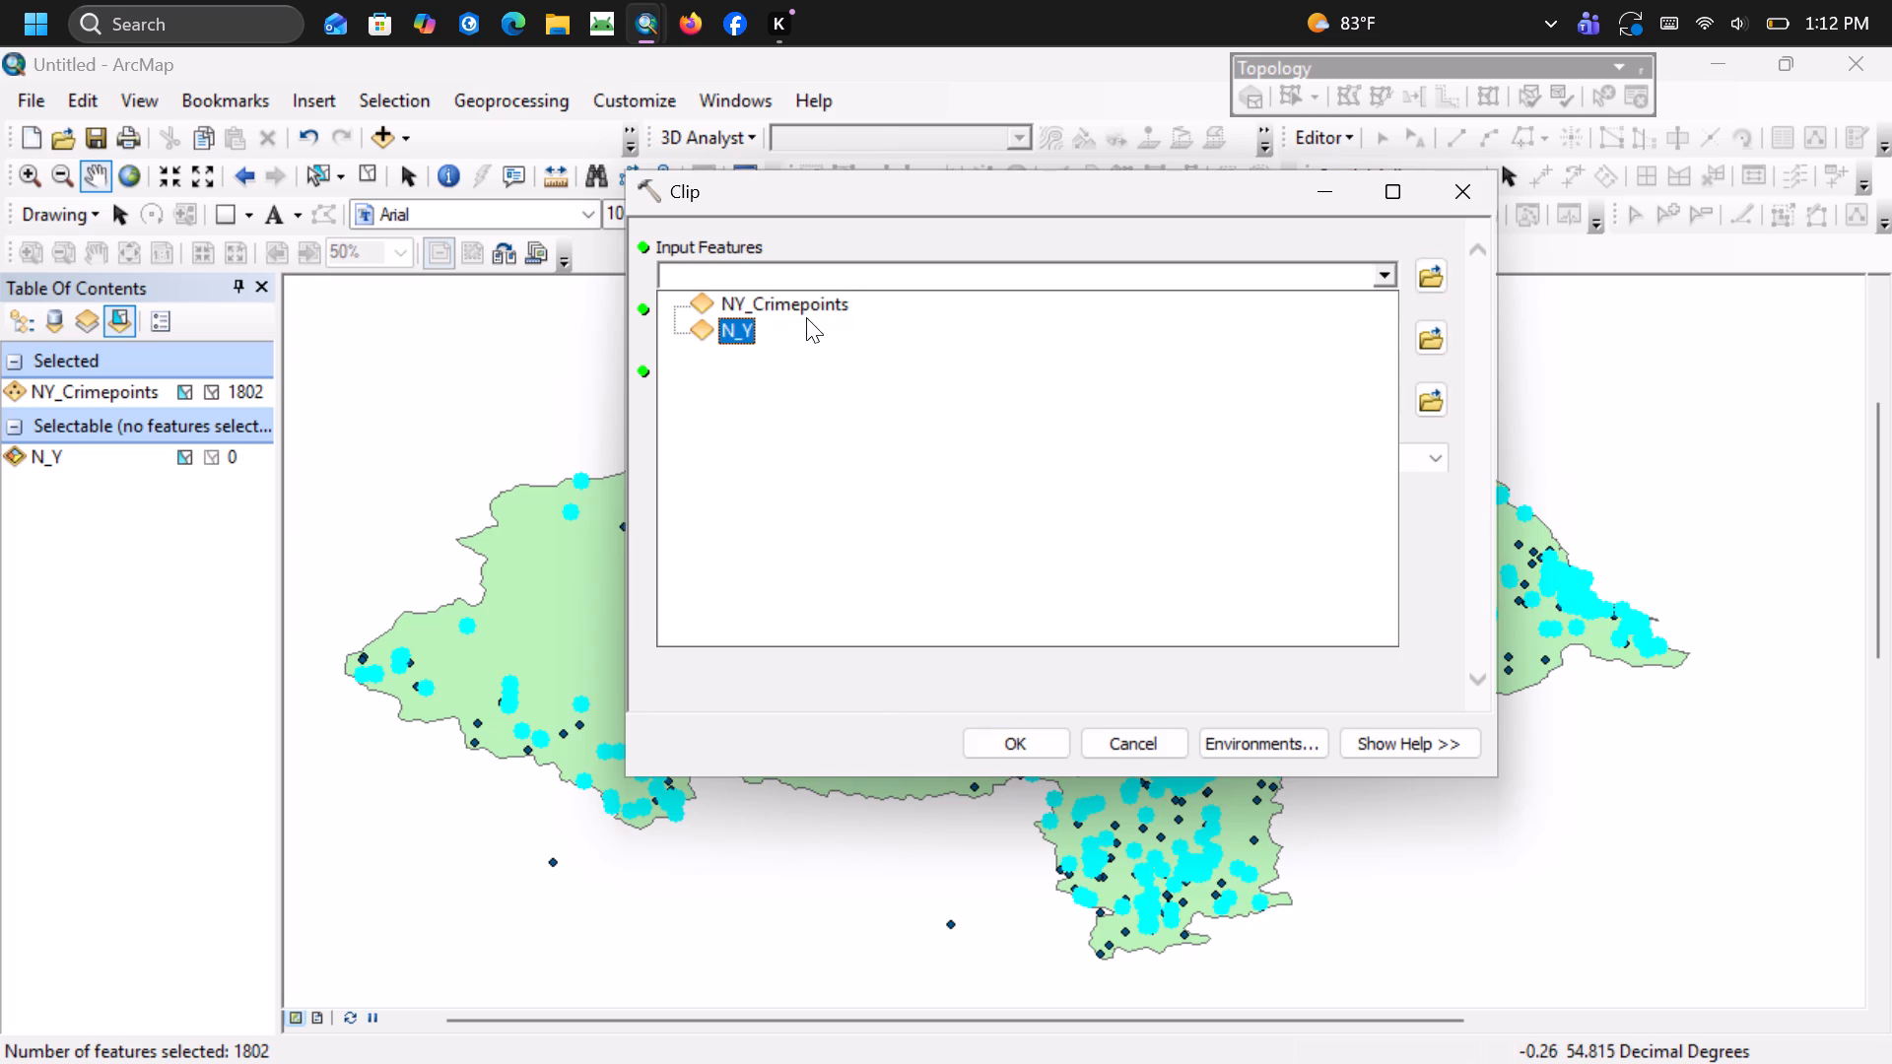
double_click(804, 306)
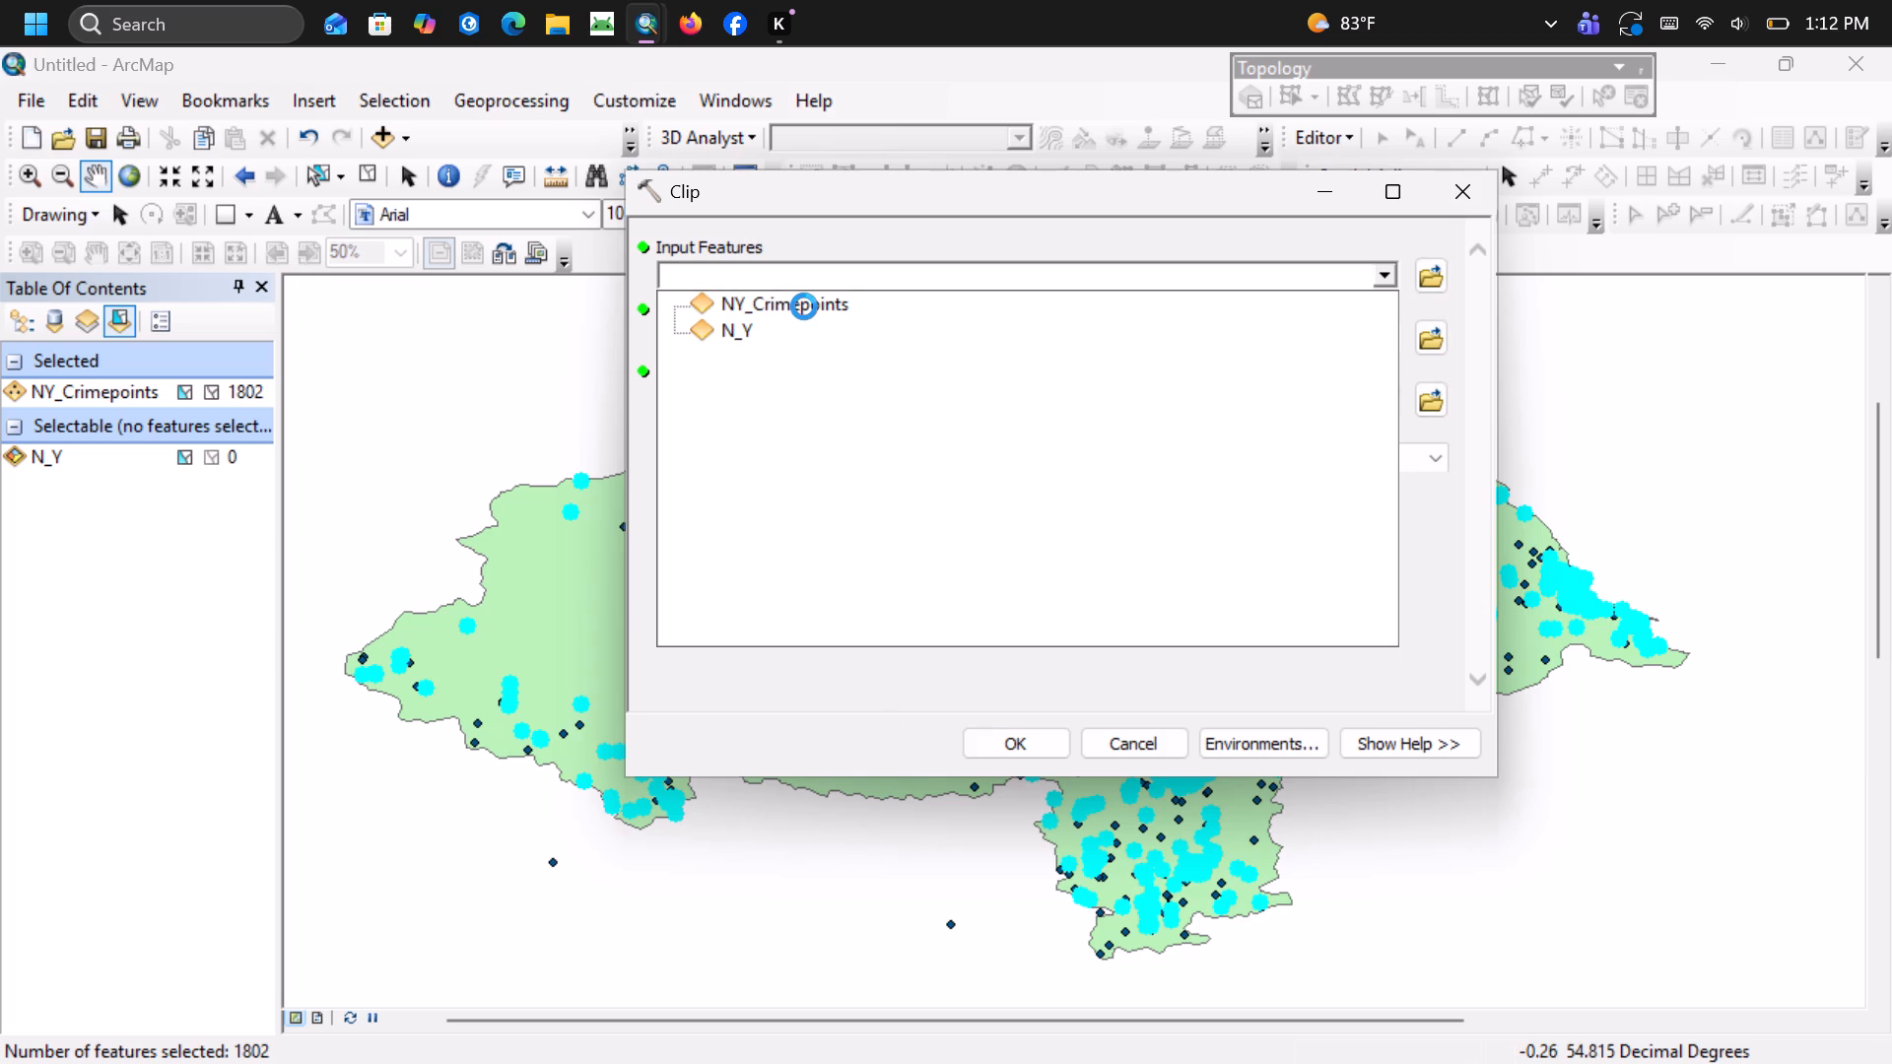
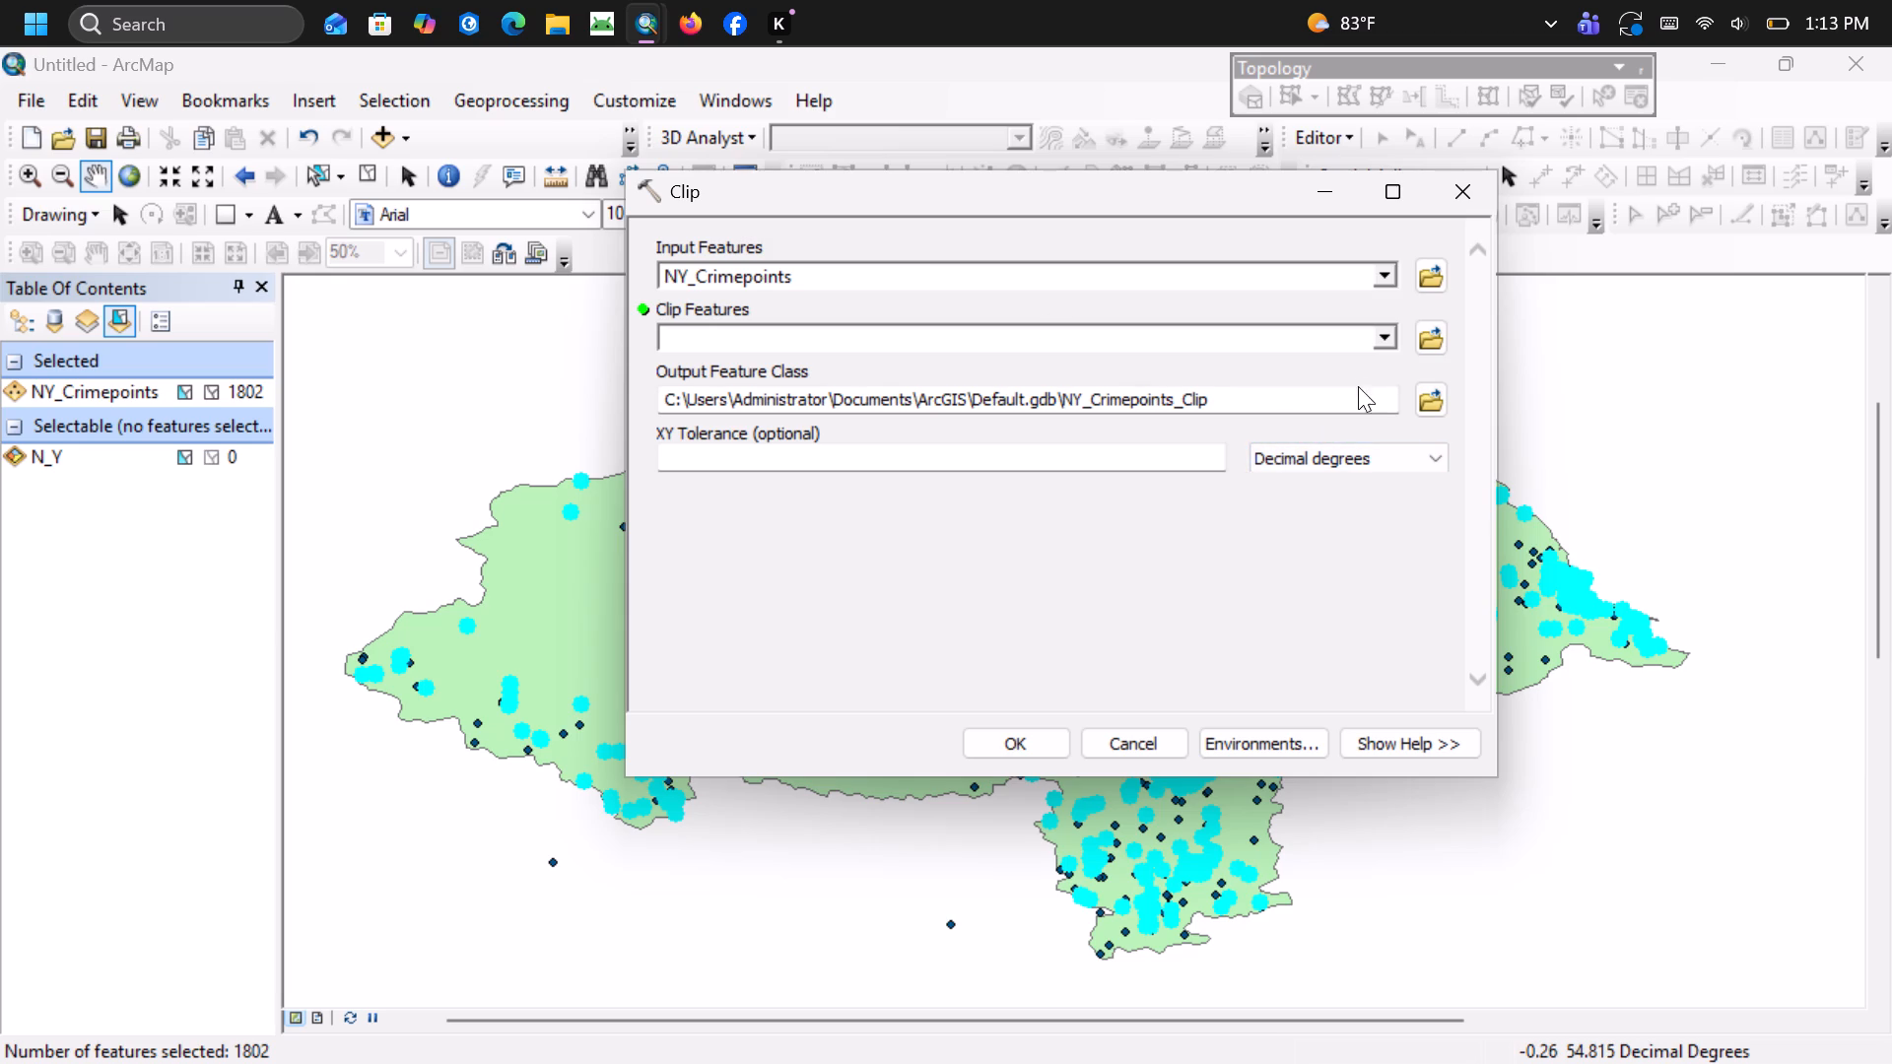
Clip the selected NY_Crimepoints features with N_Y as the clip features, outputting to NY_Crimepoints_Clip in Default.gdb.
left_click(1375, 335)
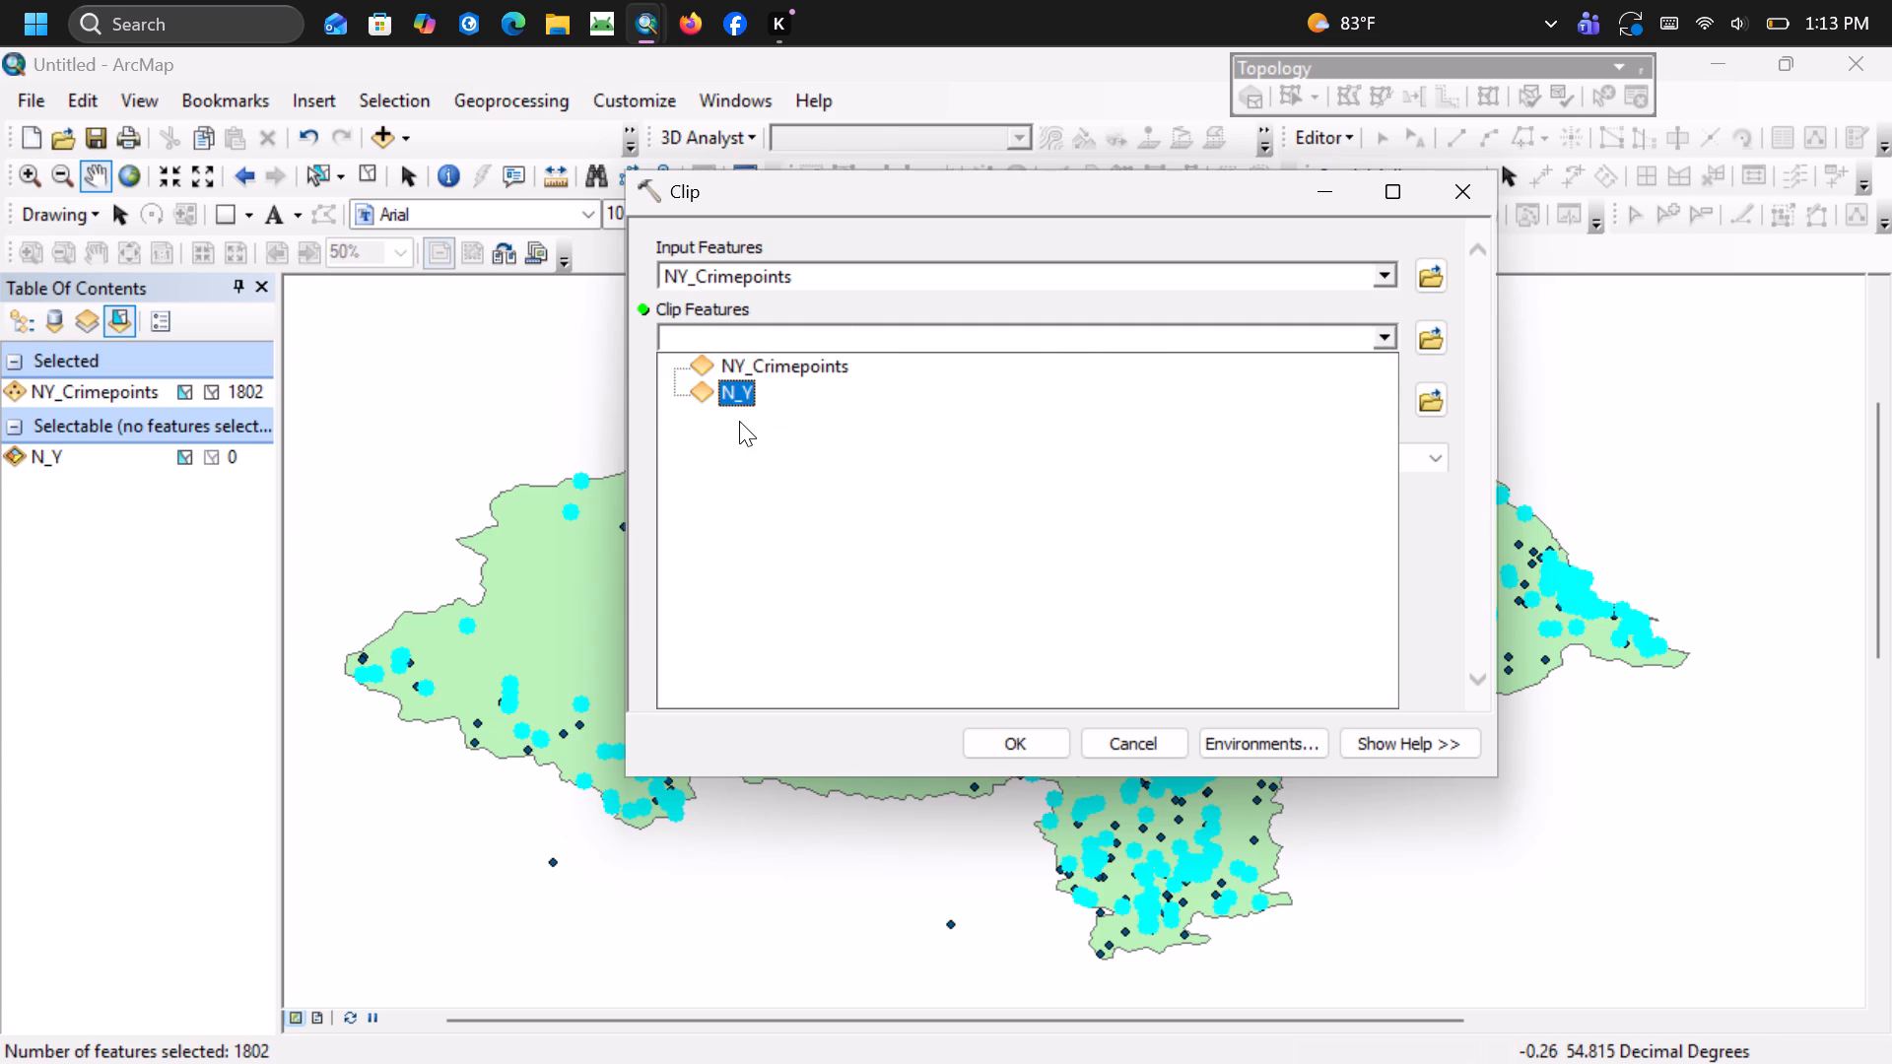
double_click(747, 392)
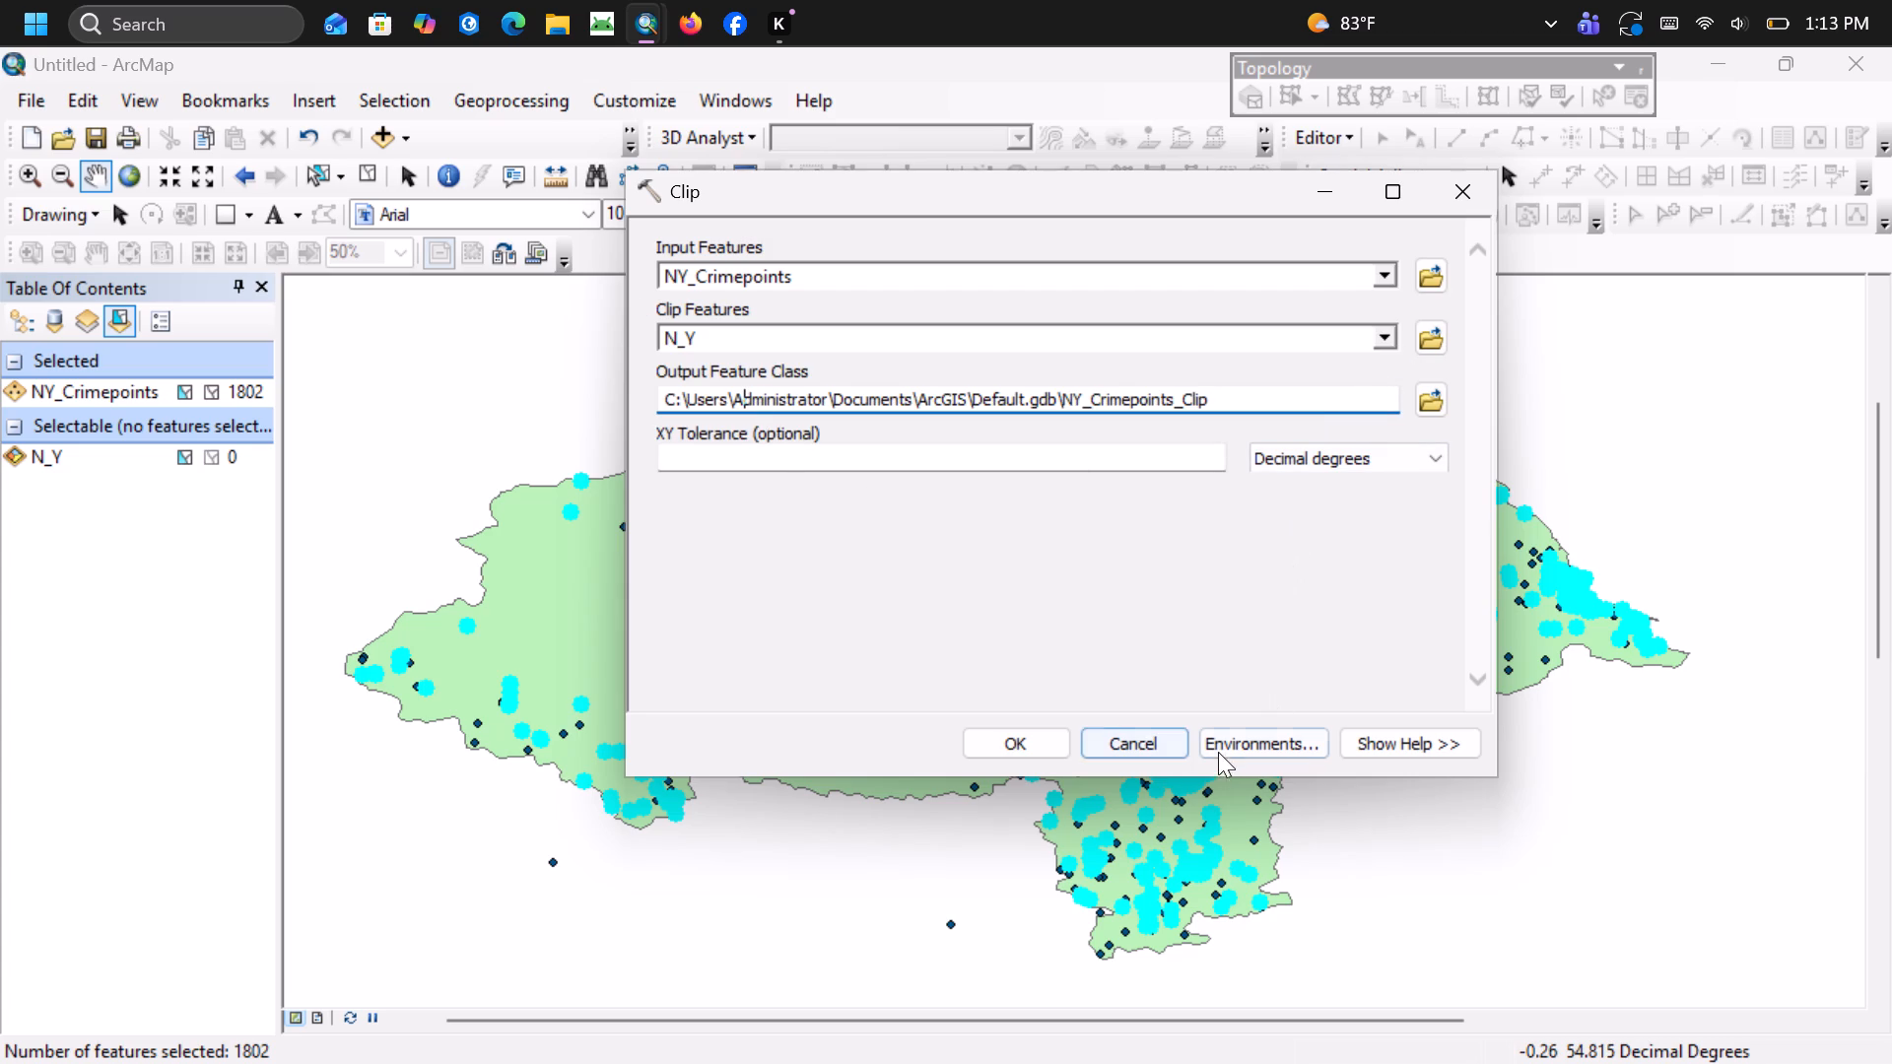
left_click(1012, 745)
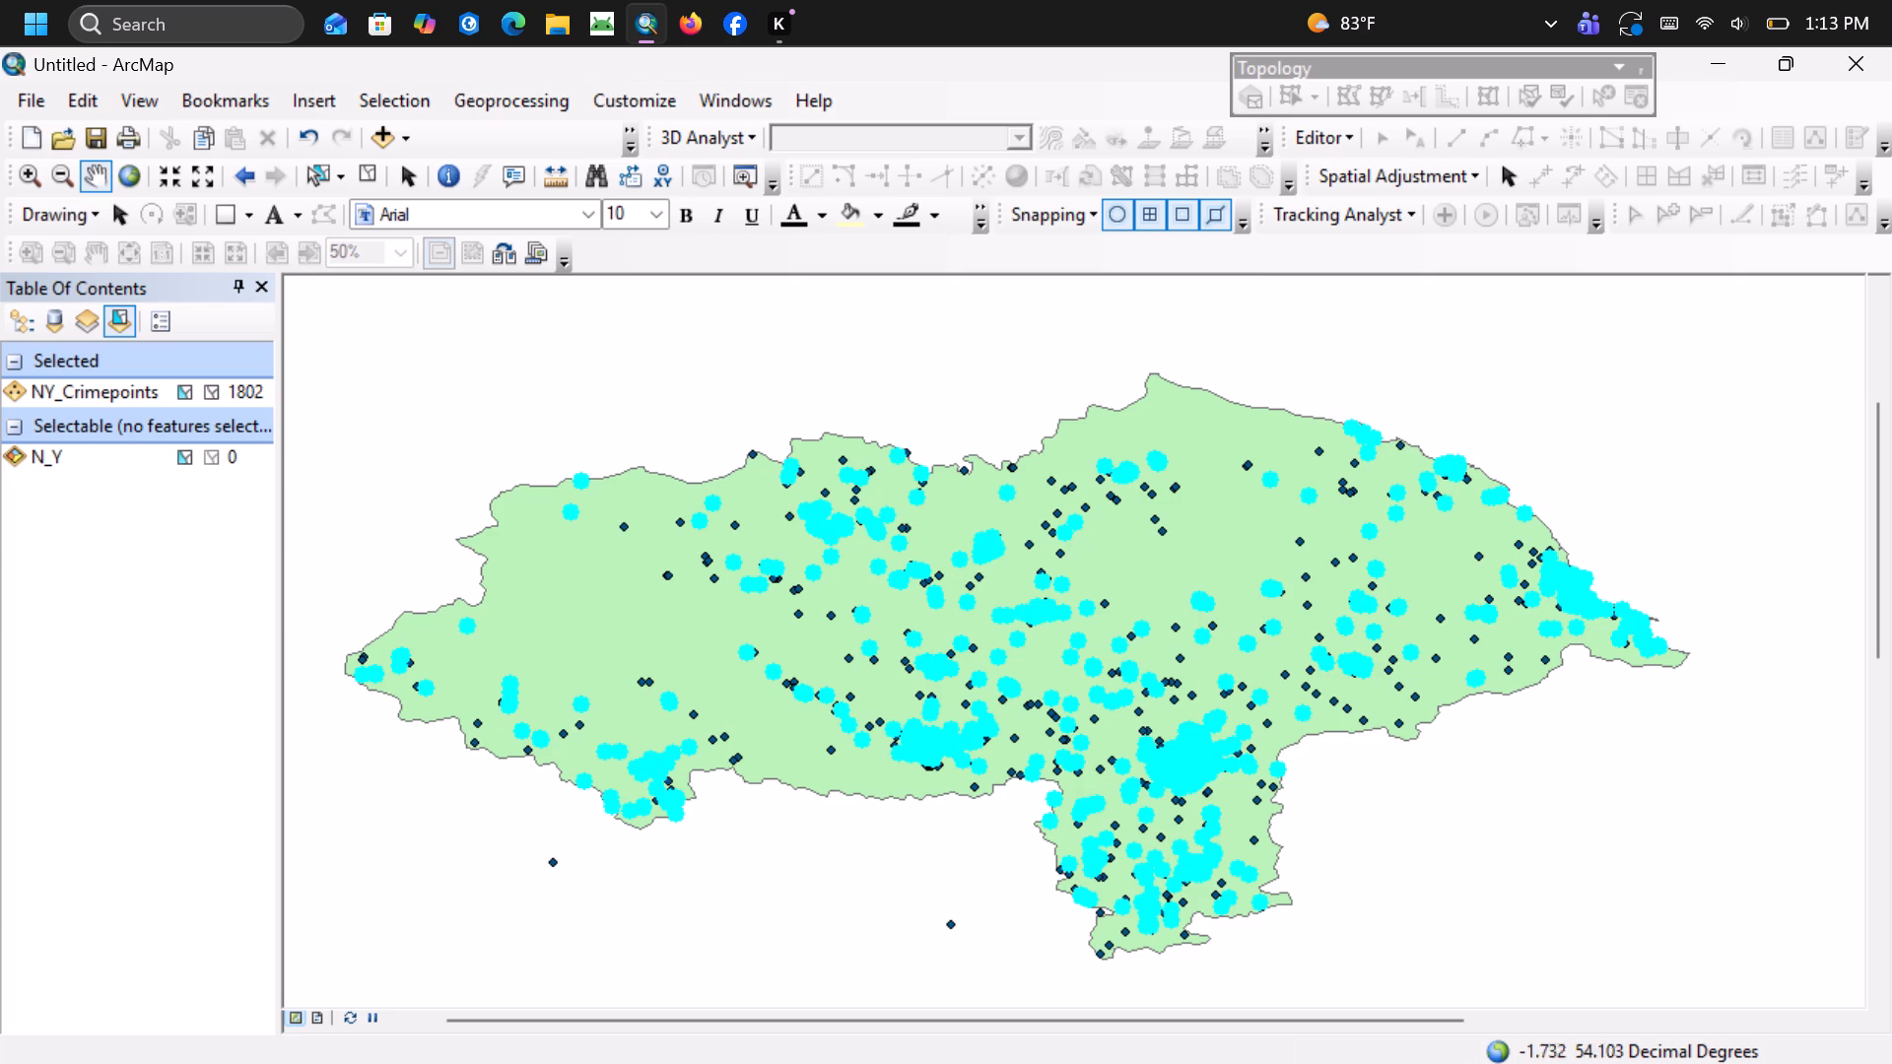
List the layers in the table of contents by drawing order.
left_click(22, 322)
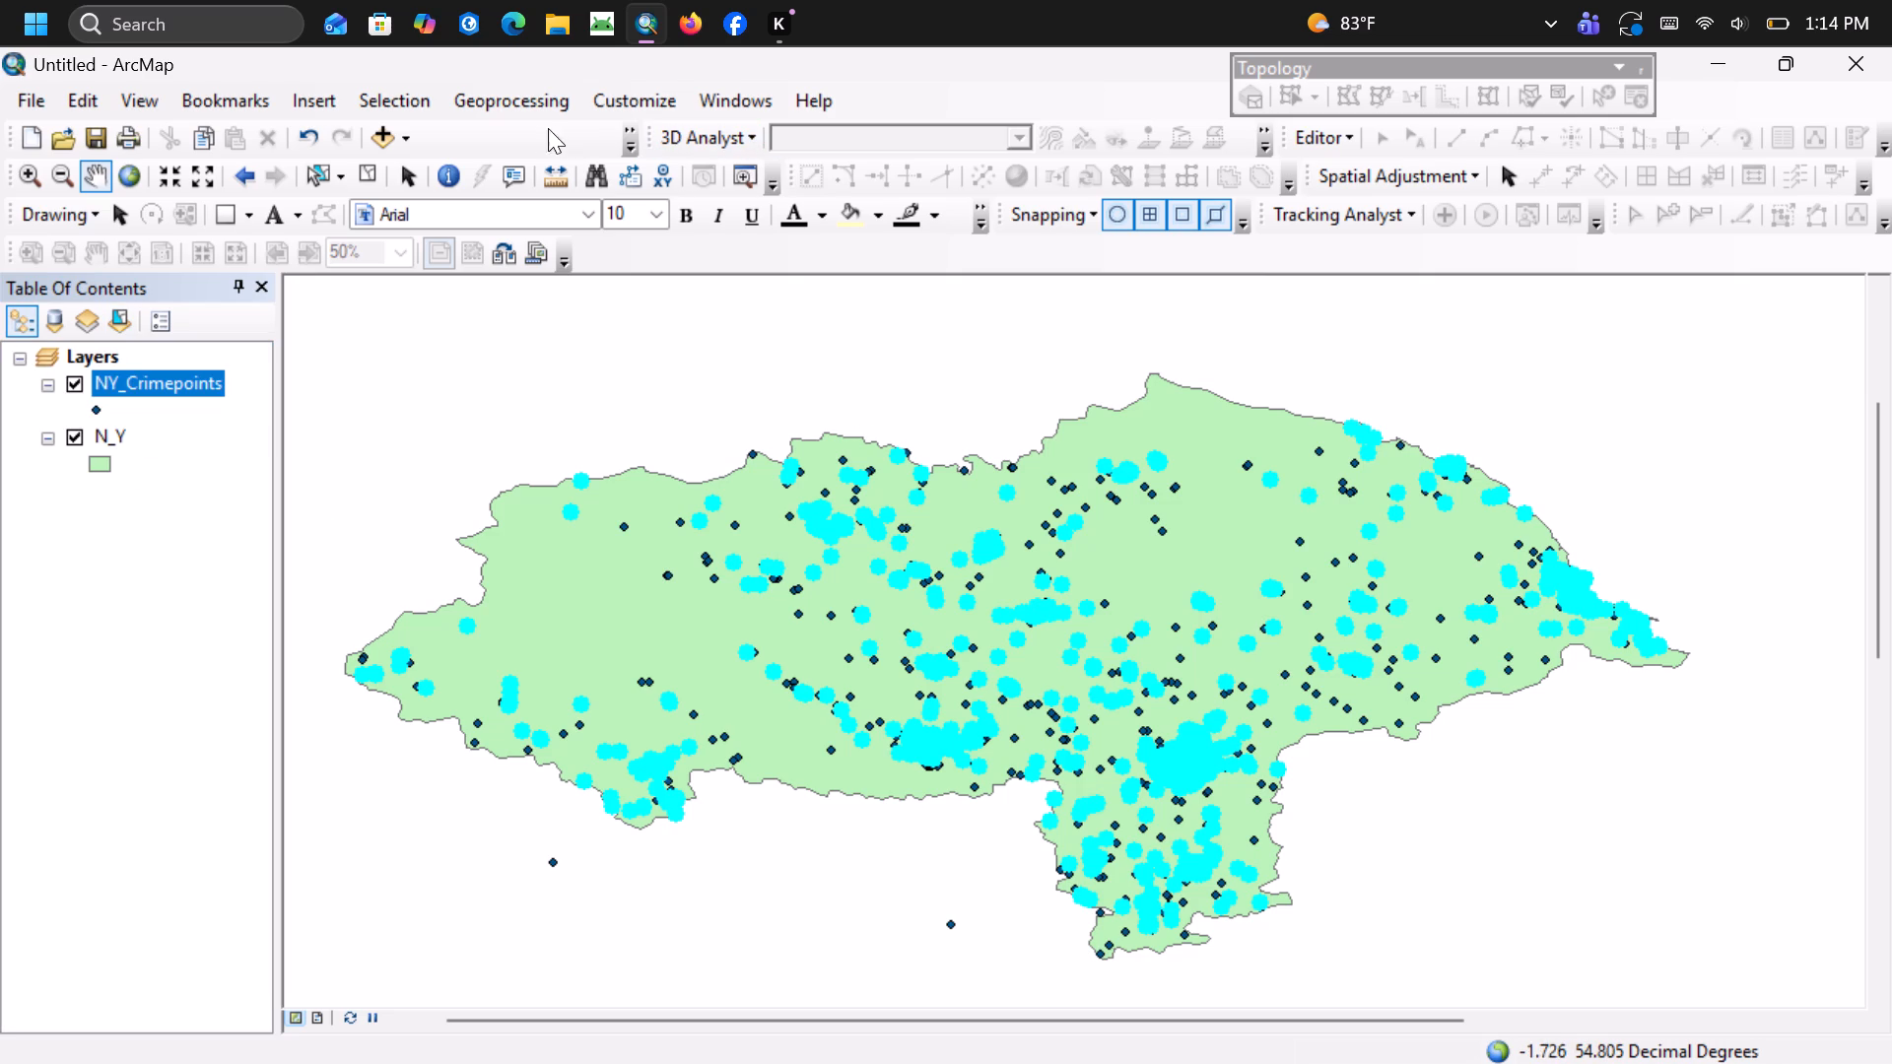
Bring up the available geoprocessing tools.
left_click(480, 106)
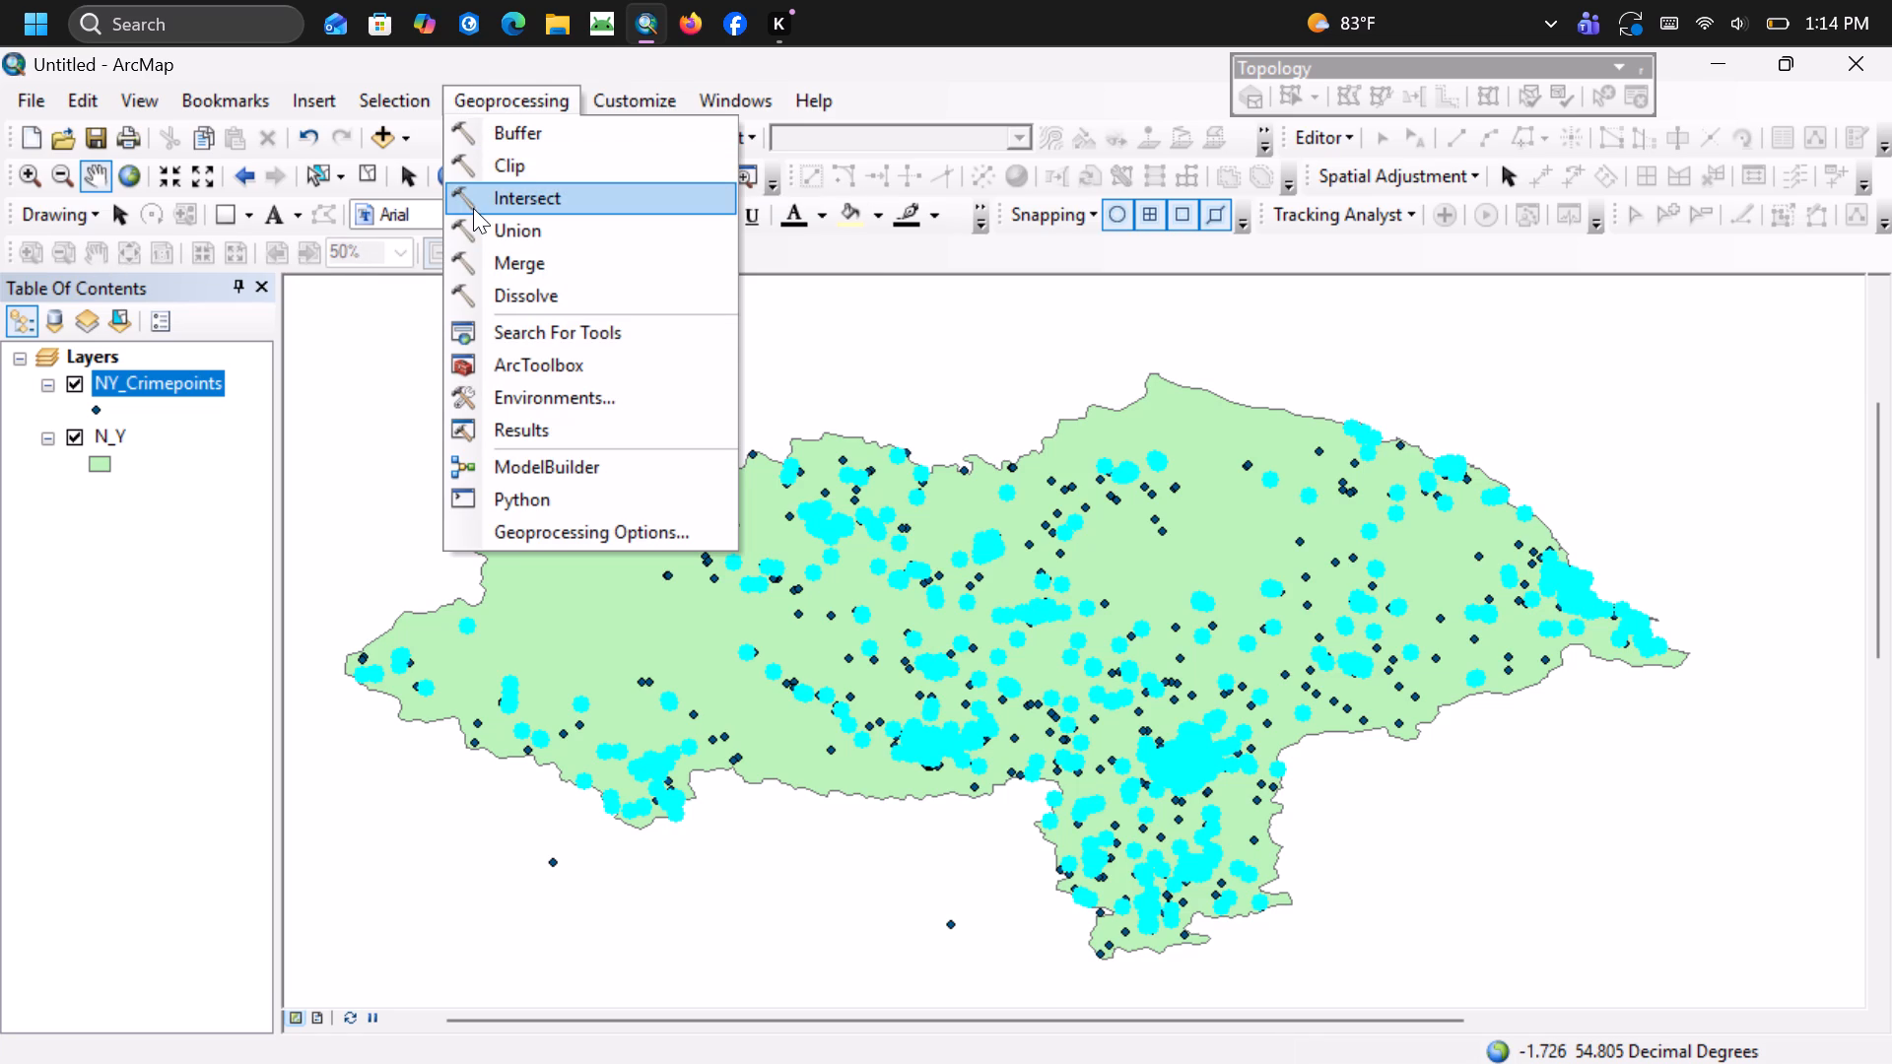
Check the layers listed by selection, including the clipped crime points, and return to listing them by drawing order.
left_click(126, 316)
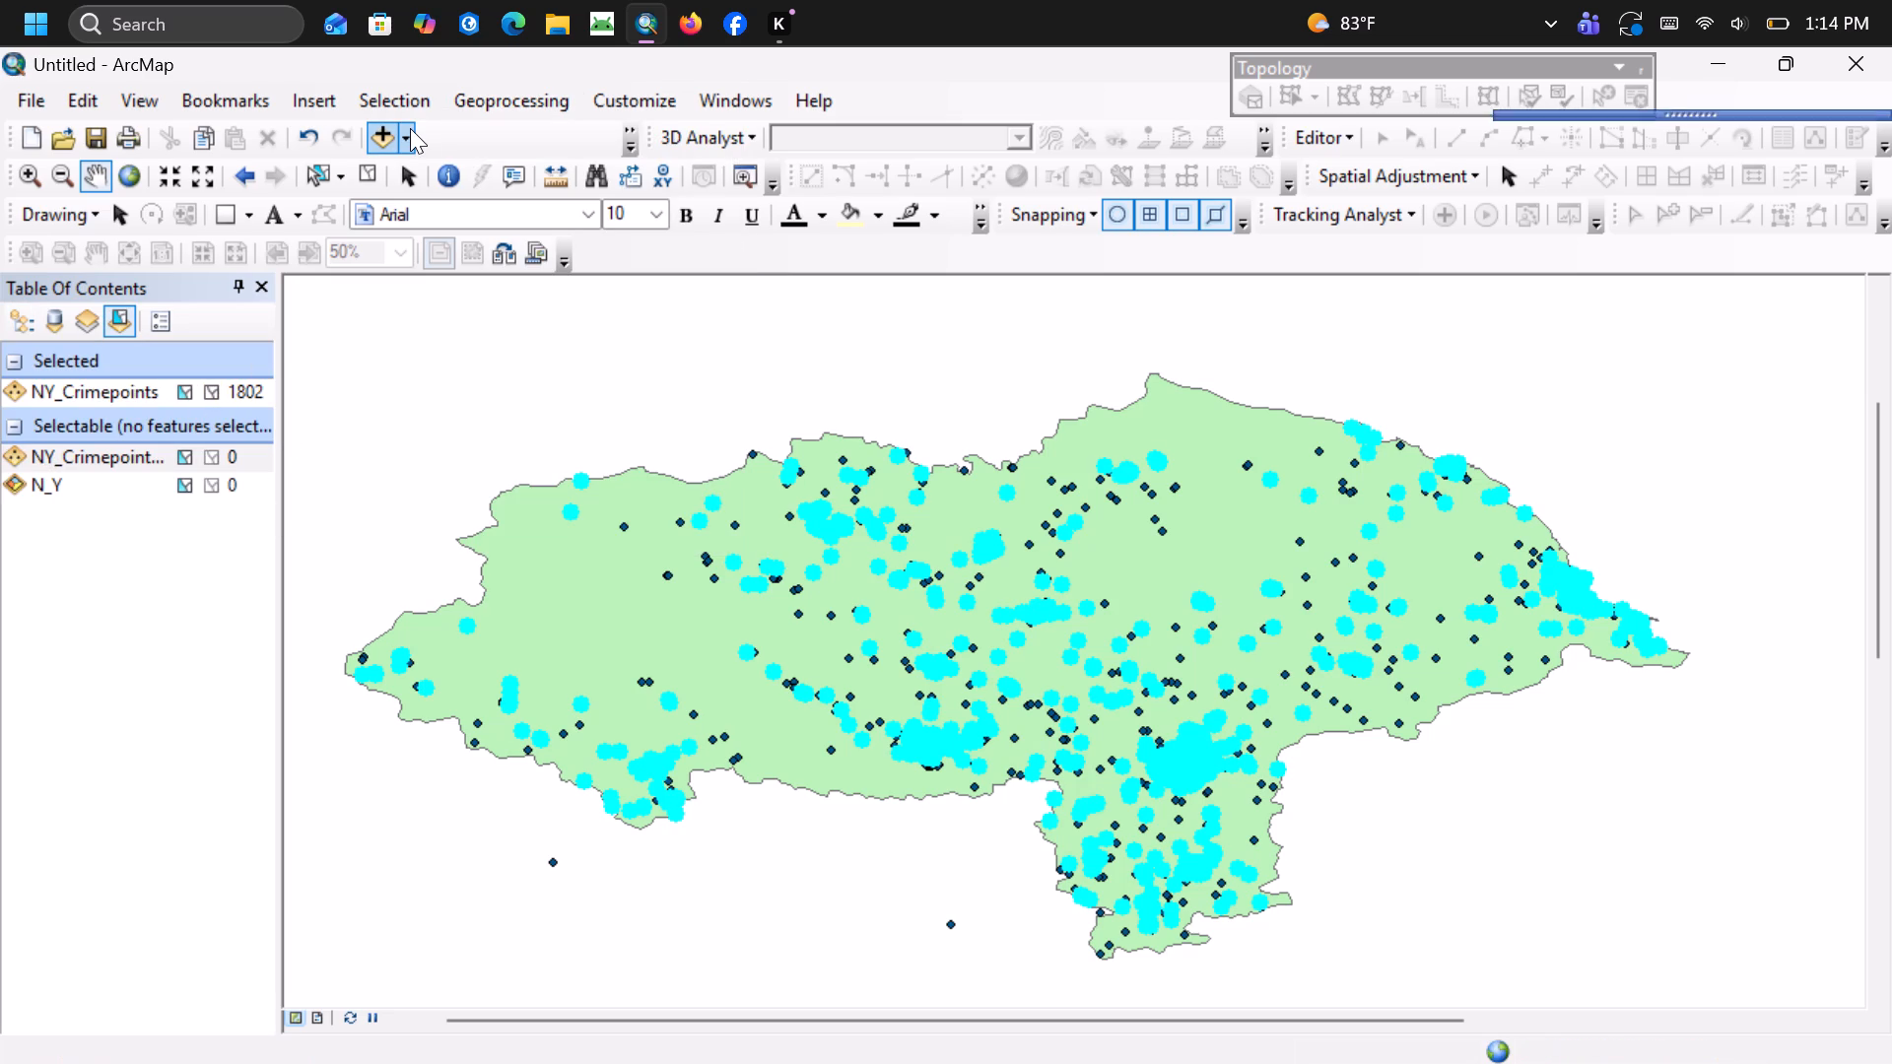
left_click(365, 423)
left_click(189, 565)
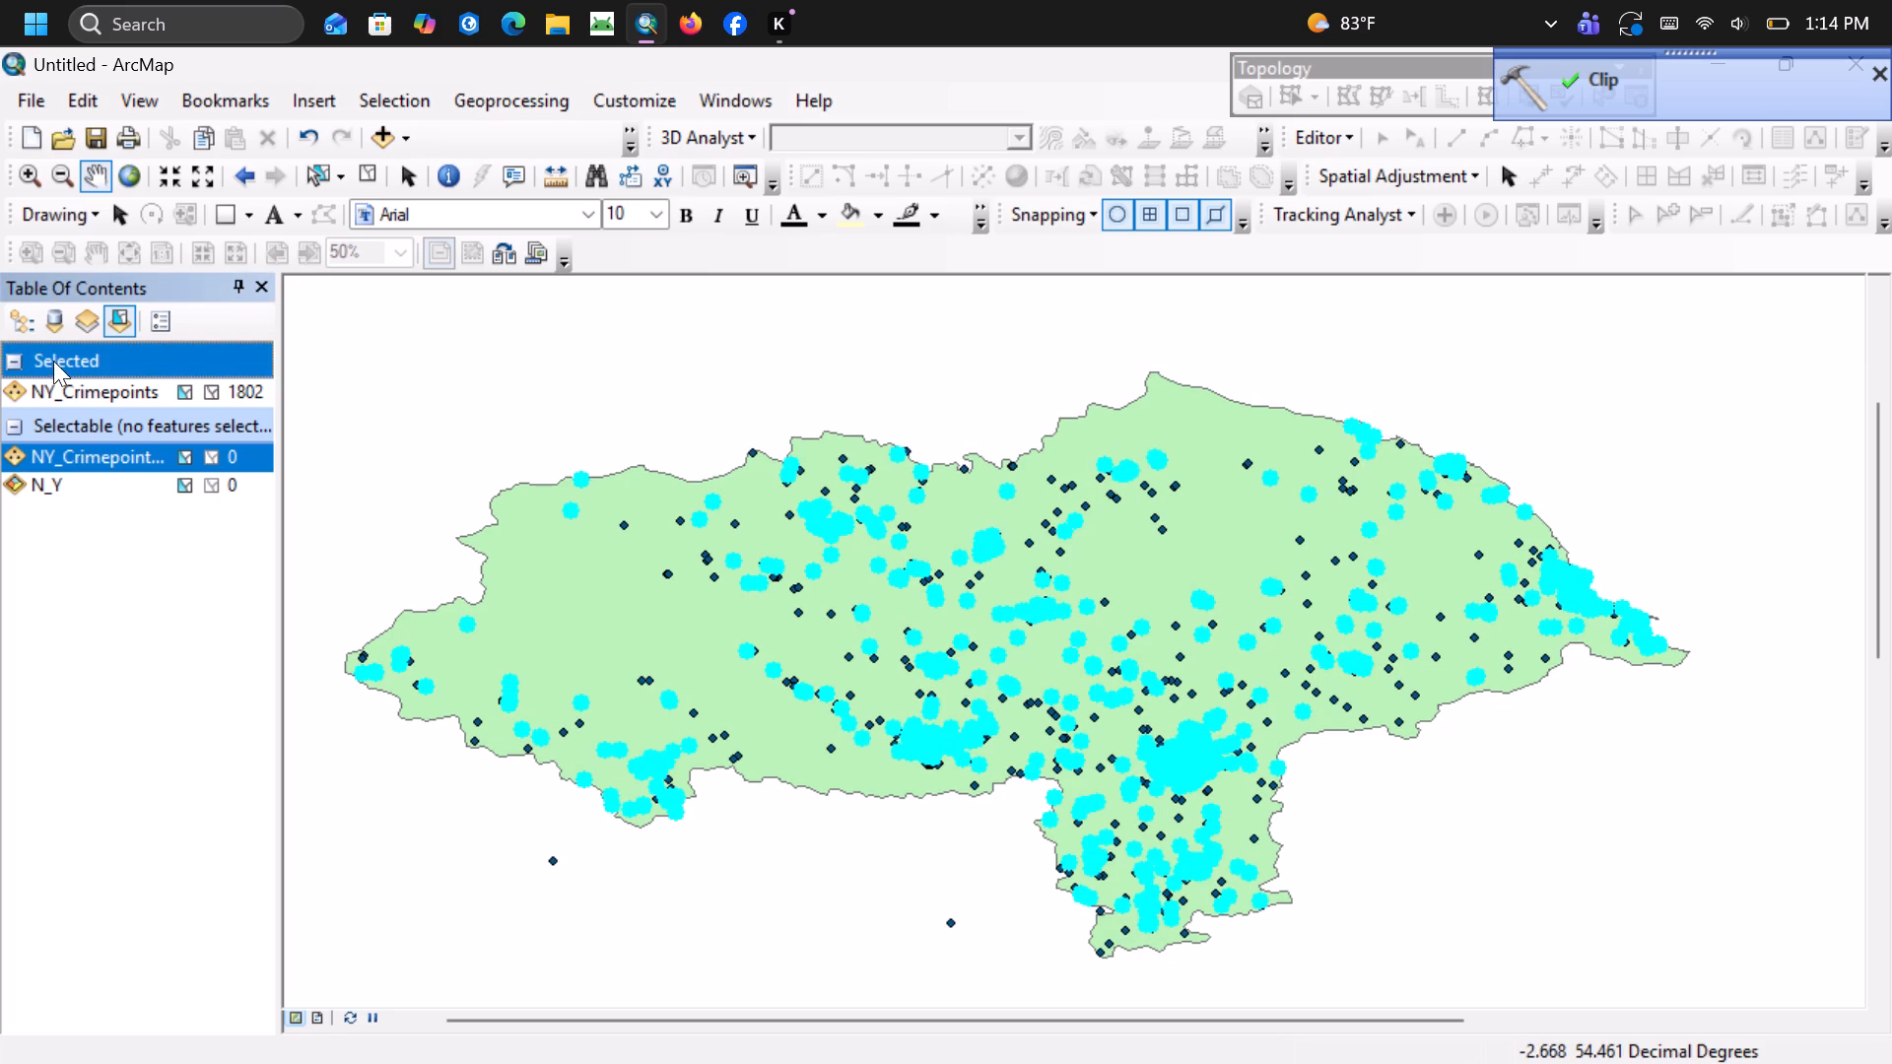
left_click(31, 319)
left_click(166, 592)
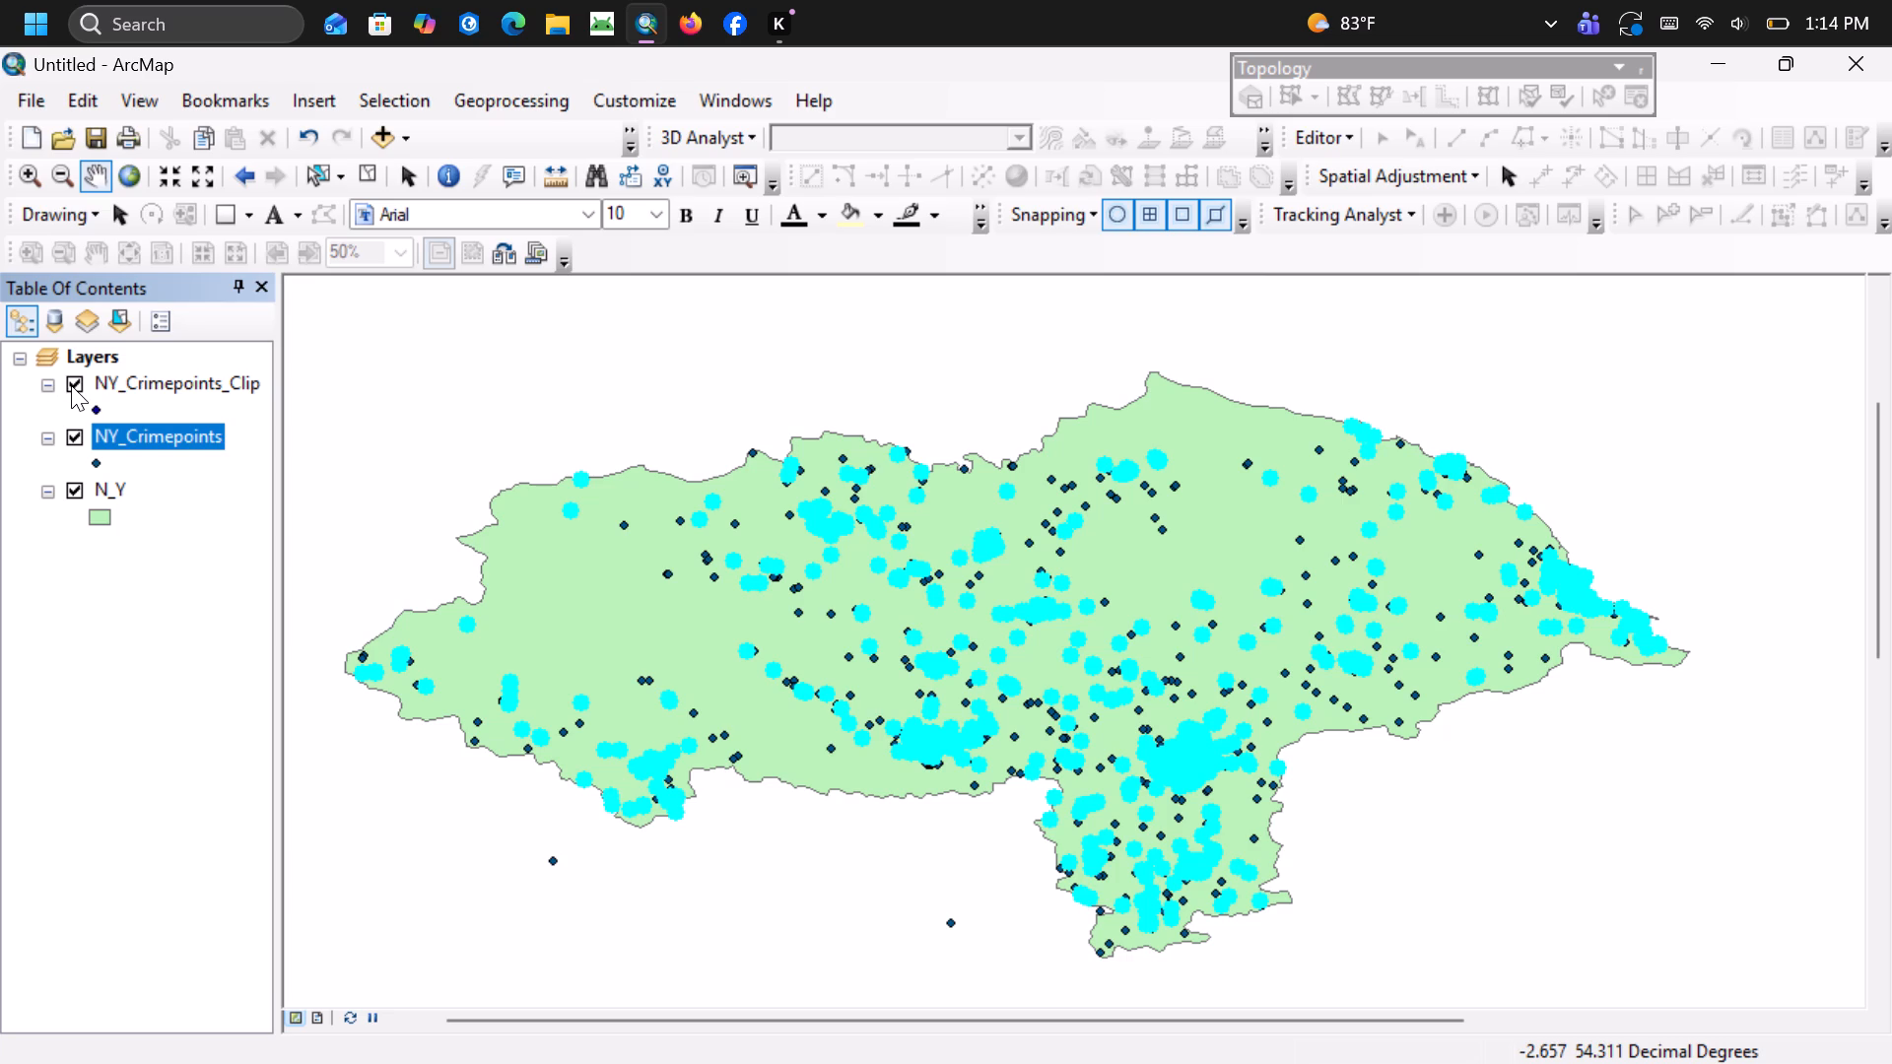
Toggle the NY_Crimepoints layer on and off to compare it with NY_Crimepoints_Clip, leaving NY_Crimepoints hidden.
left_click(70, 434)
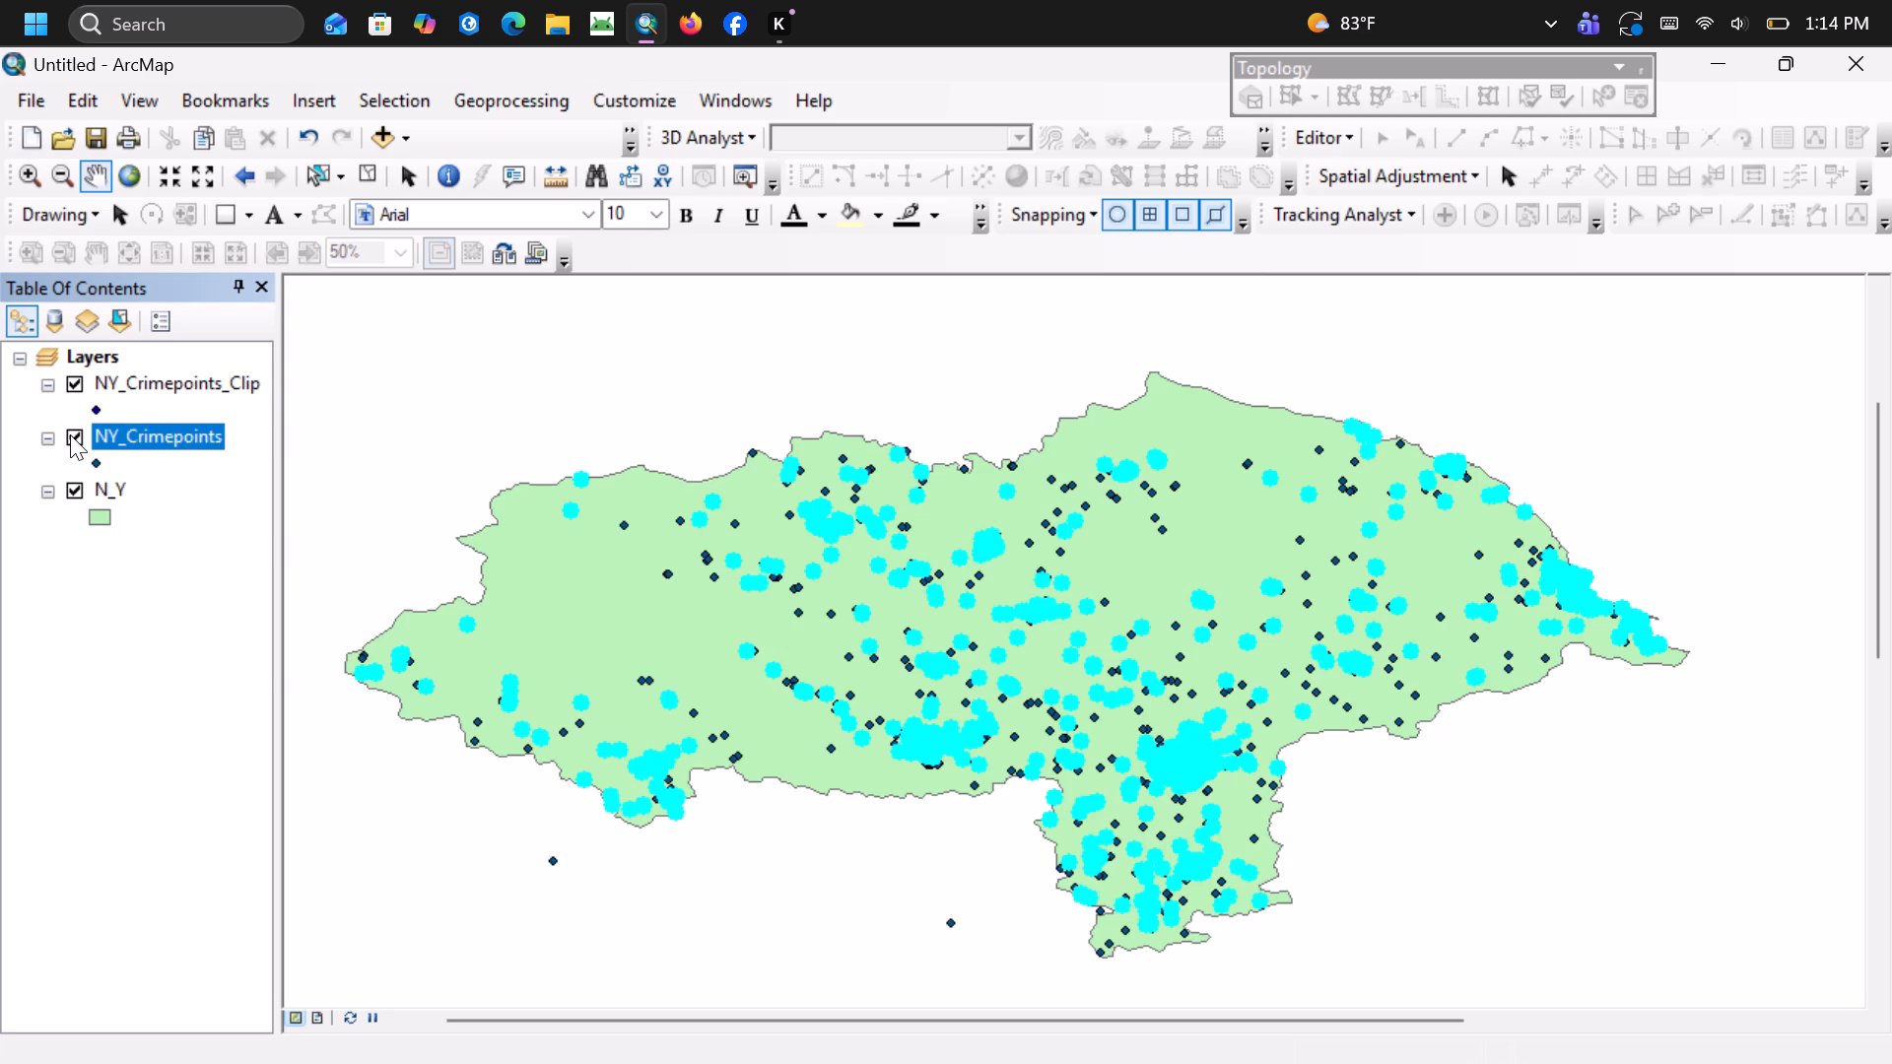
left_click(70, 434)
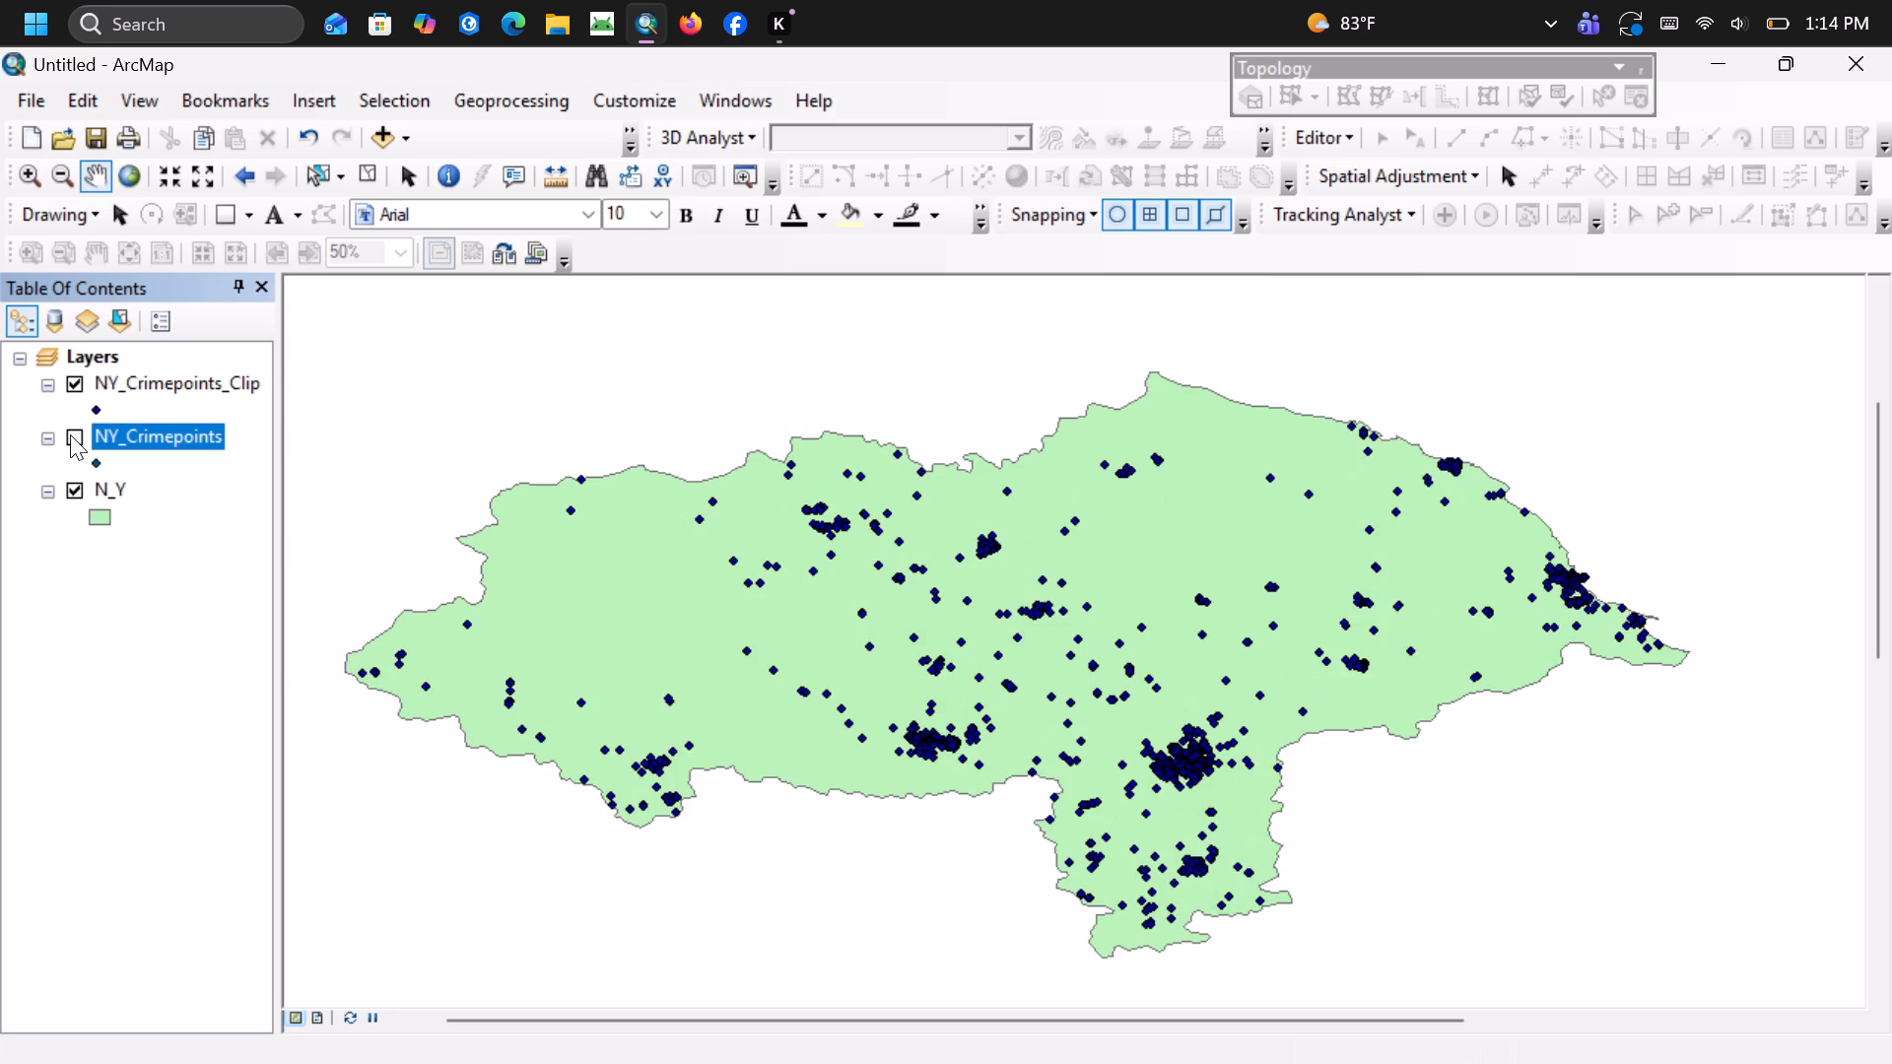
left_click(70, 434)
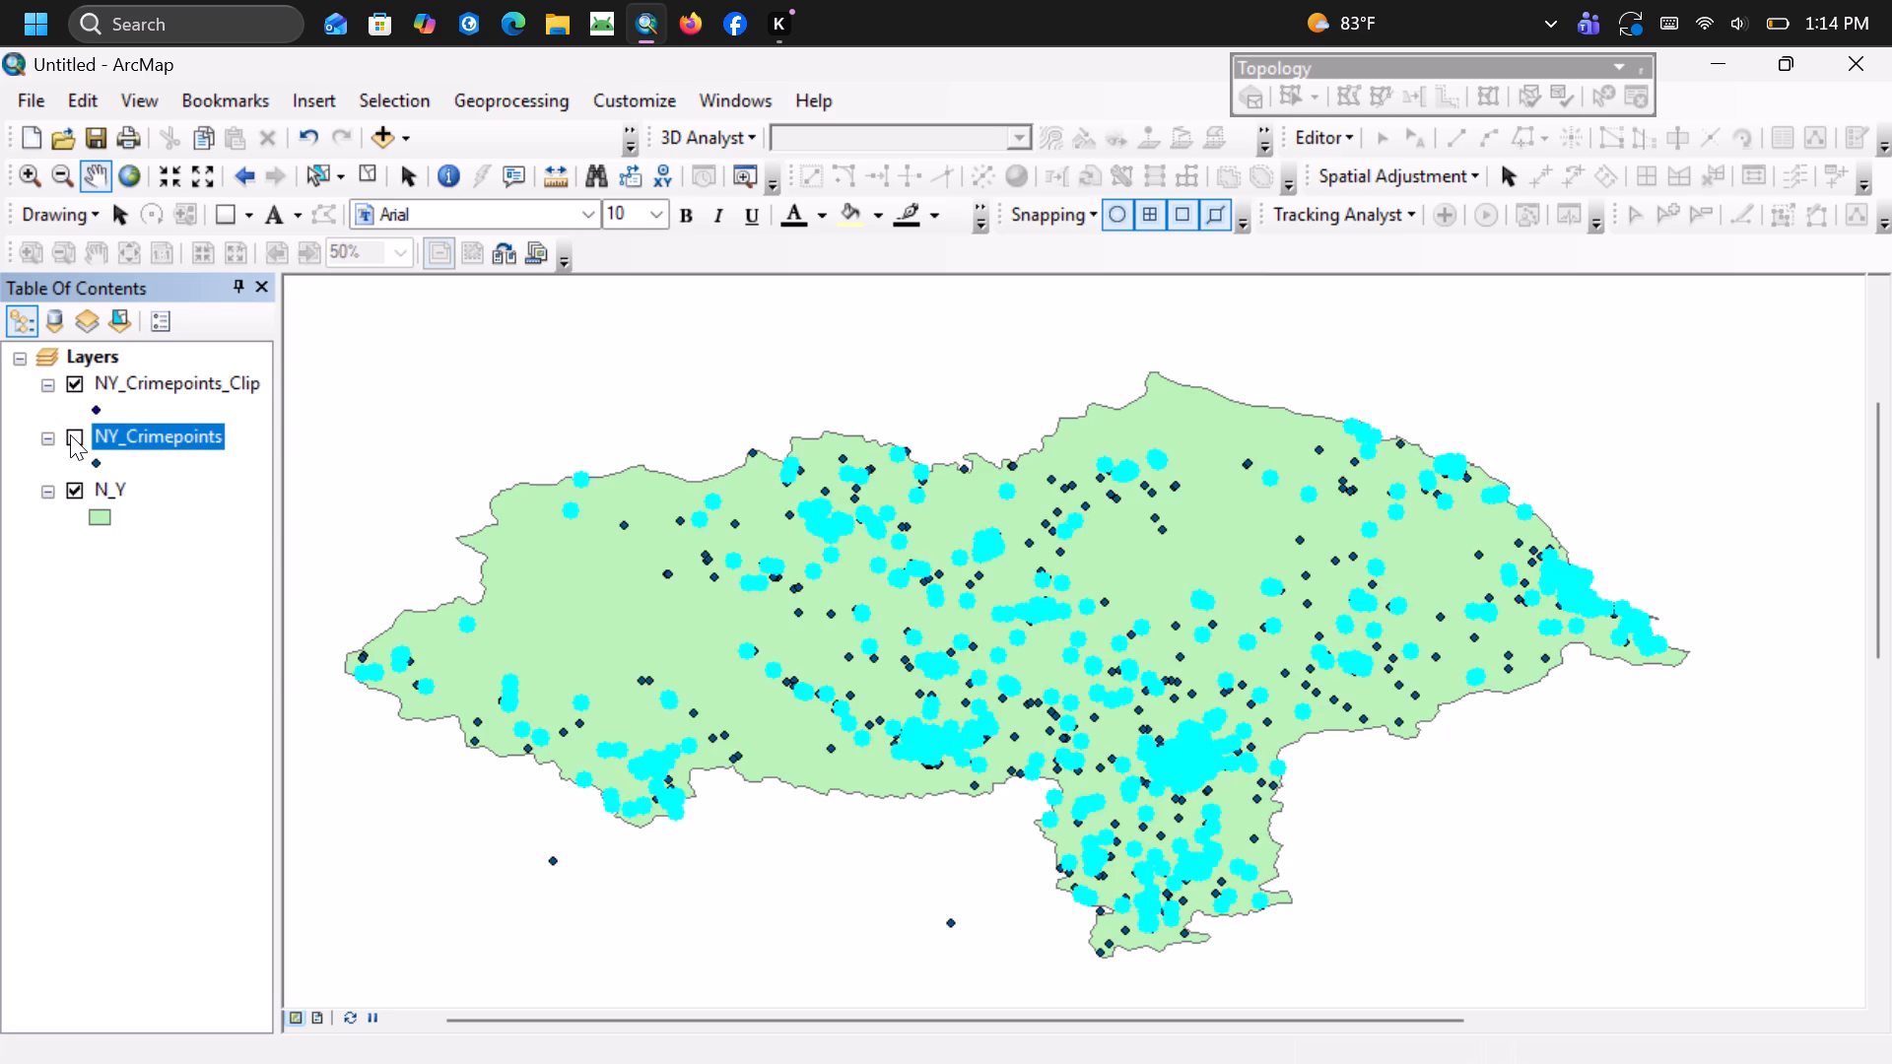
left_click(70, 434)
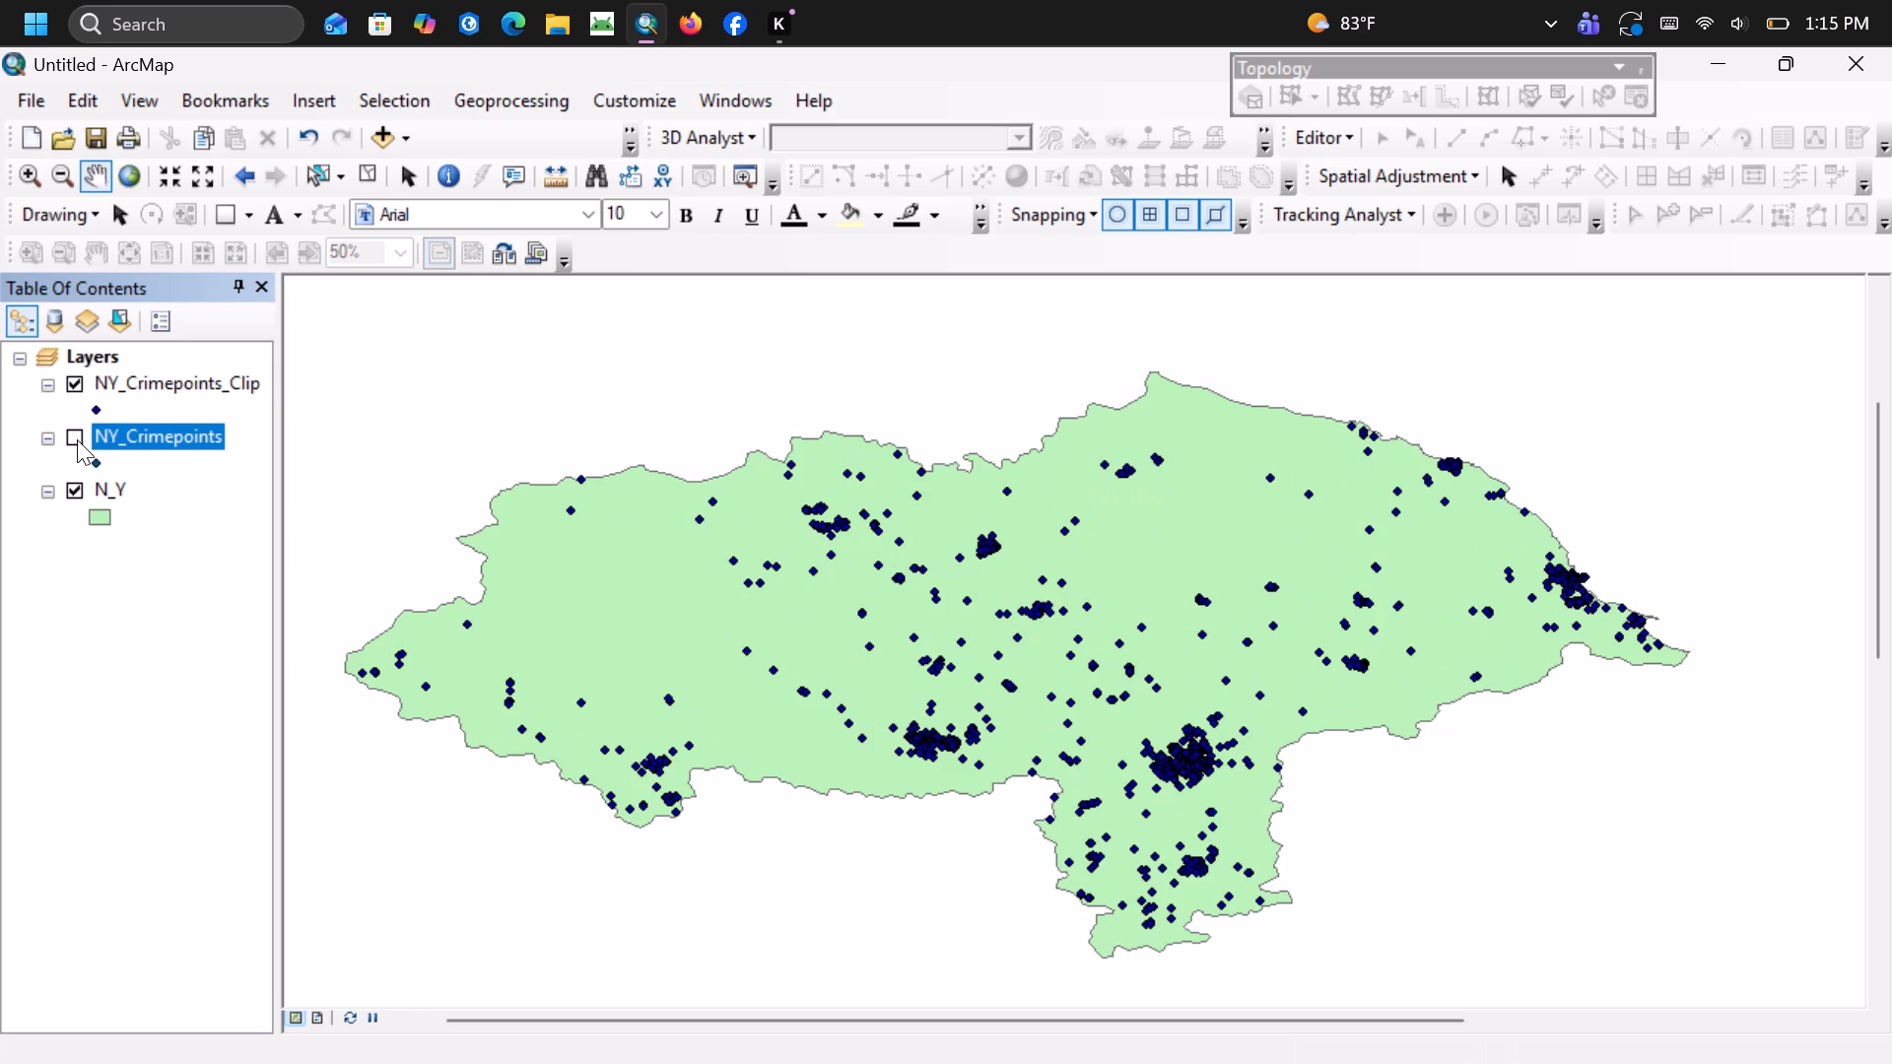
left_click(77, 439)
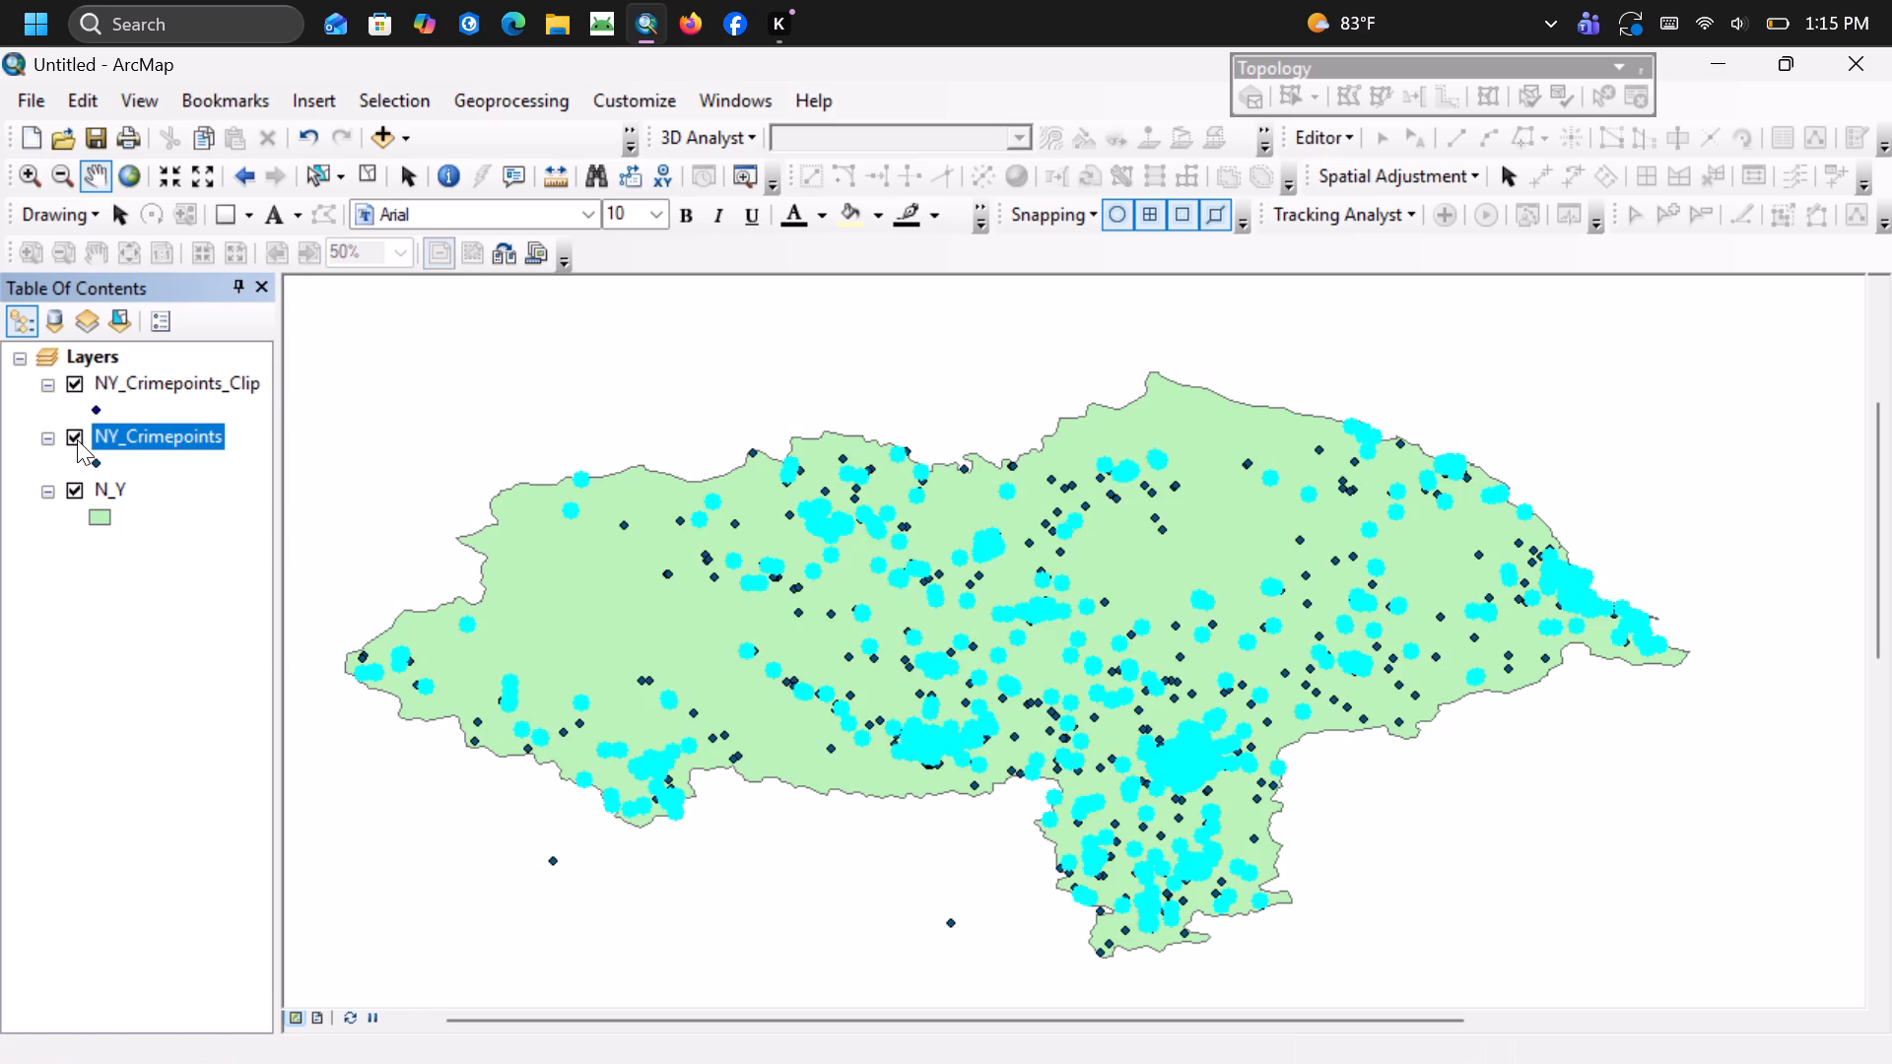
left_click(77, 439)
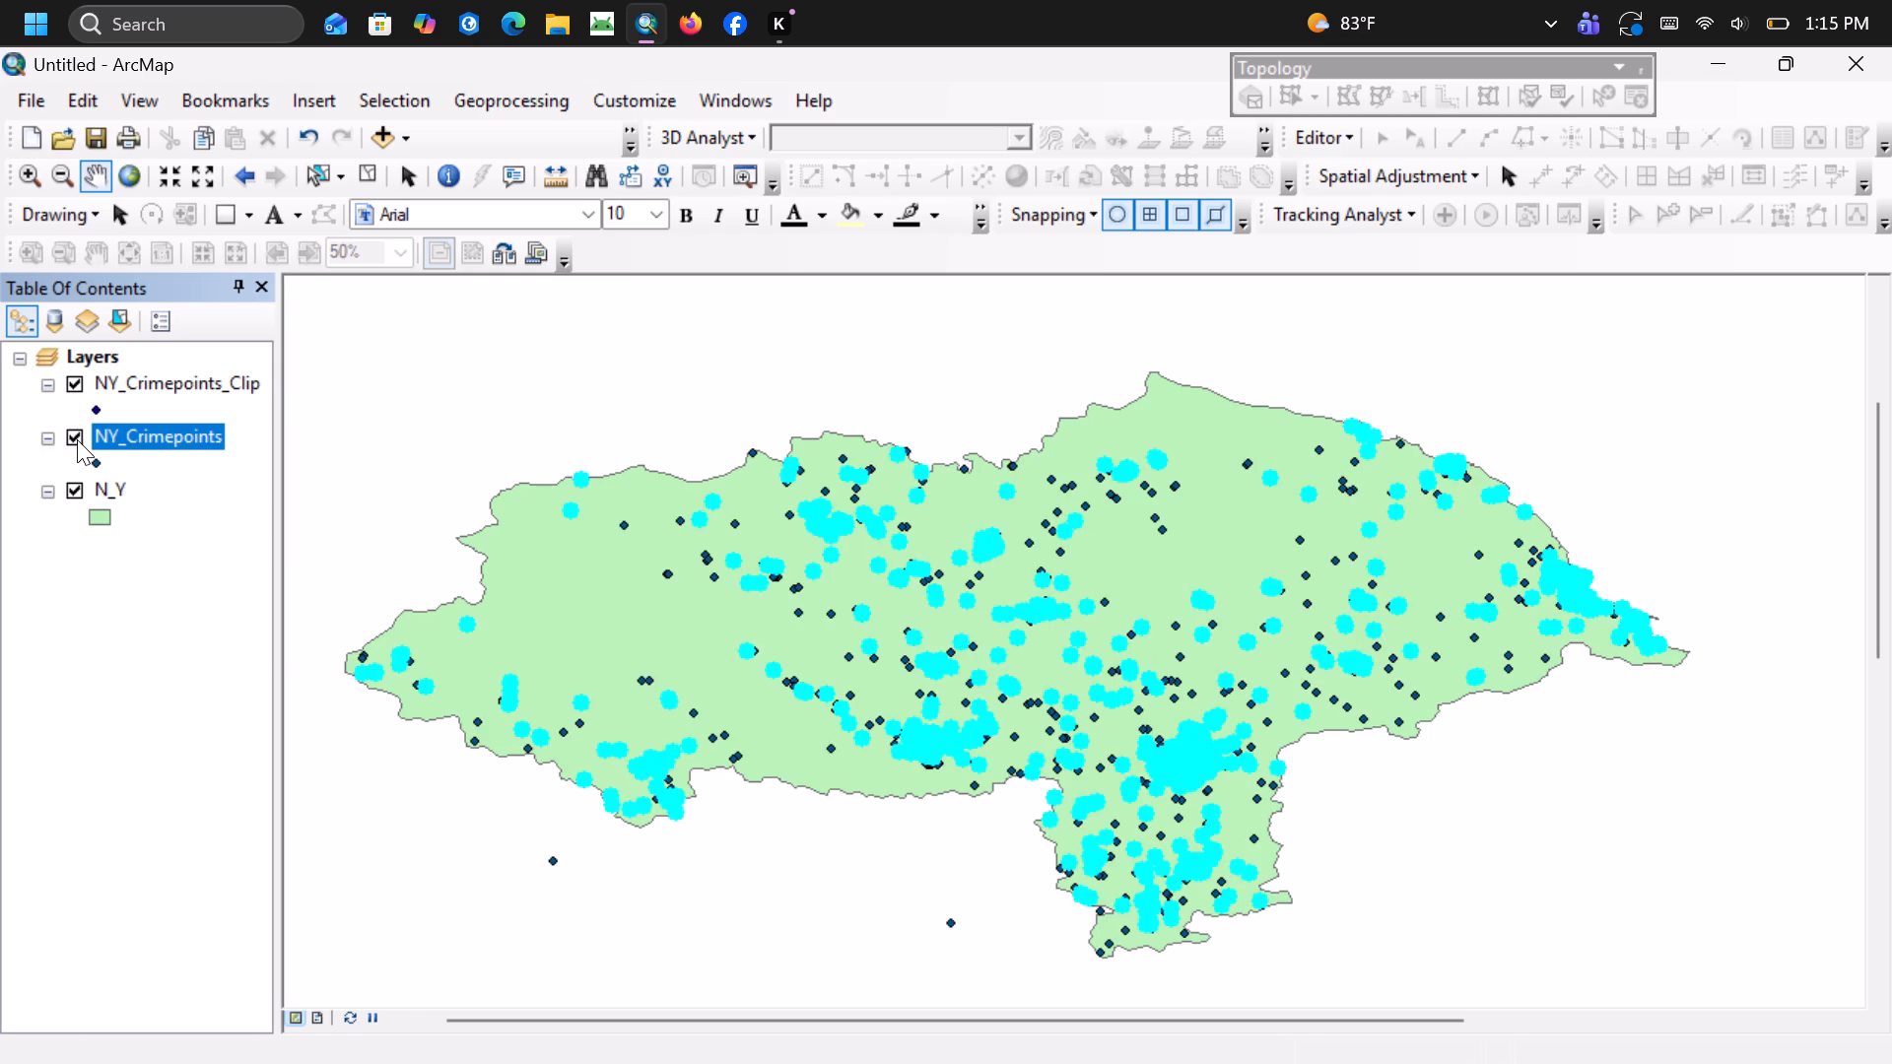
left_click(77, 439)
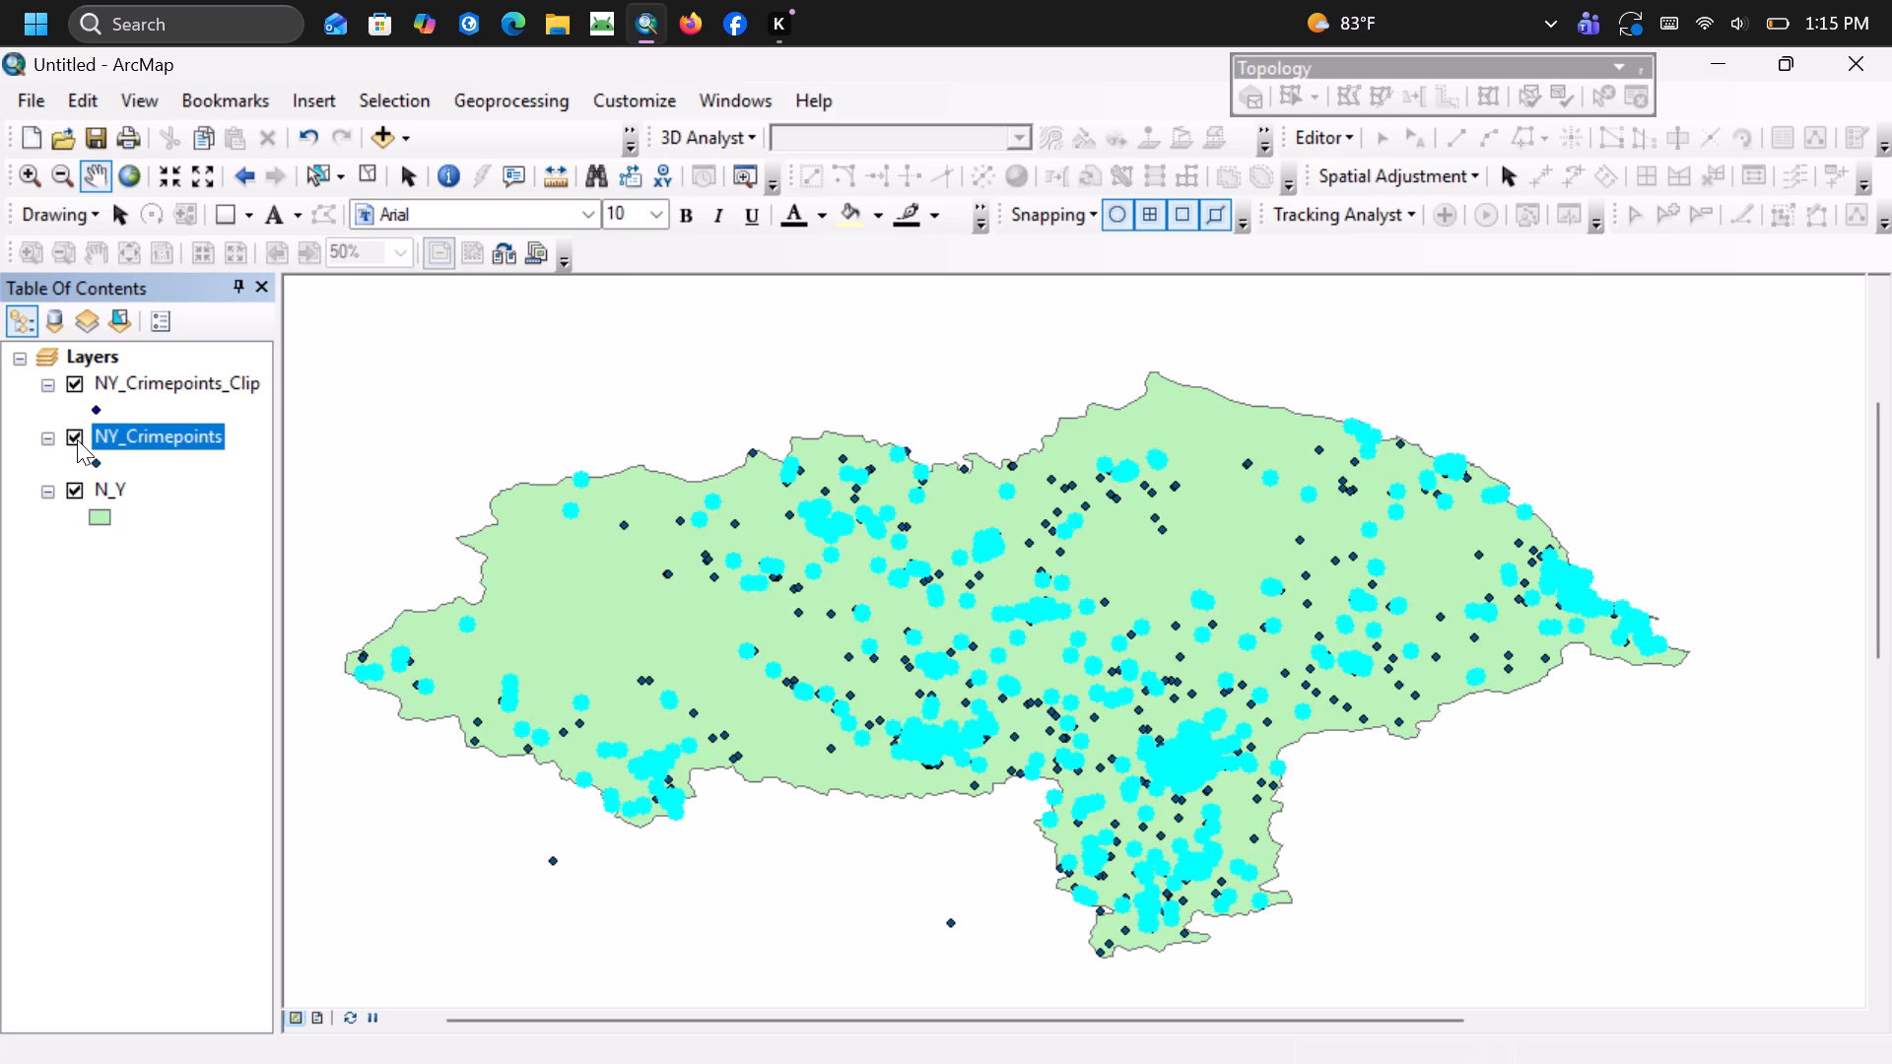
left_click(77, 439)
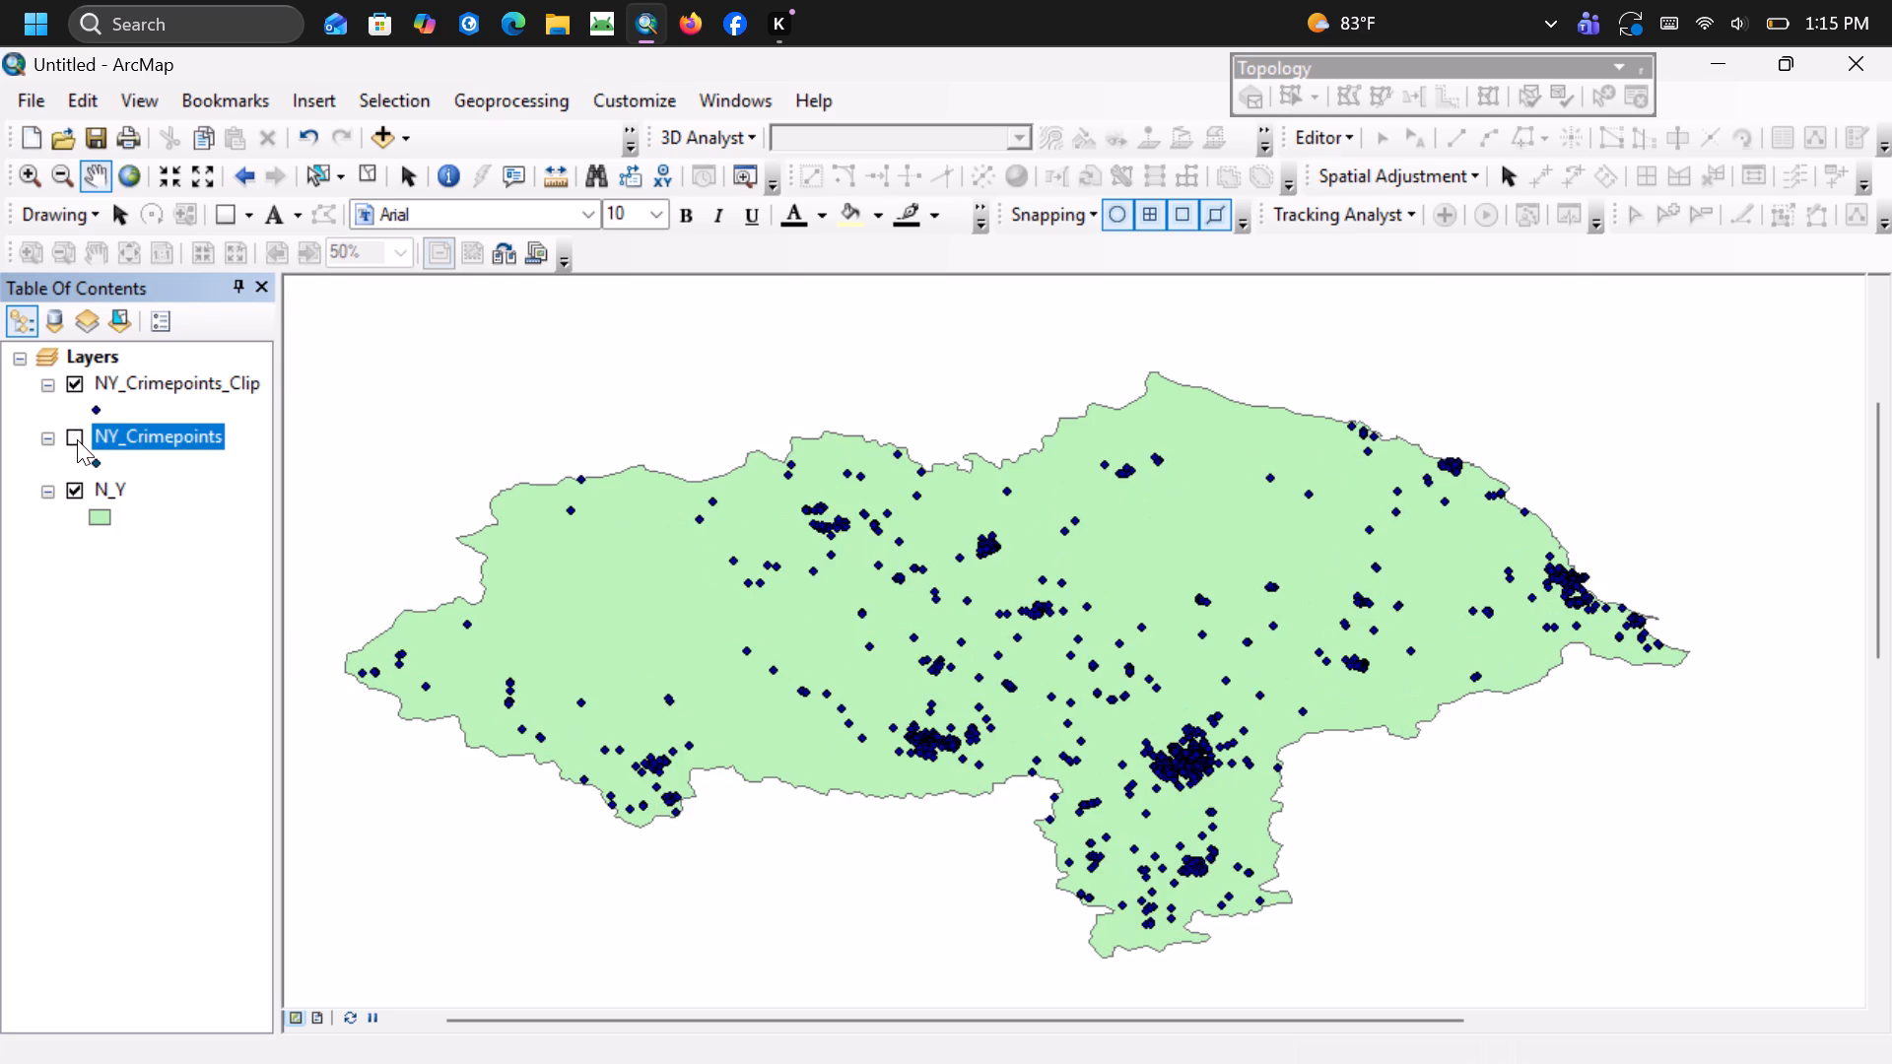
left_click(77, 439)
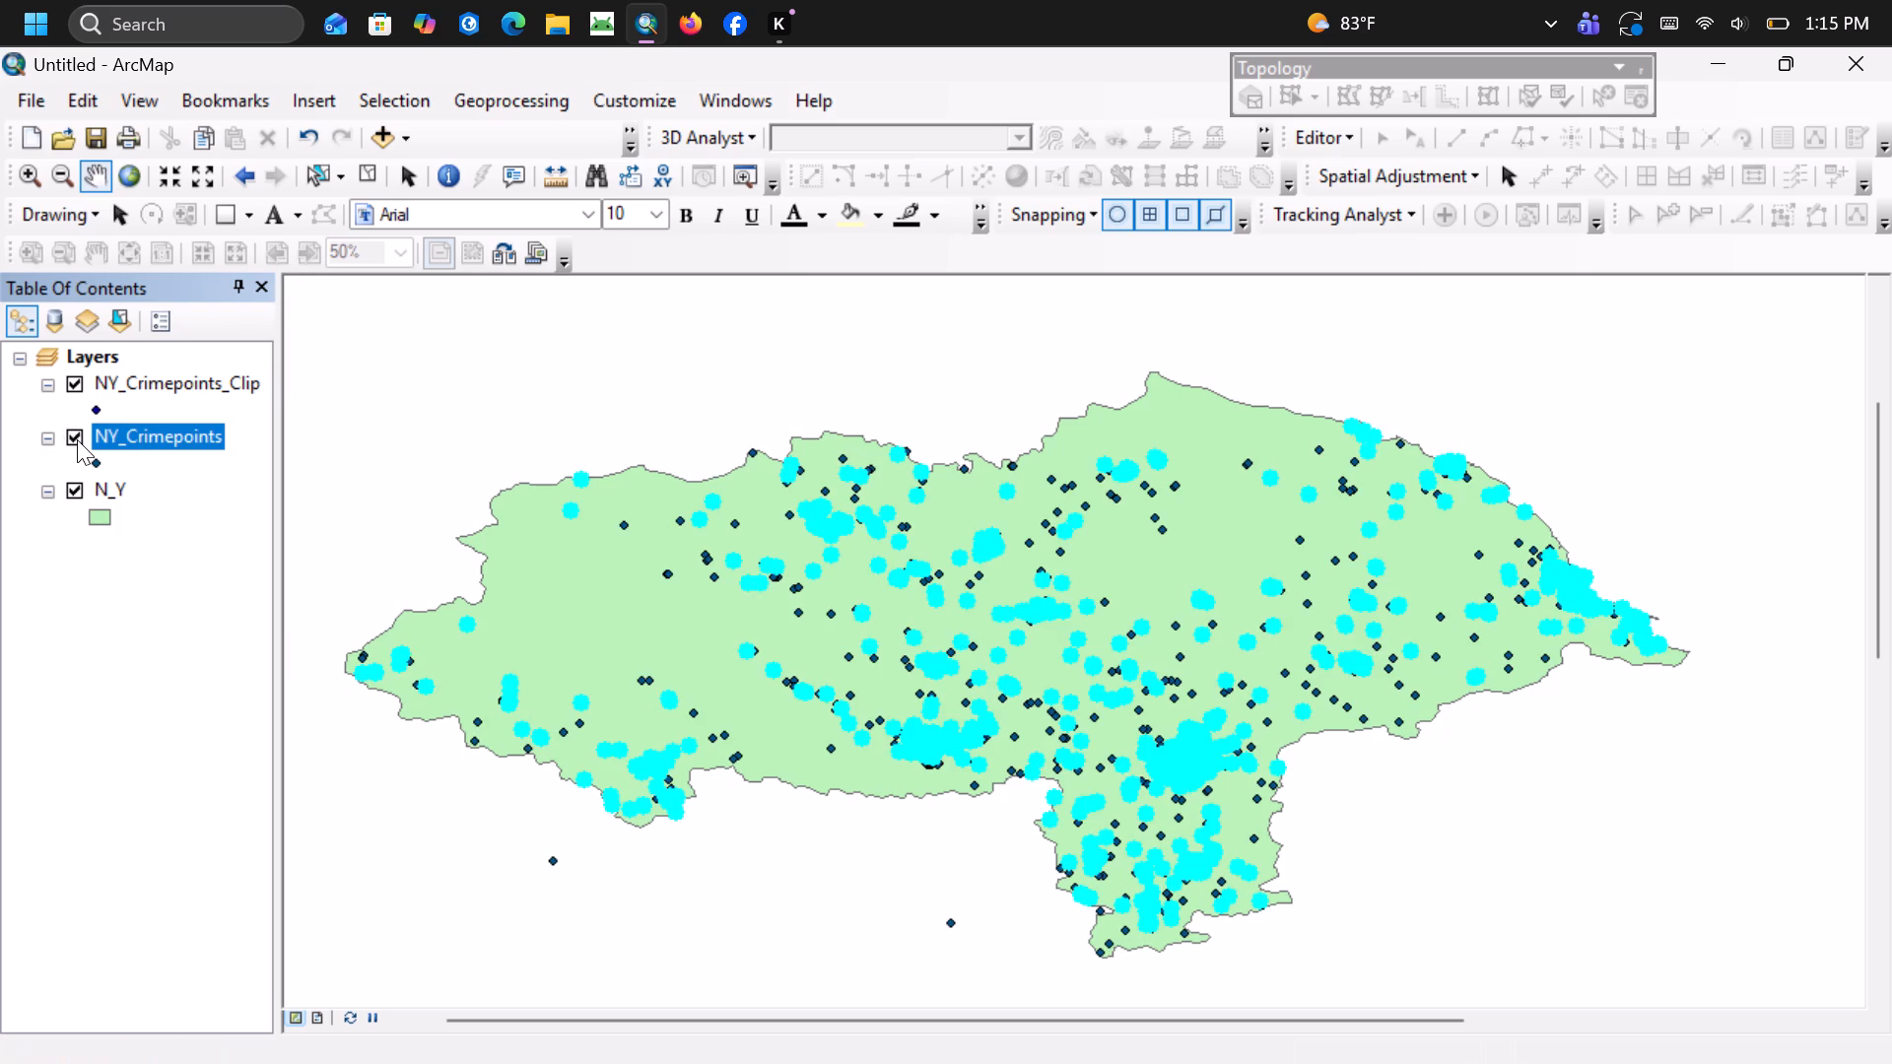
left_click(77, 439)
left_click(77, 439)
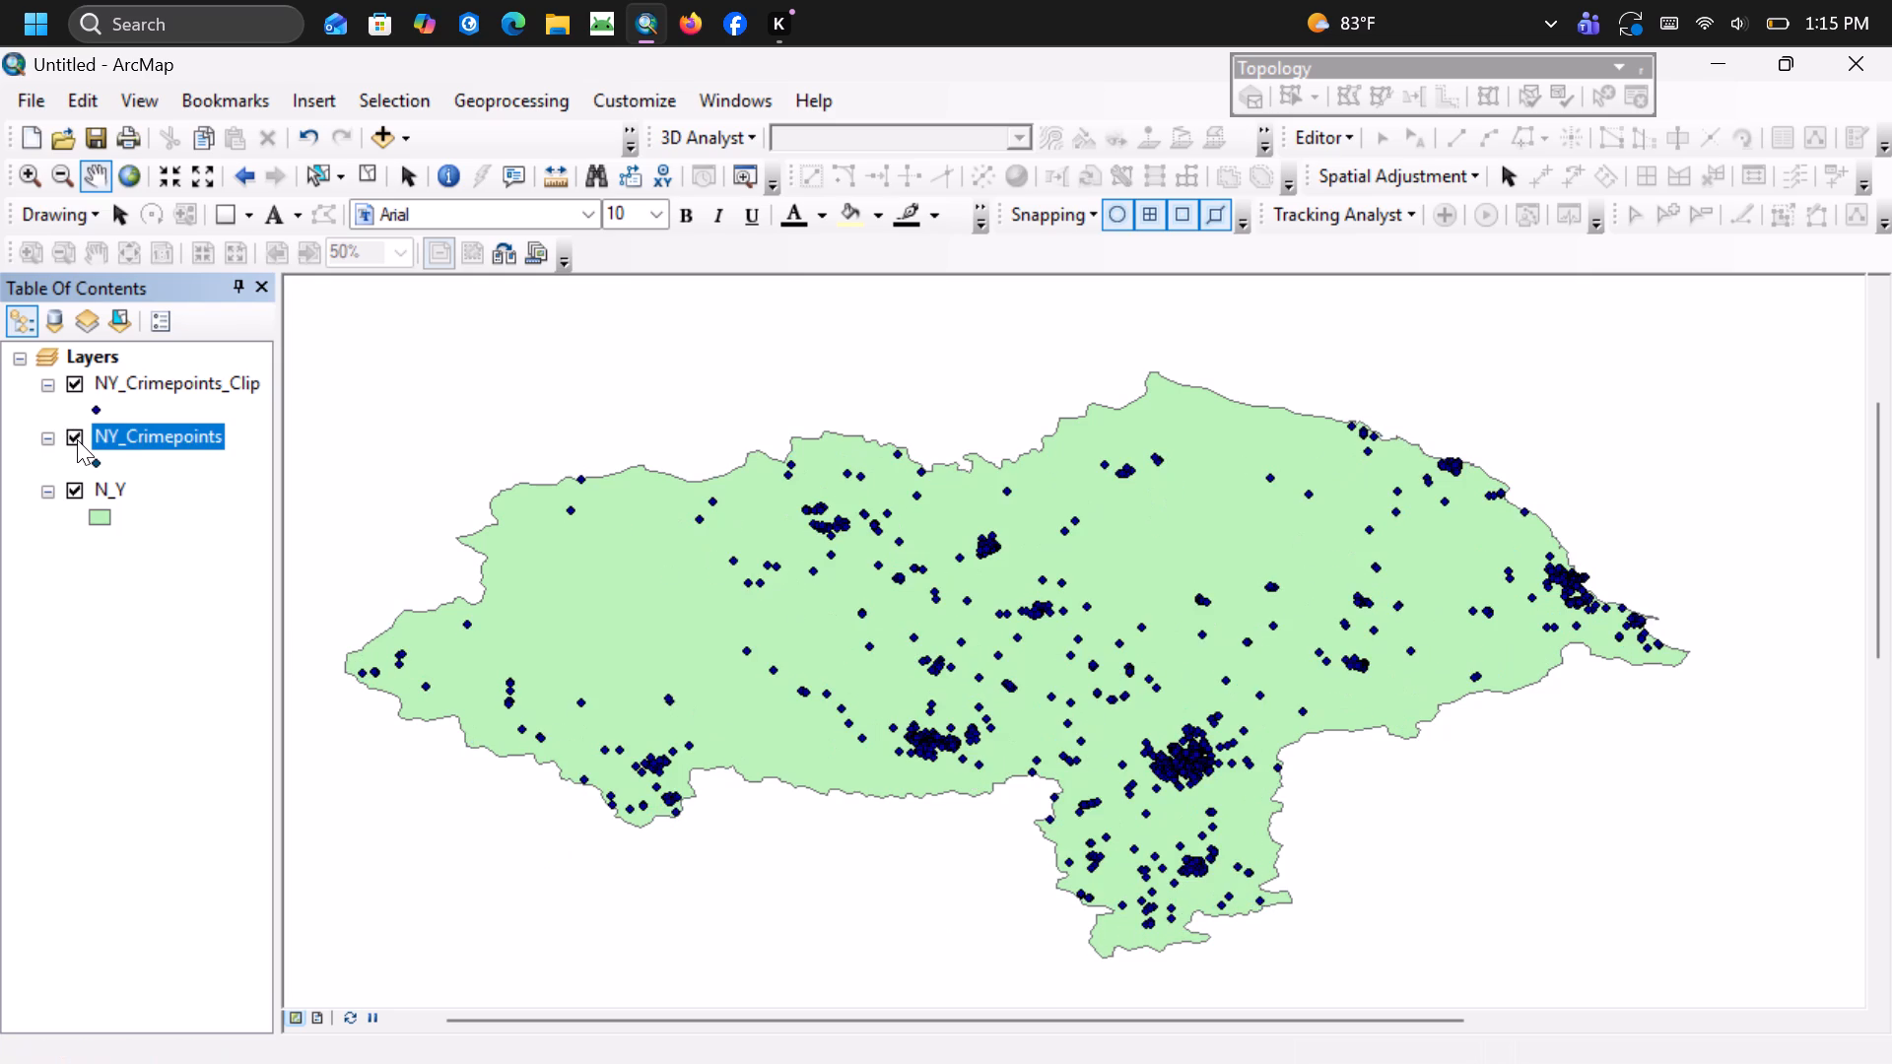
left_click(77, 439)
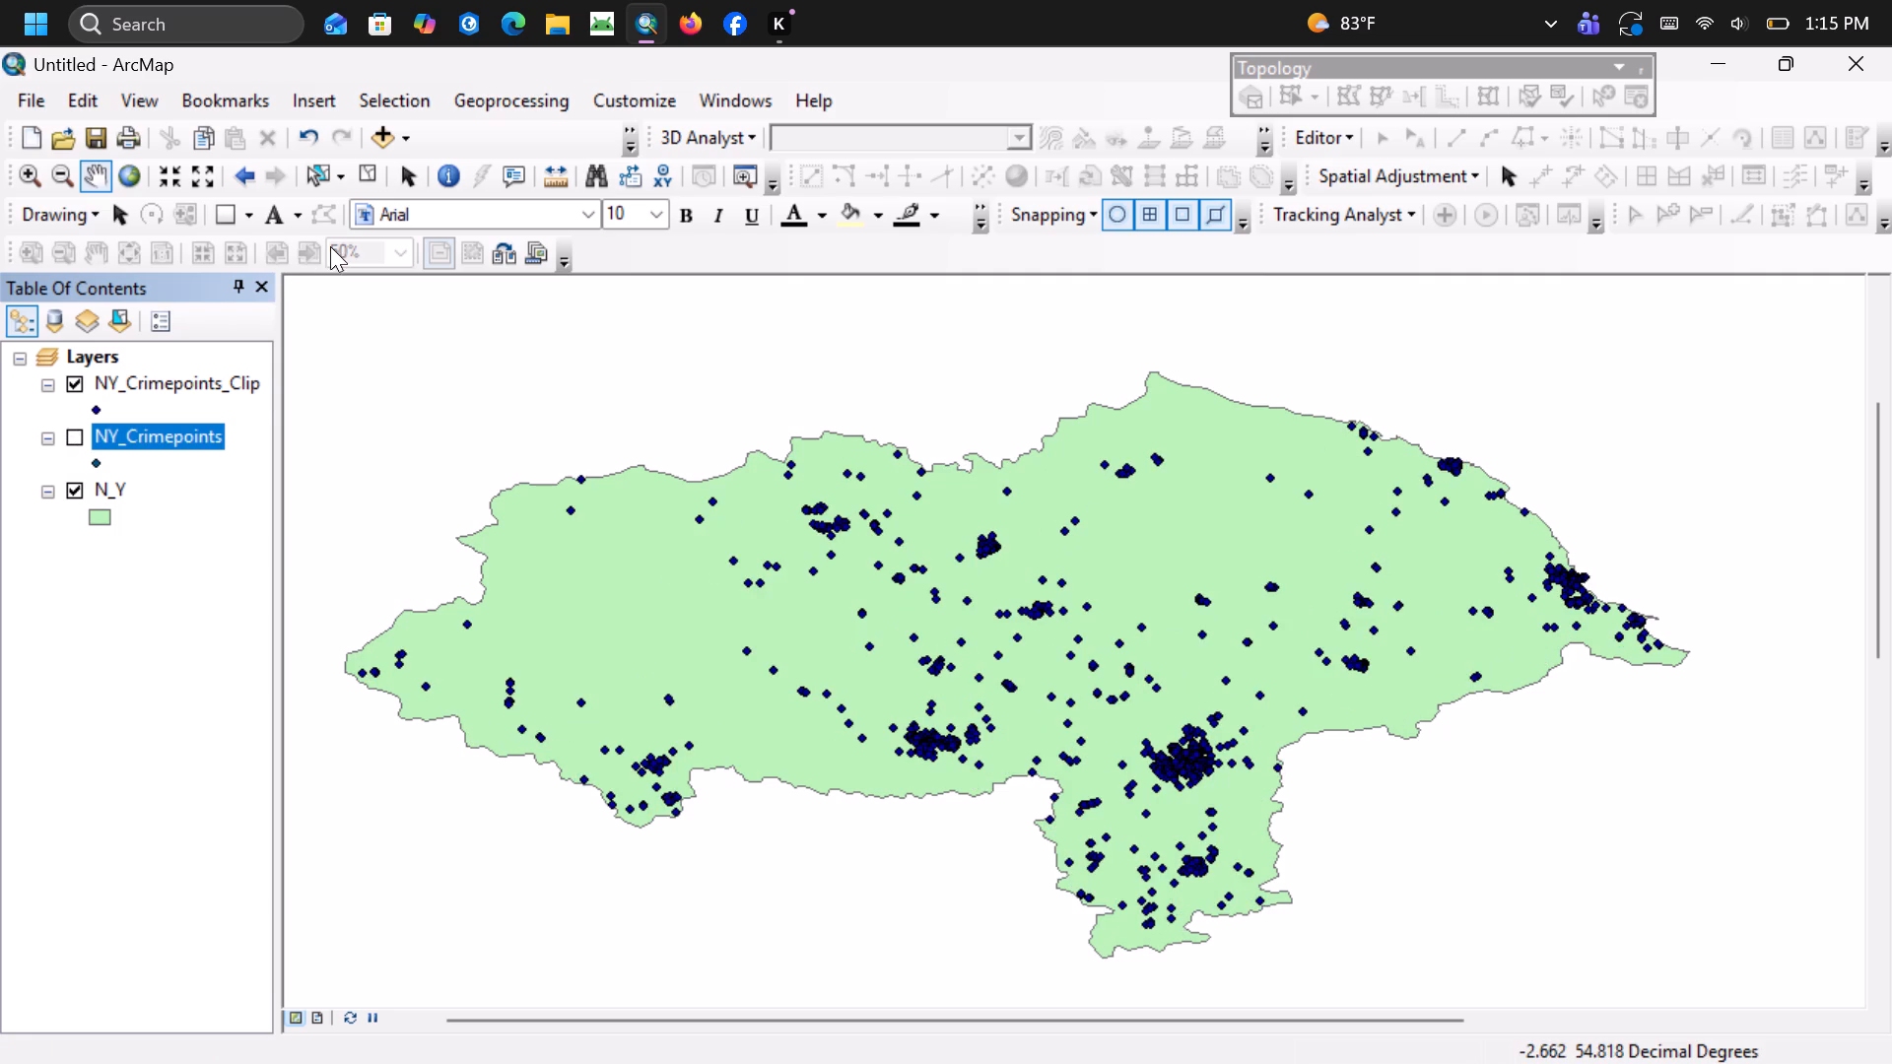
Clear the selected features in all layers.
left_click(331, 172)
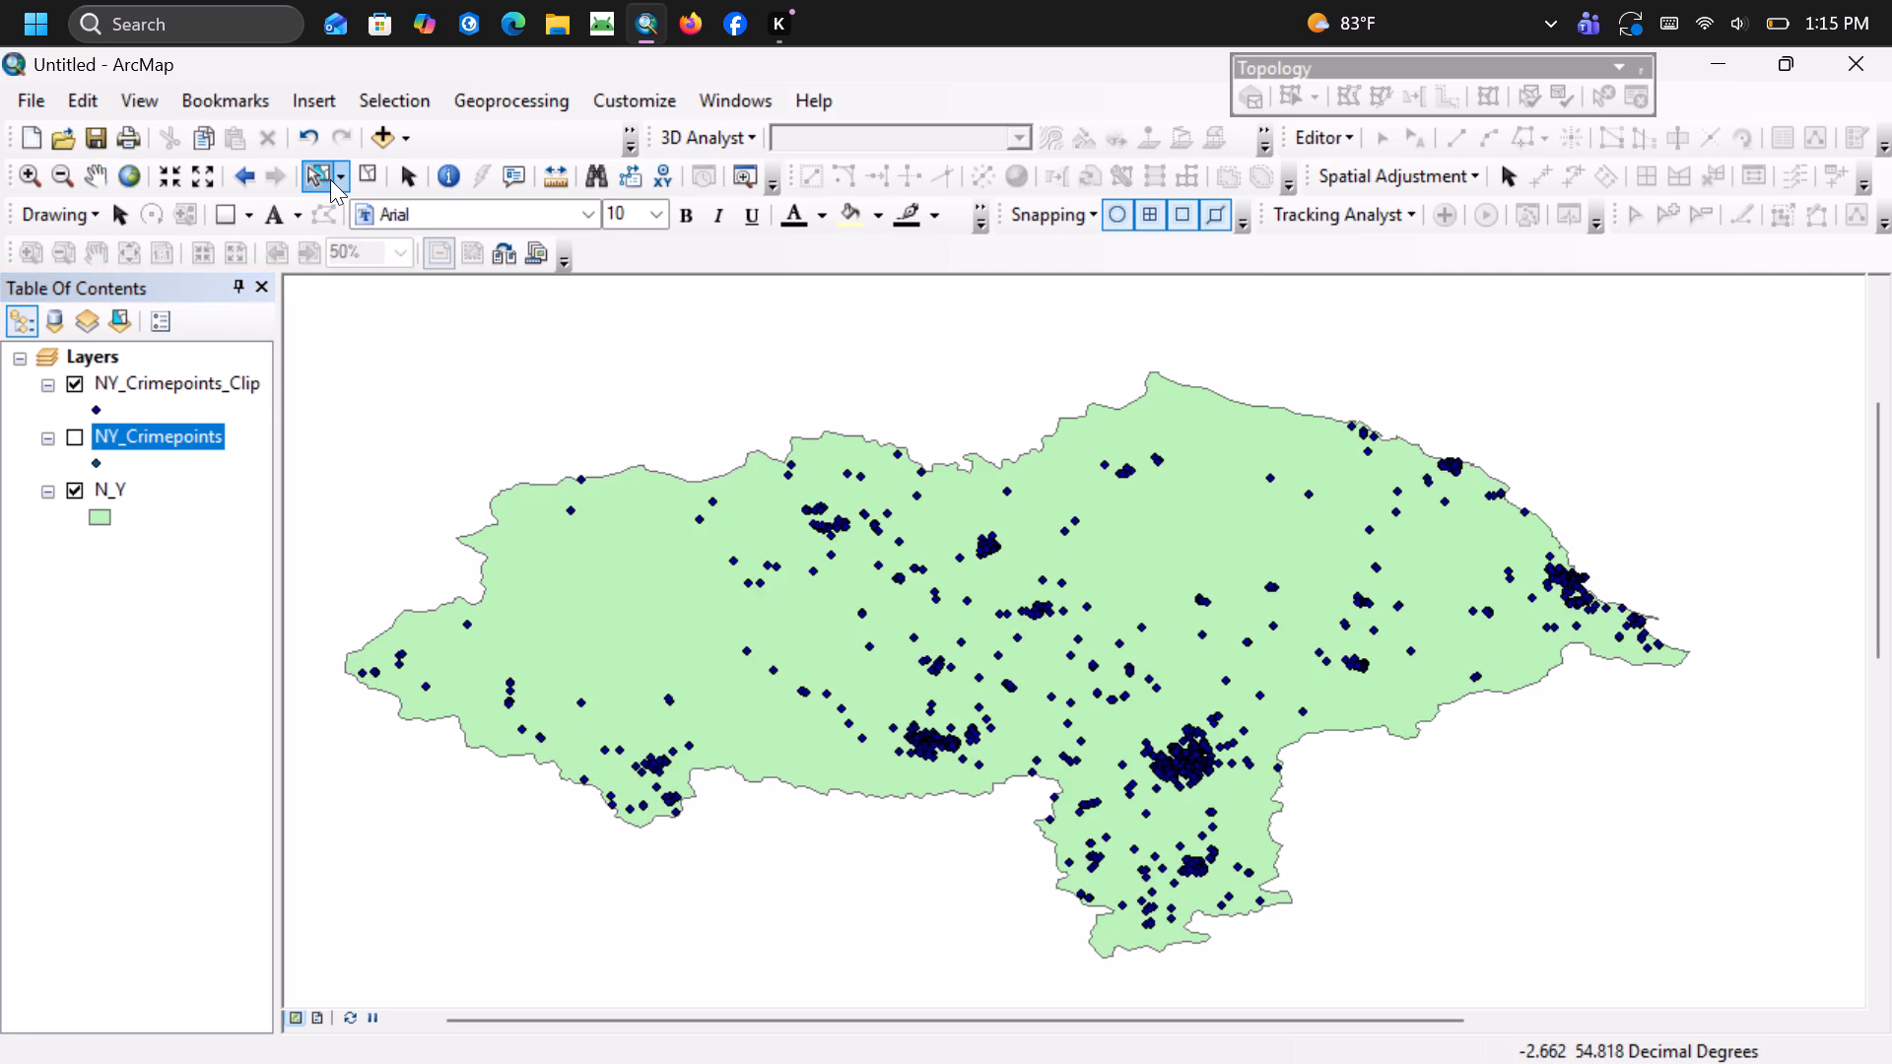
left_click(335, 175)
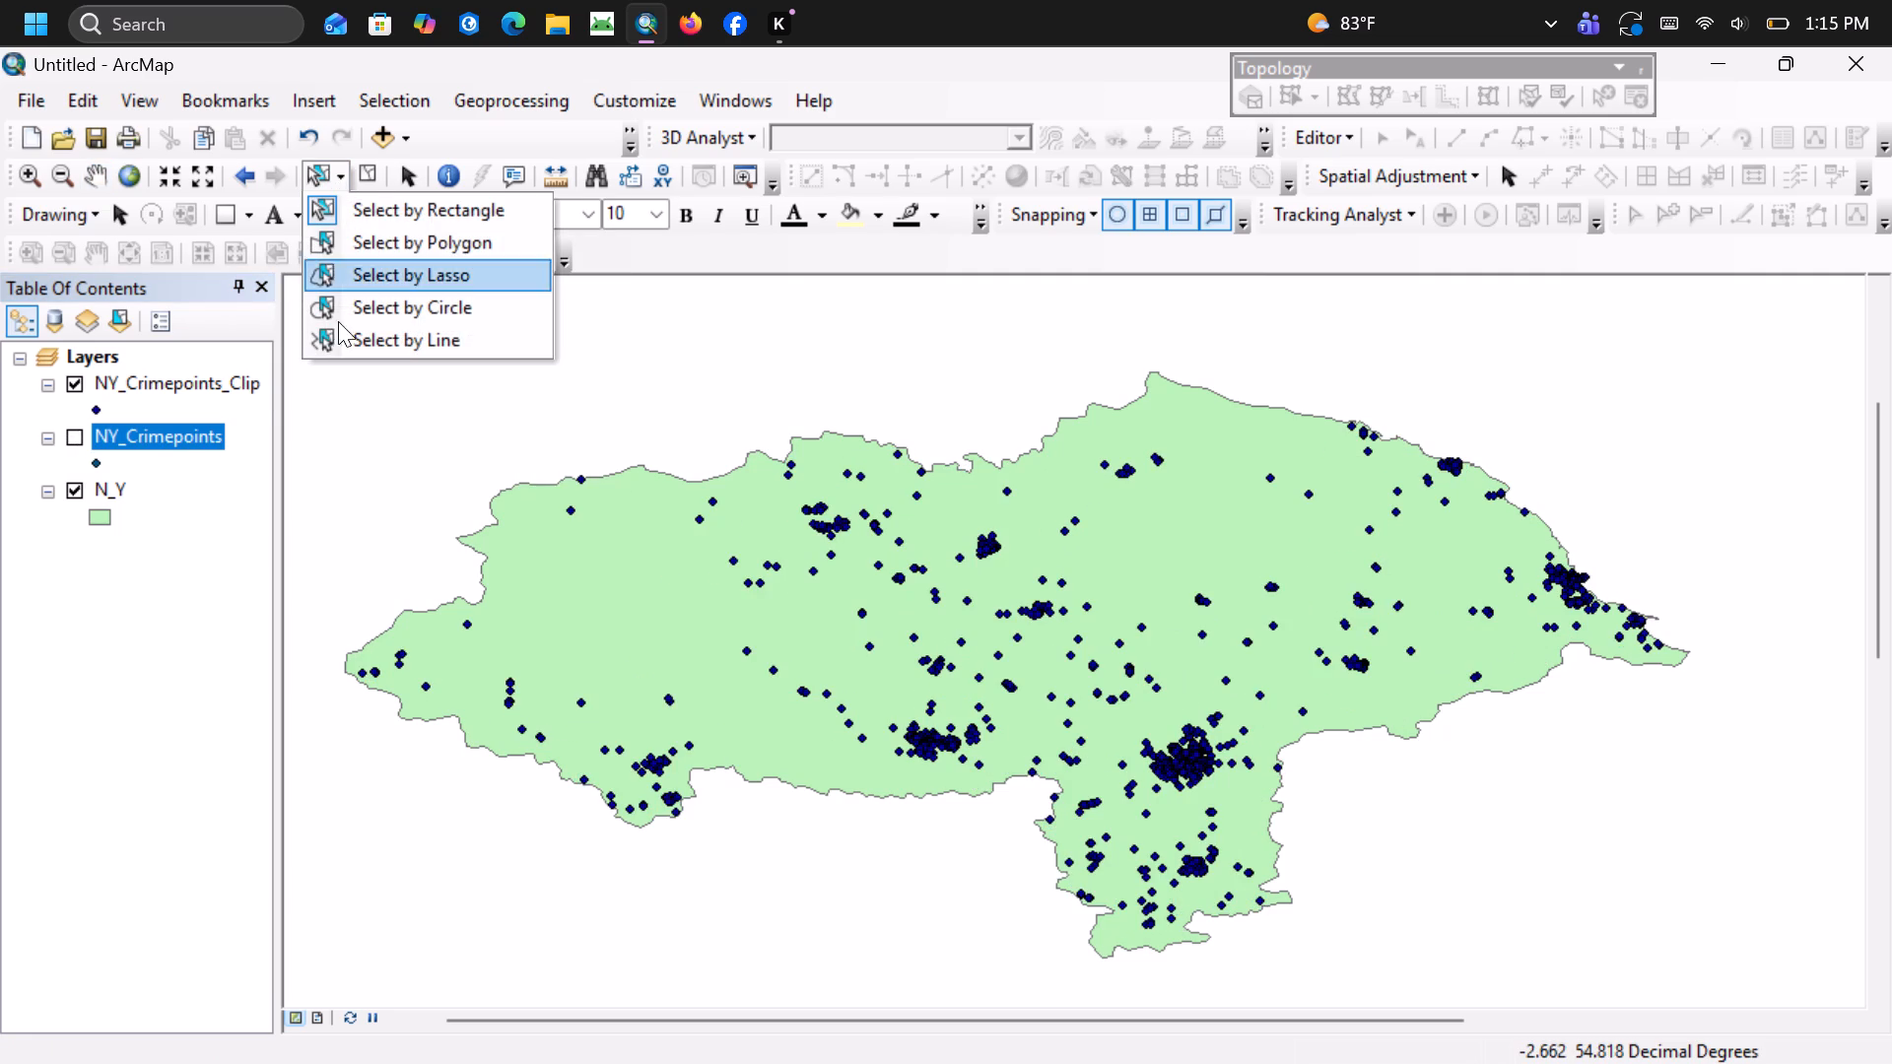
left_click_drag(345, 398, 347, 388)
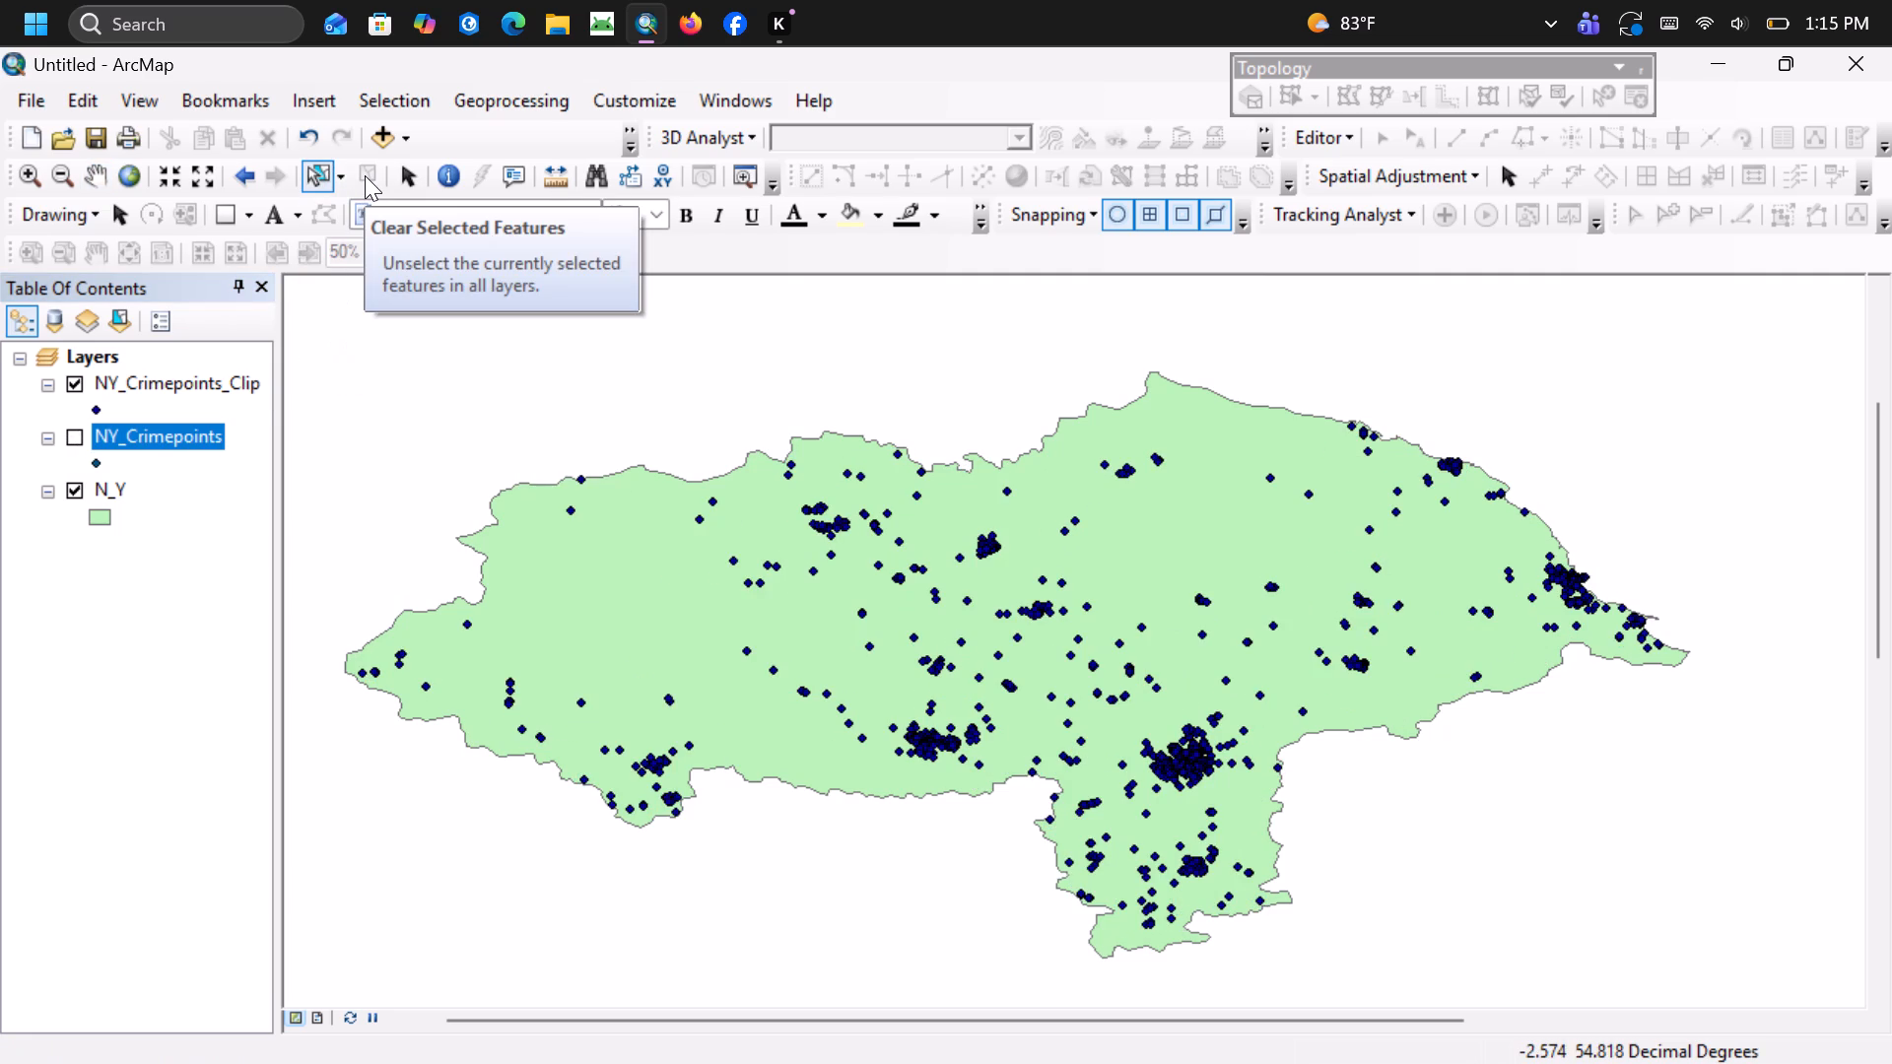
left_click(365, 175)
left_click(307, 428)
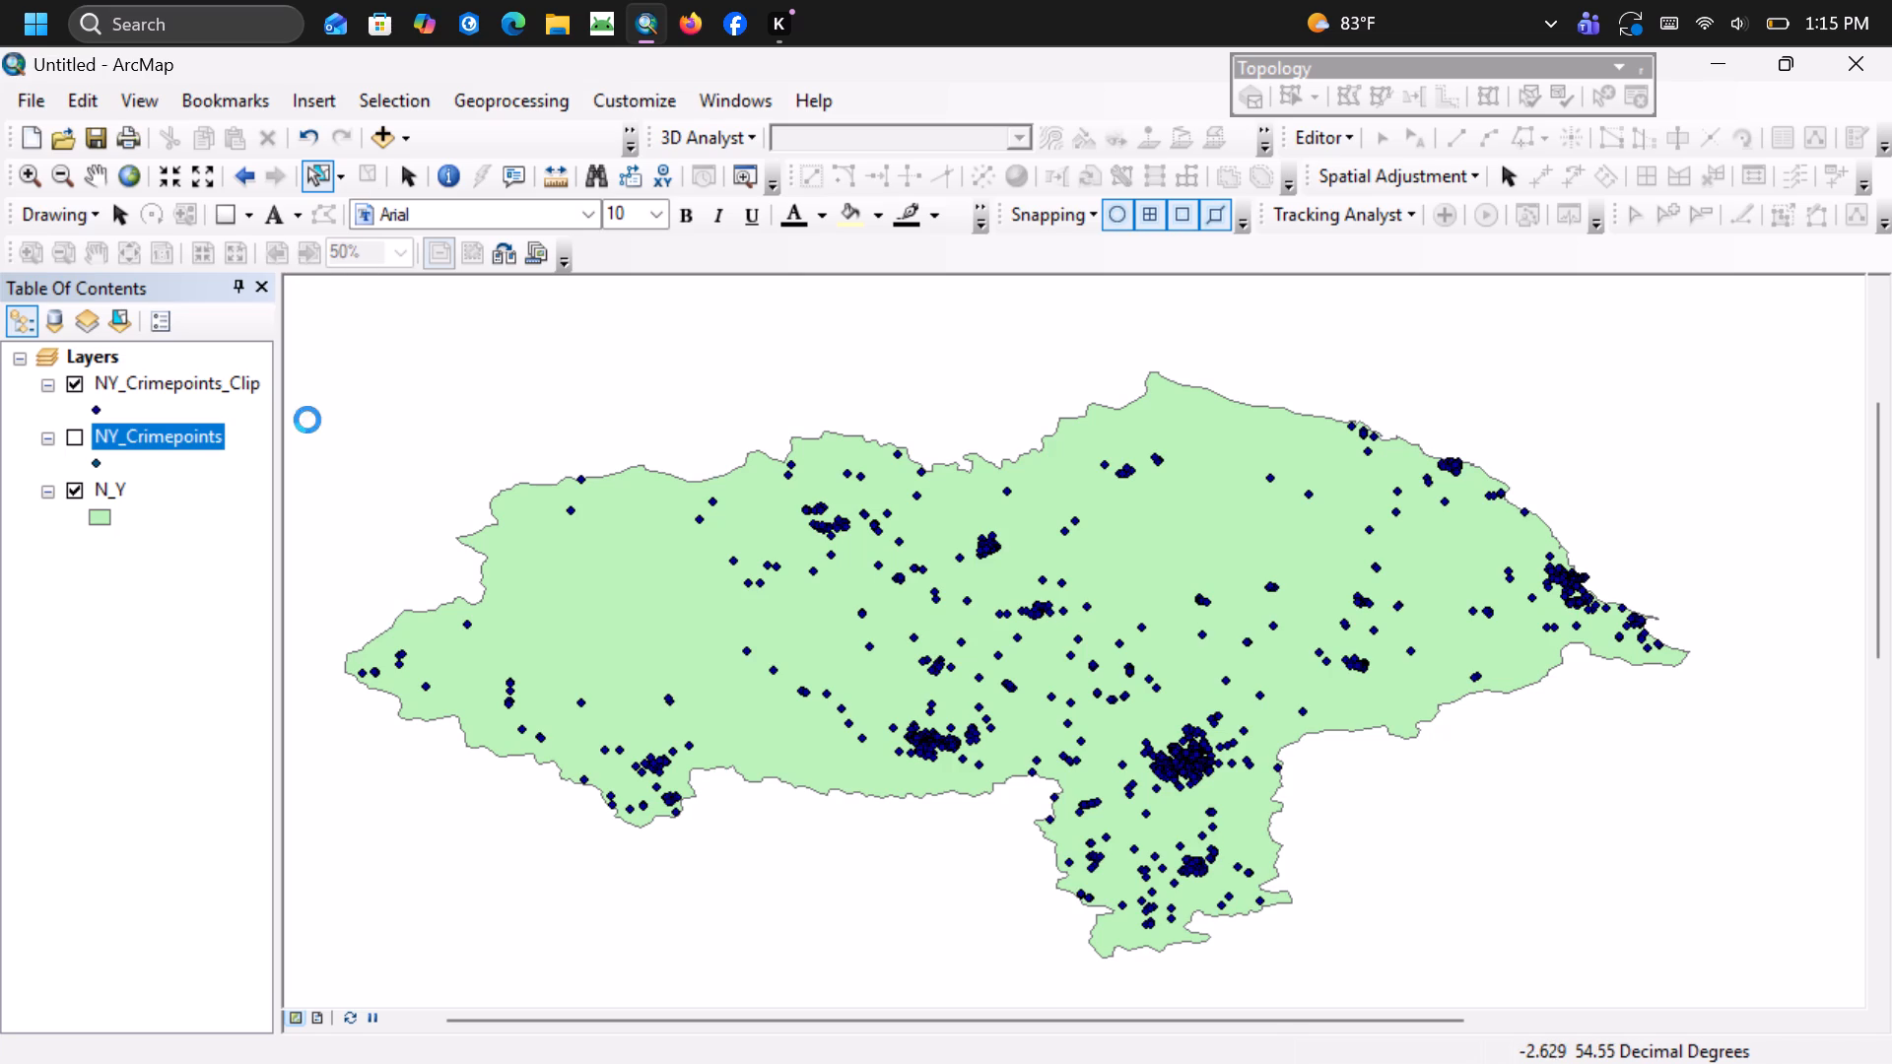
Check the selection status of all layers by selection and return to listing them by drawing order.
left_click(110, 315)
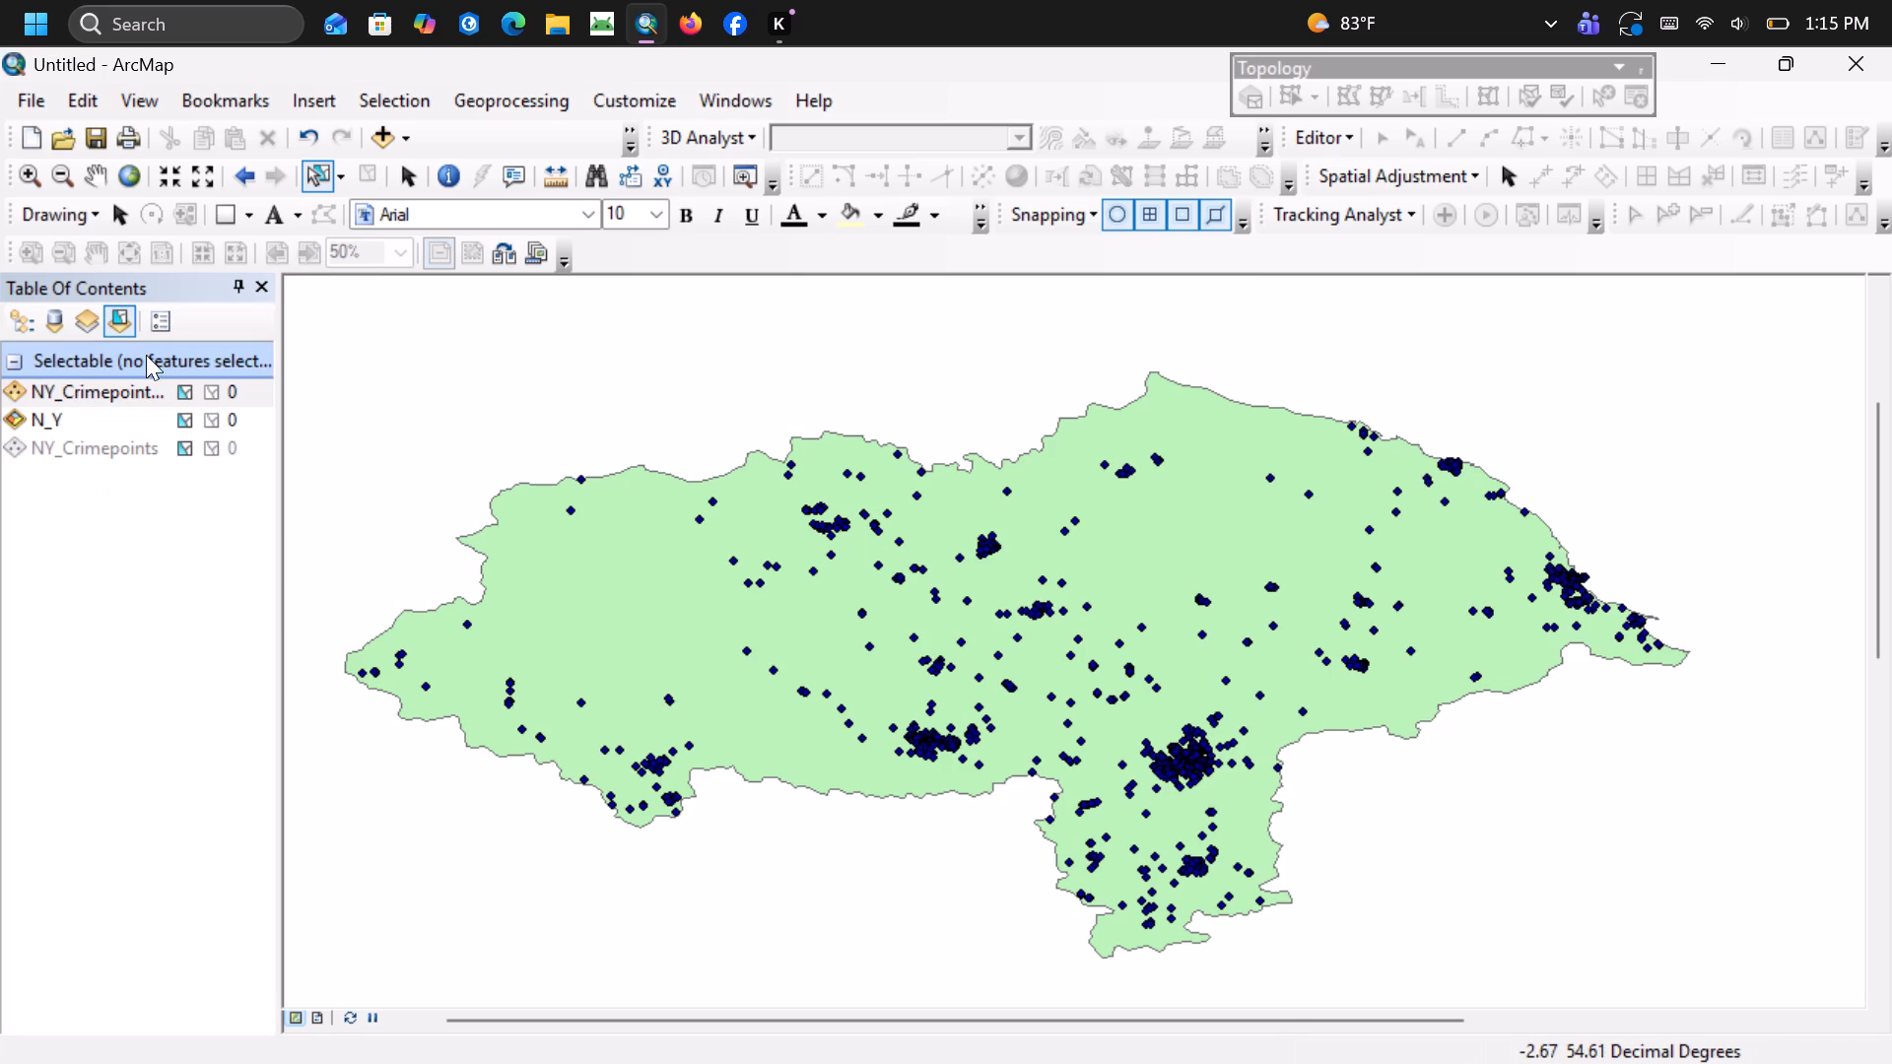
left_click(142, 520)
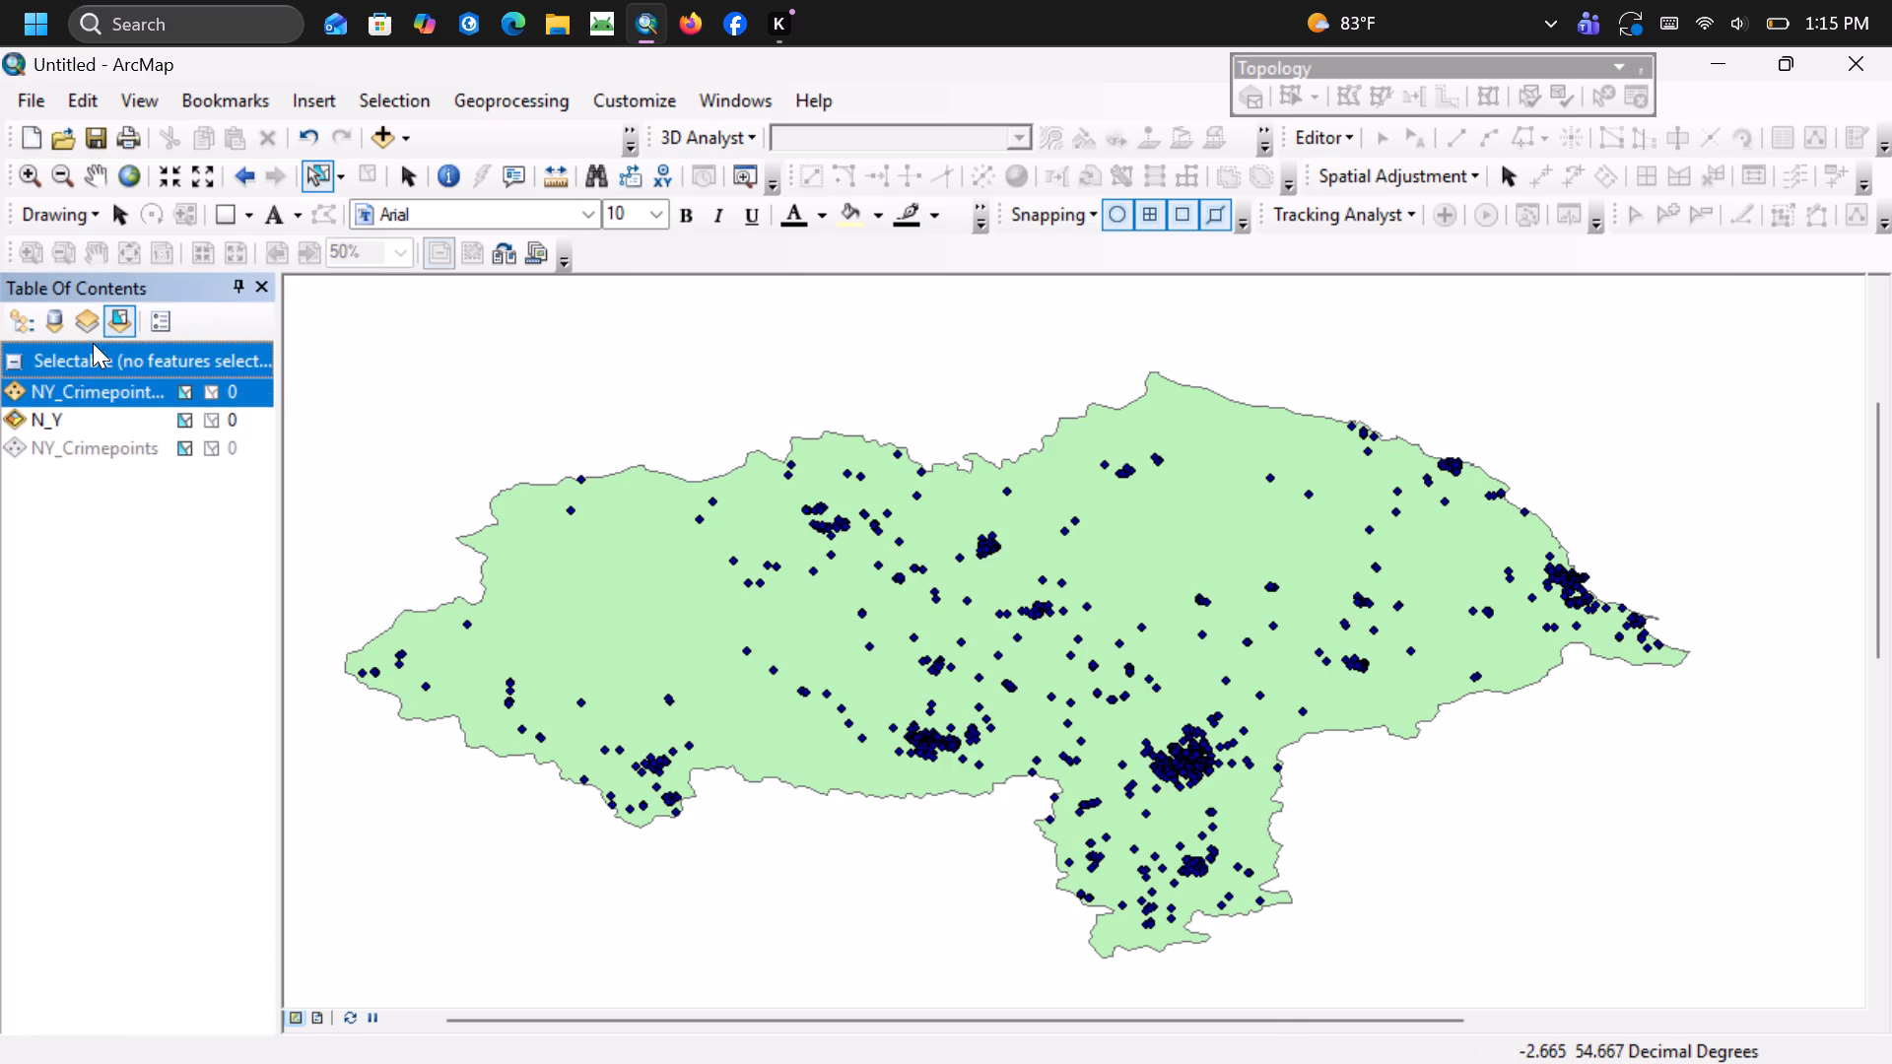
left_click(23, 314)
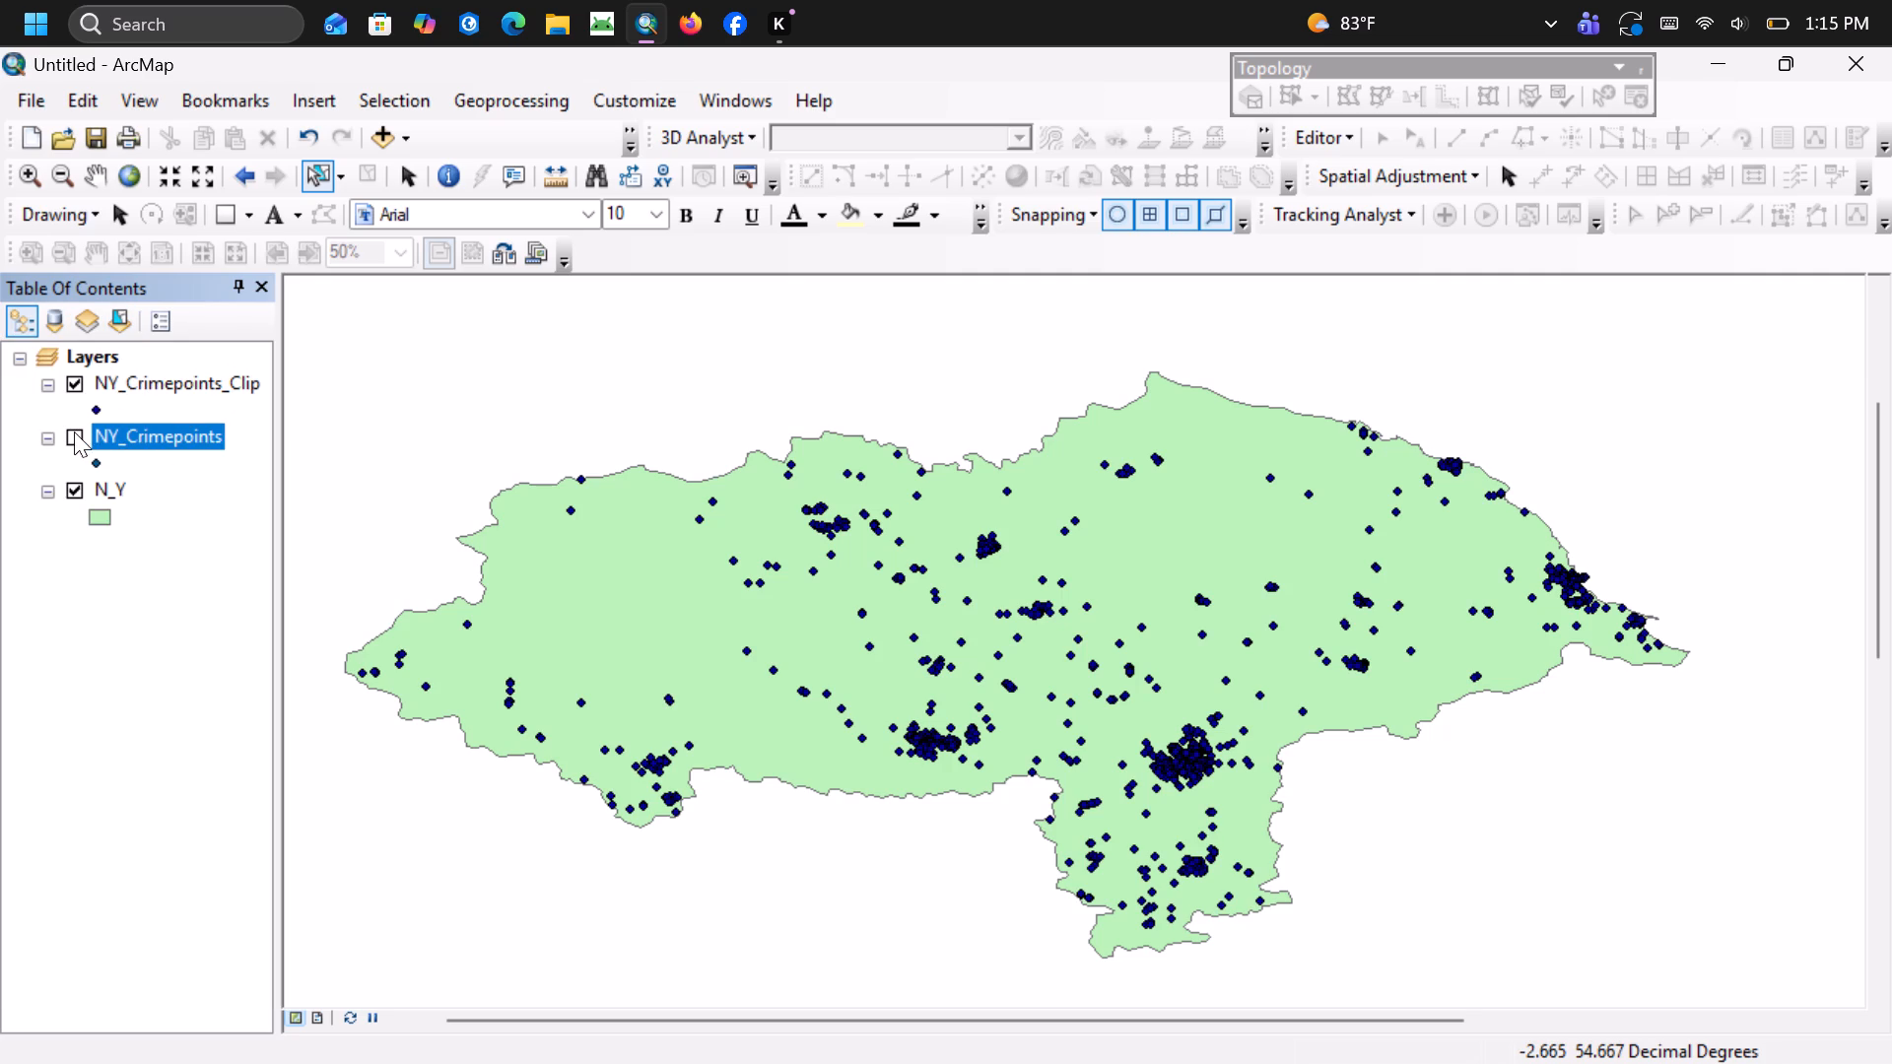
Open the attribute table of NY_Crimepoints_Clip and look through its records, checking the Crime type values.
right_click(143, 435)
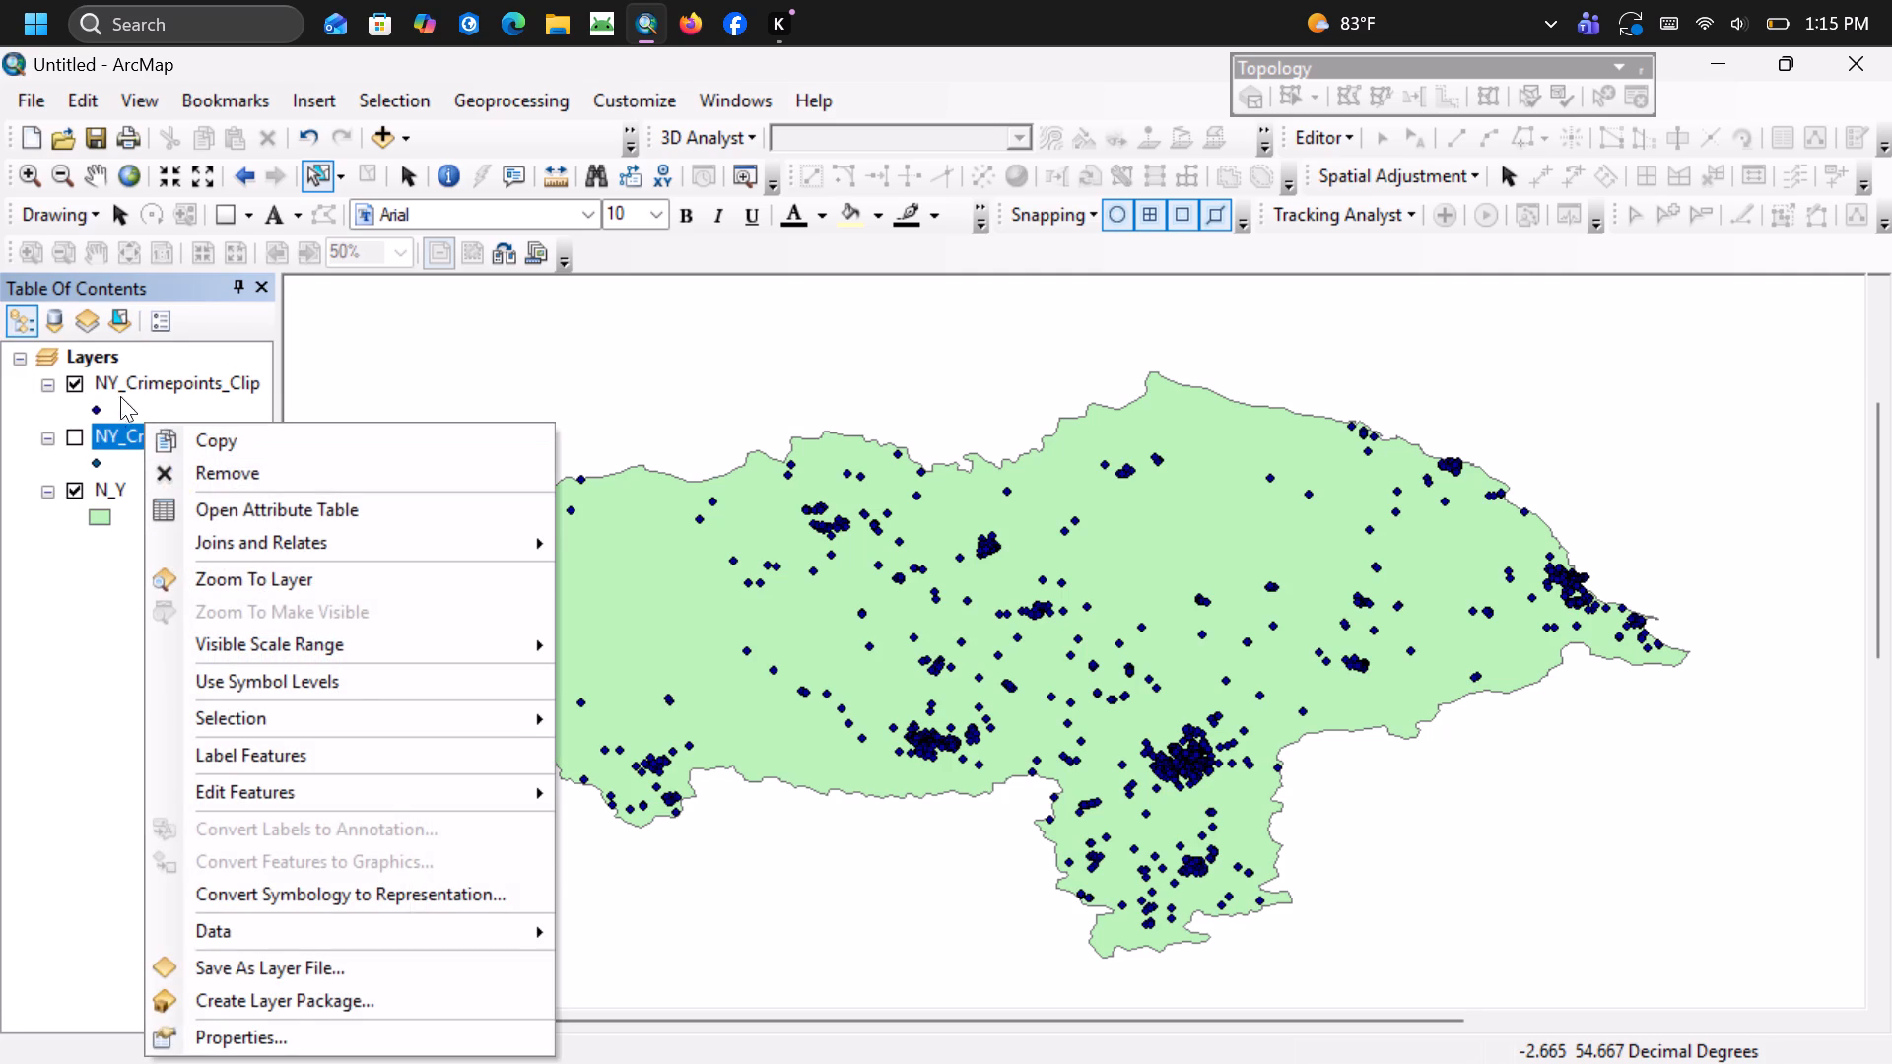
left_click(131, 372)
right_click_drag(134, 372, 131, 386)
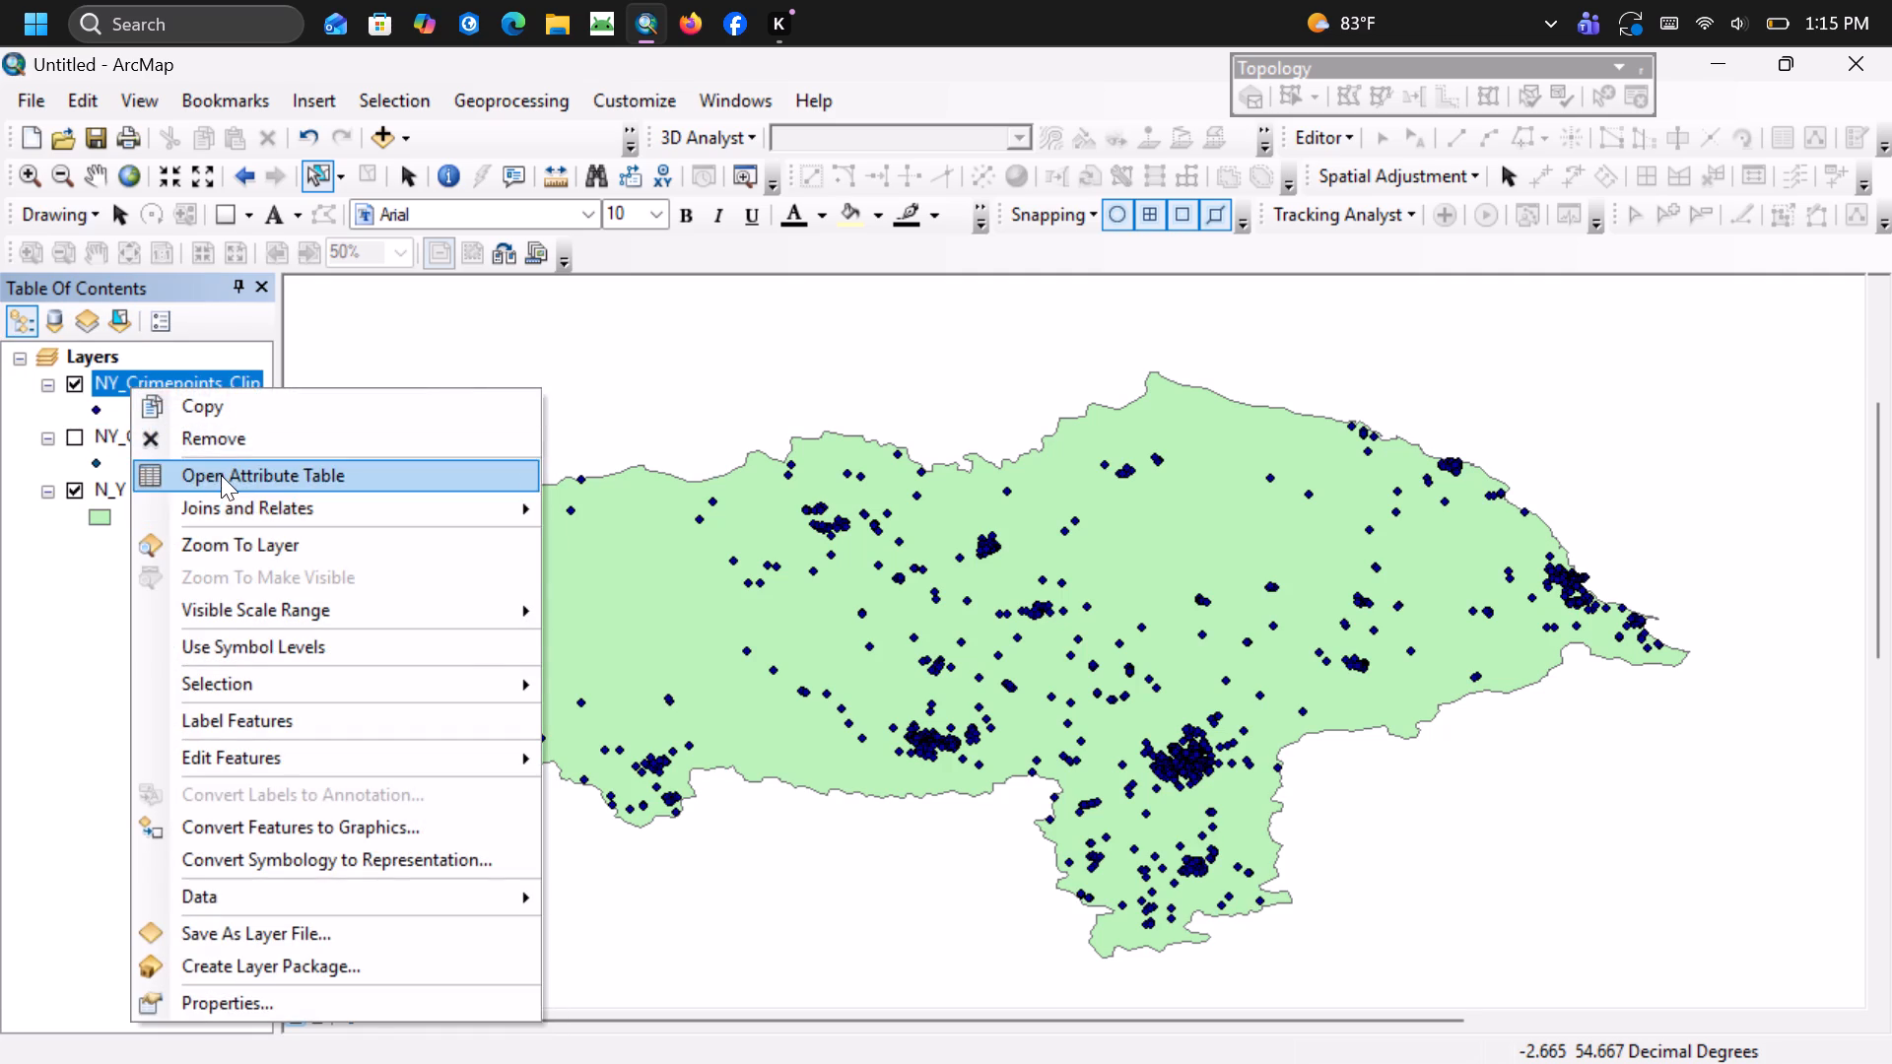
left_click(221, 475)
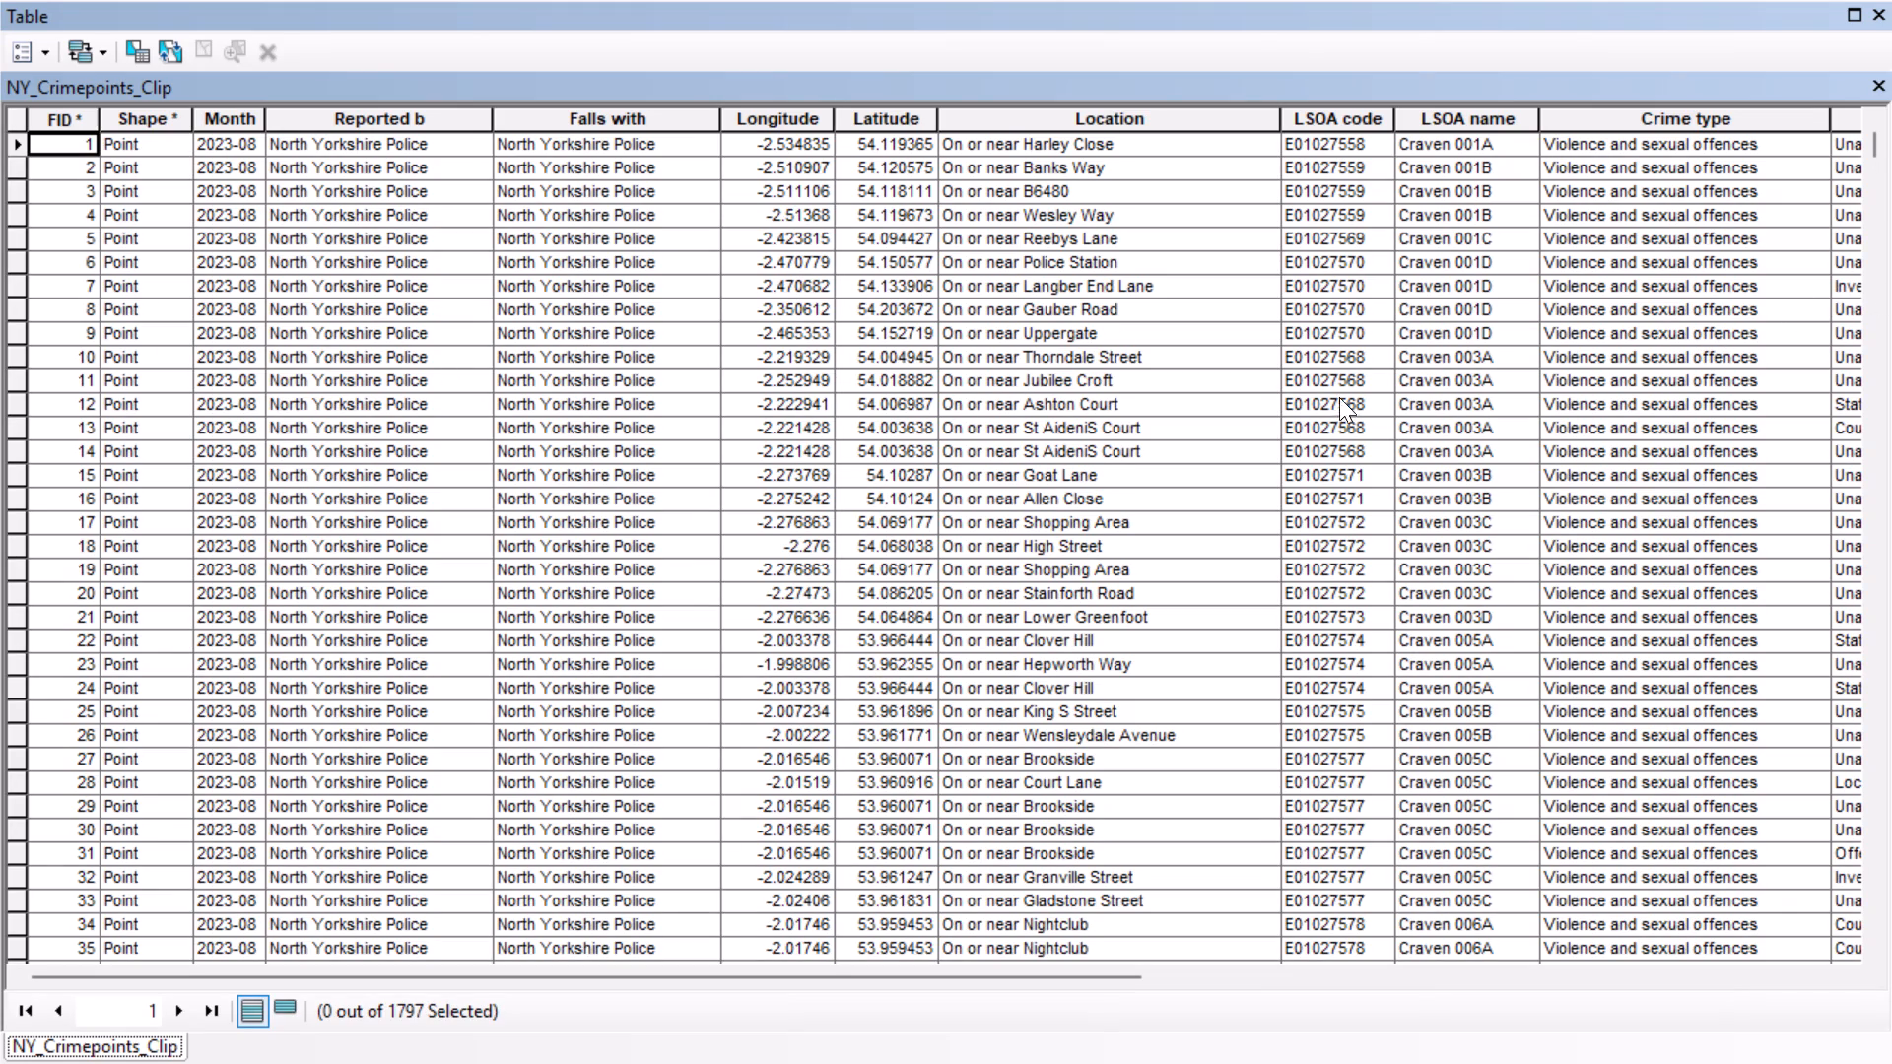
scroll(1579, 482, "down", 2)
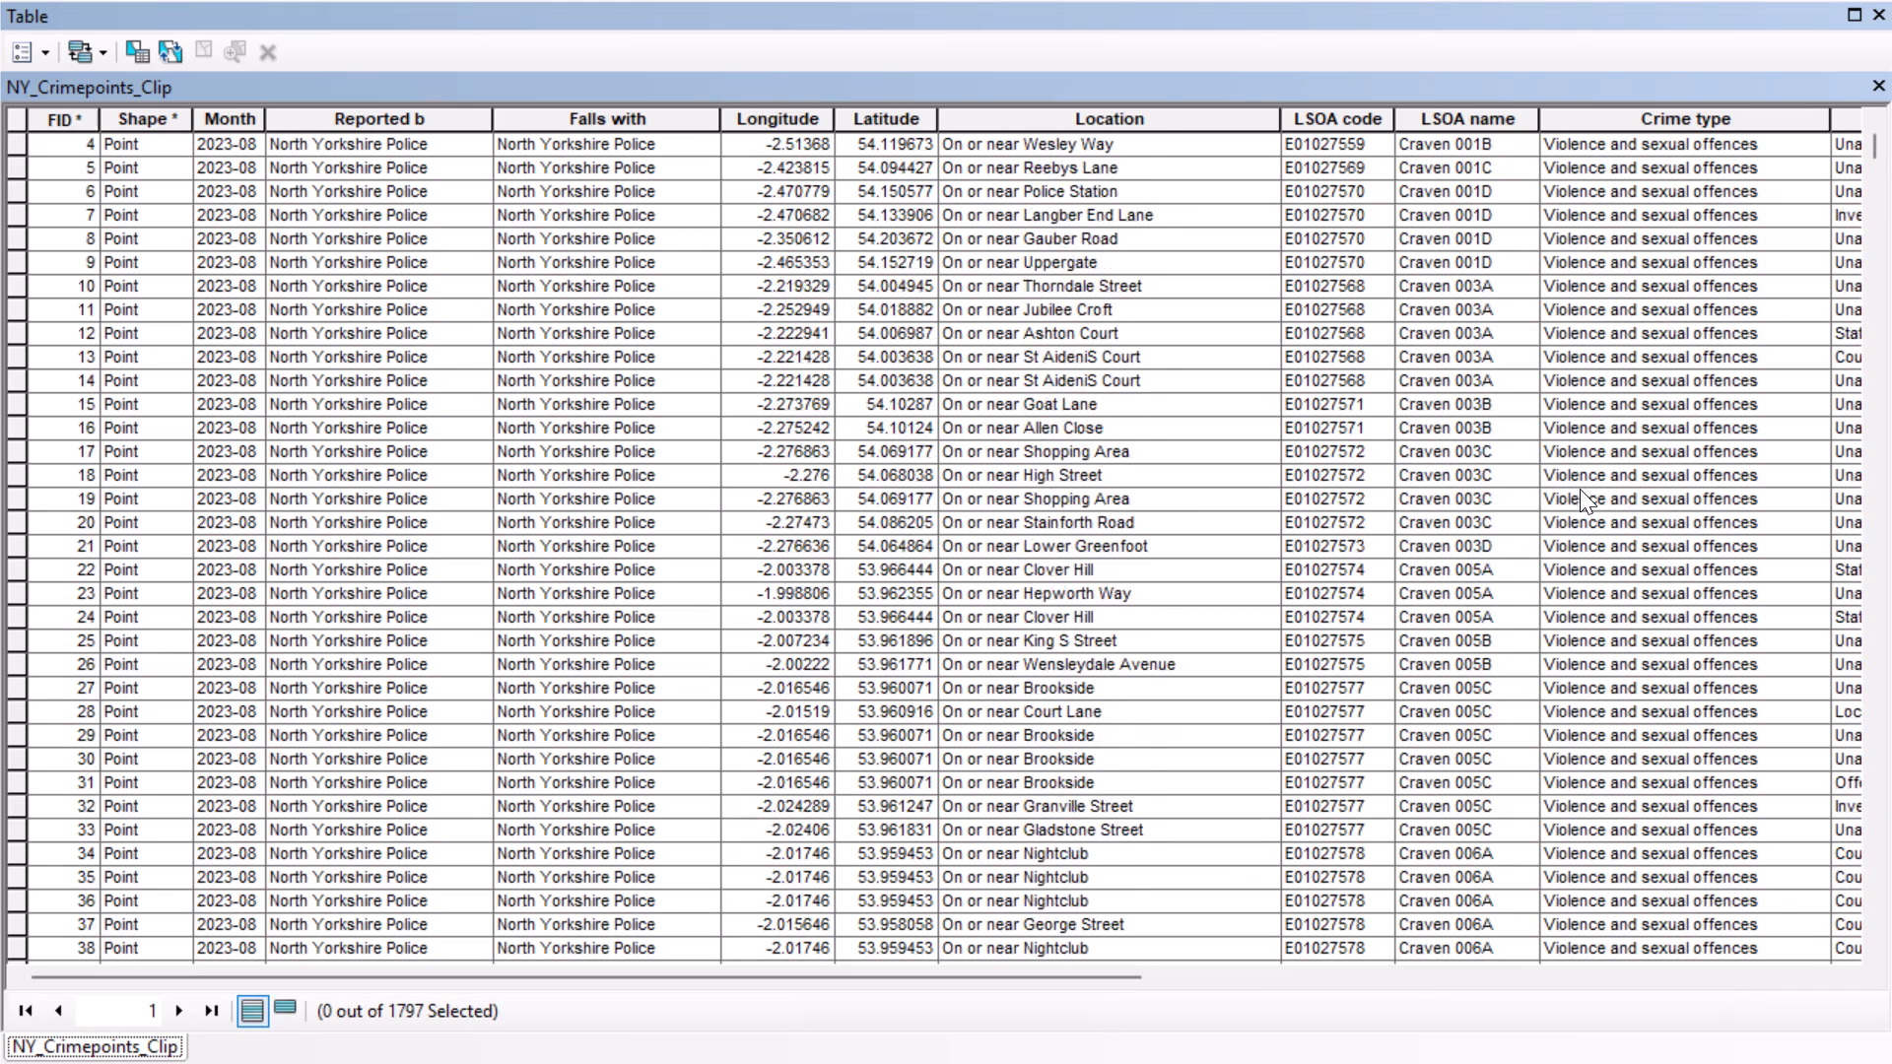
scroll(1580, 489, "down", 15)
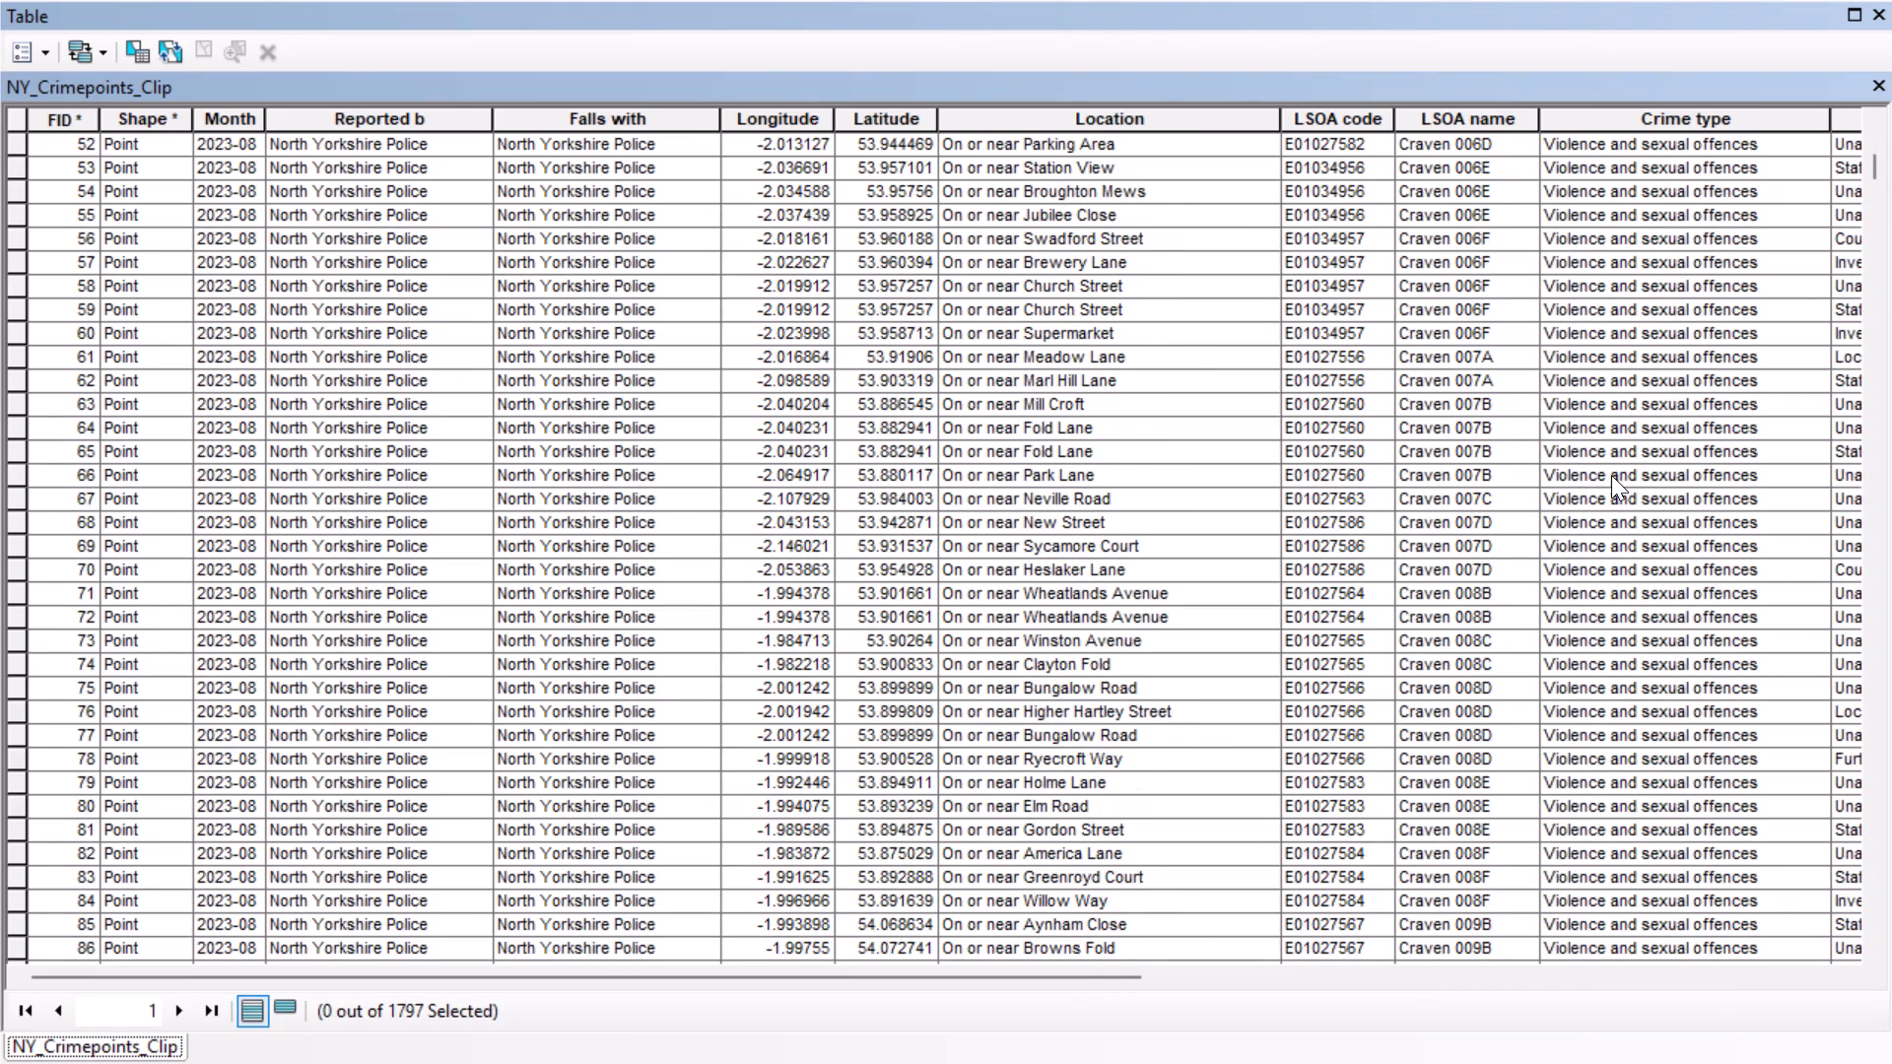
scroll(1611, 472, "down", 8)
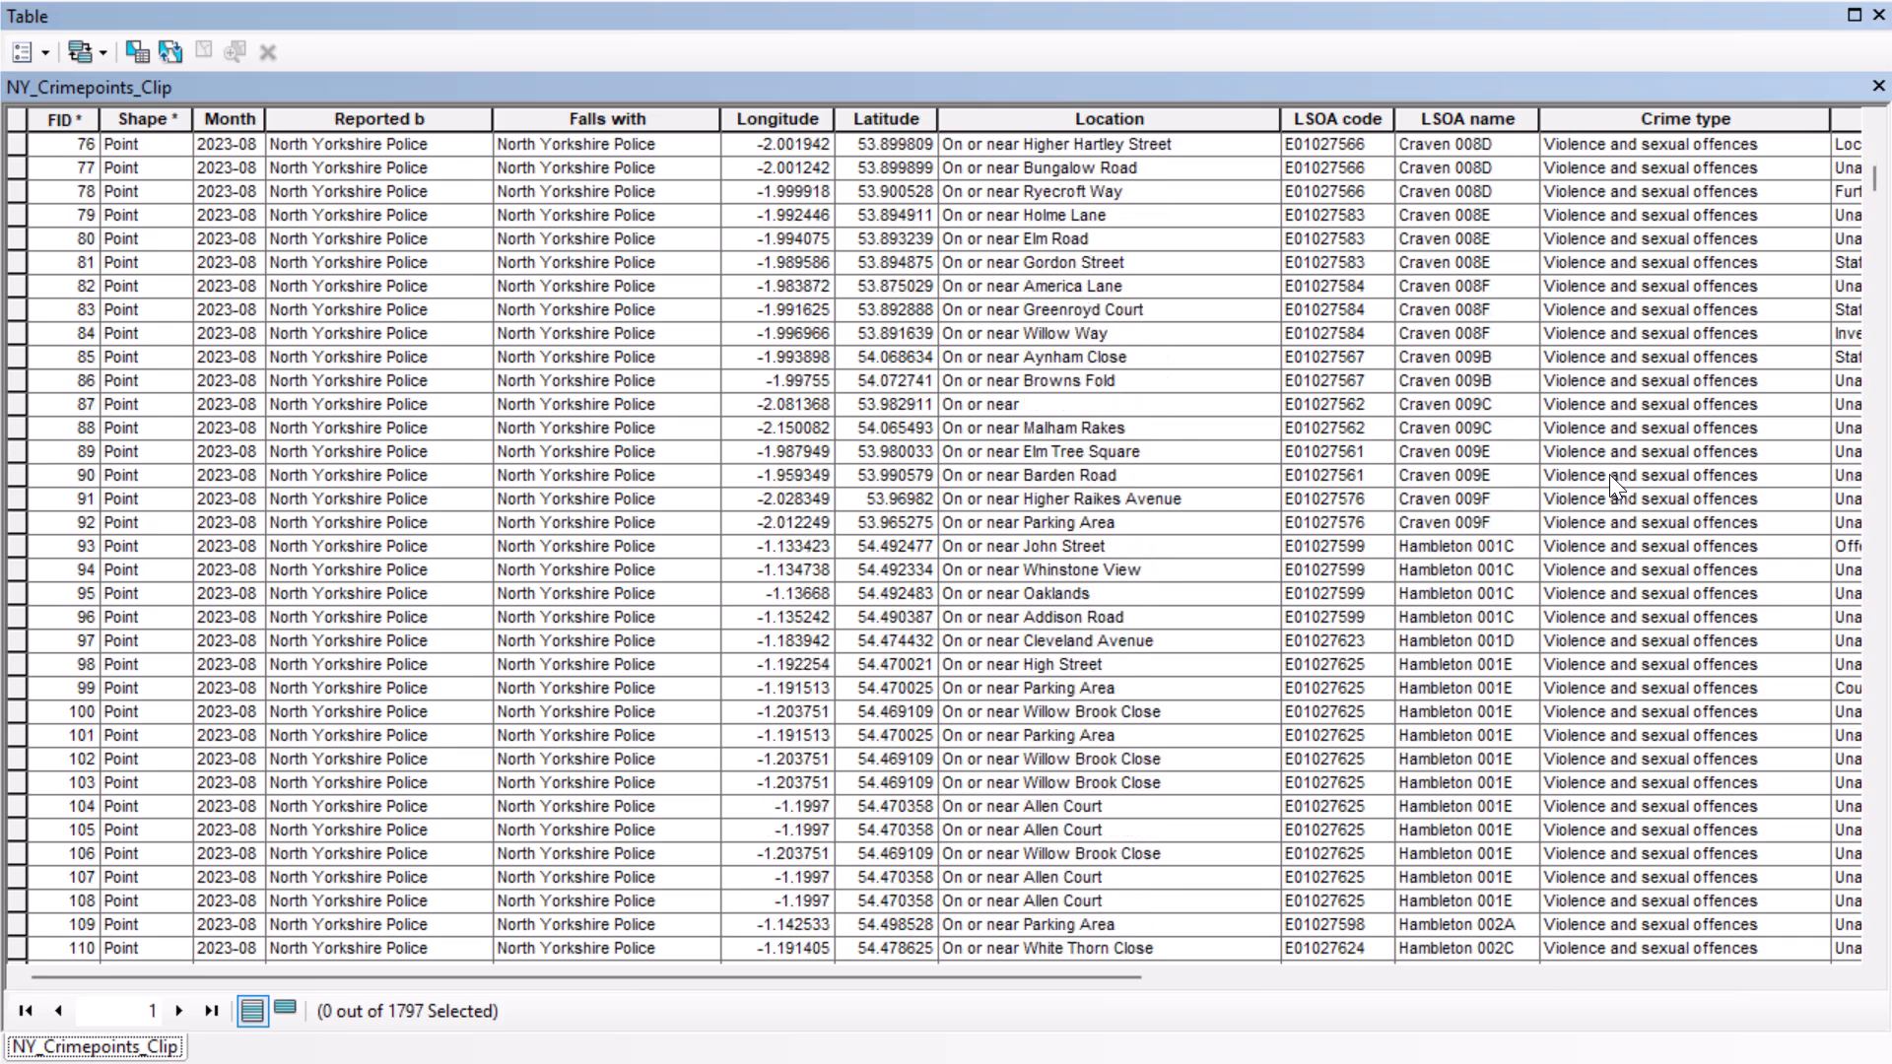
scroll(1609, 476, "down", 10)
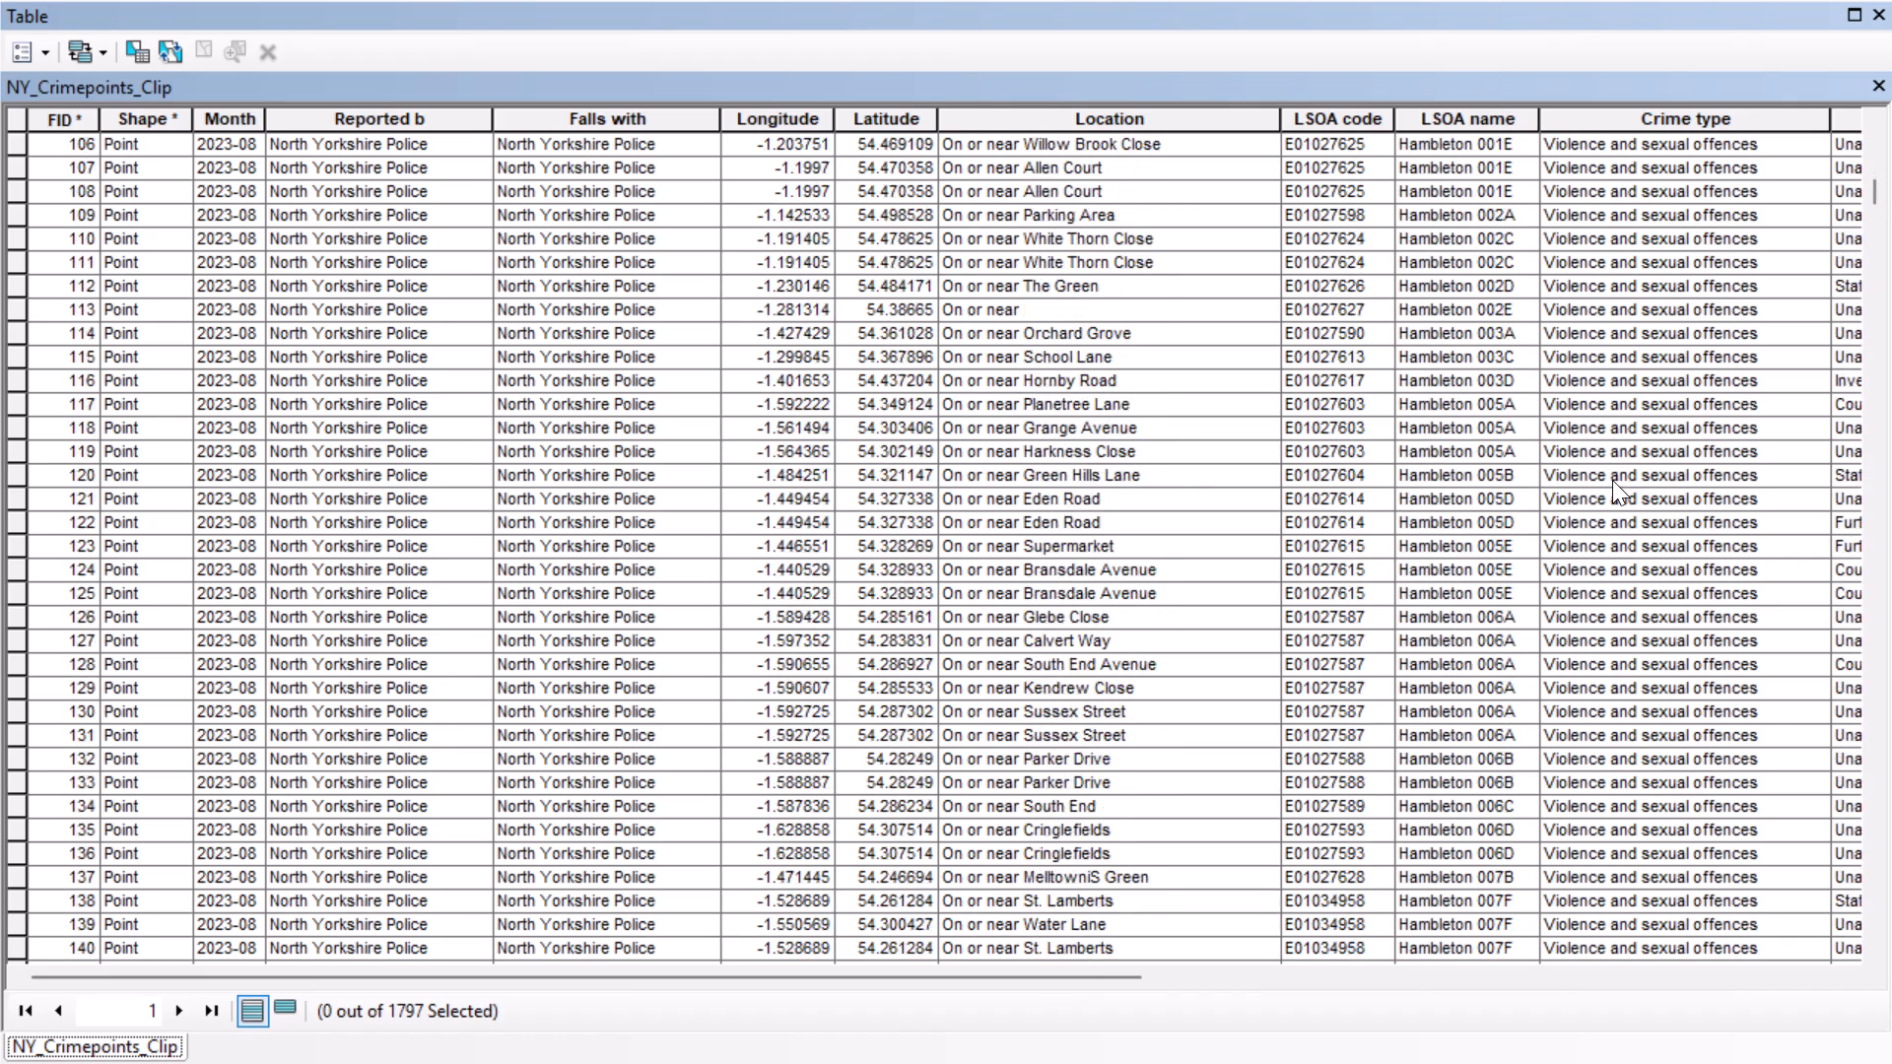
scroll(1612, 480, "down", 8)
scroll(1366, 416, "down", 2)
scroll(868, 349, "down", 2)
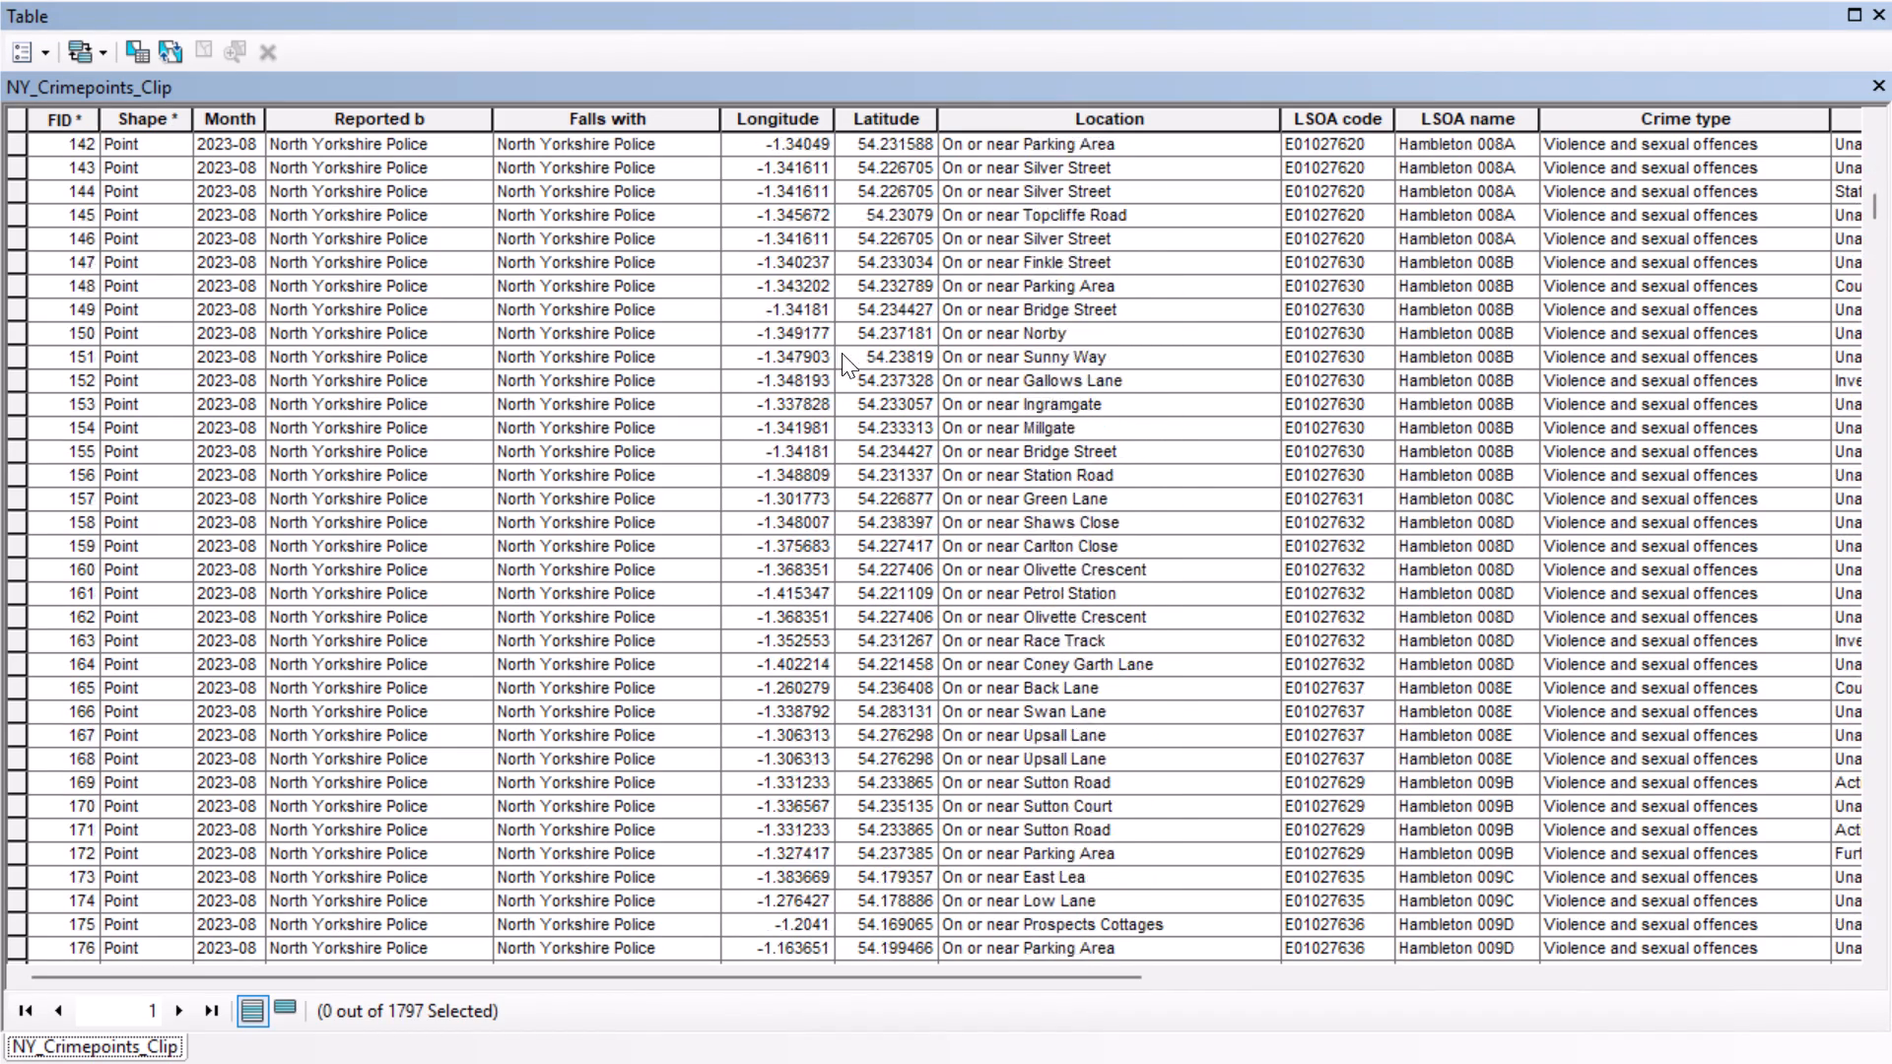
scroll(842, 353, "down", 1)
scroll(672, 338, "down", 3)
scroll(214, 279, "down", 1)
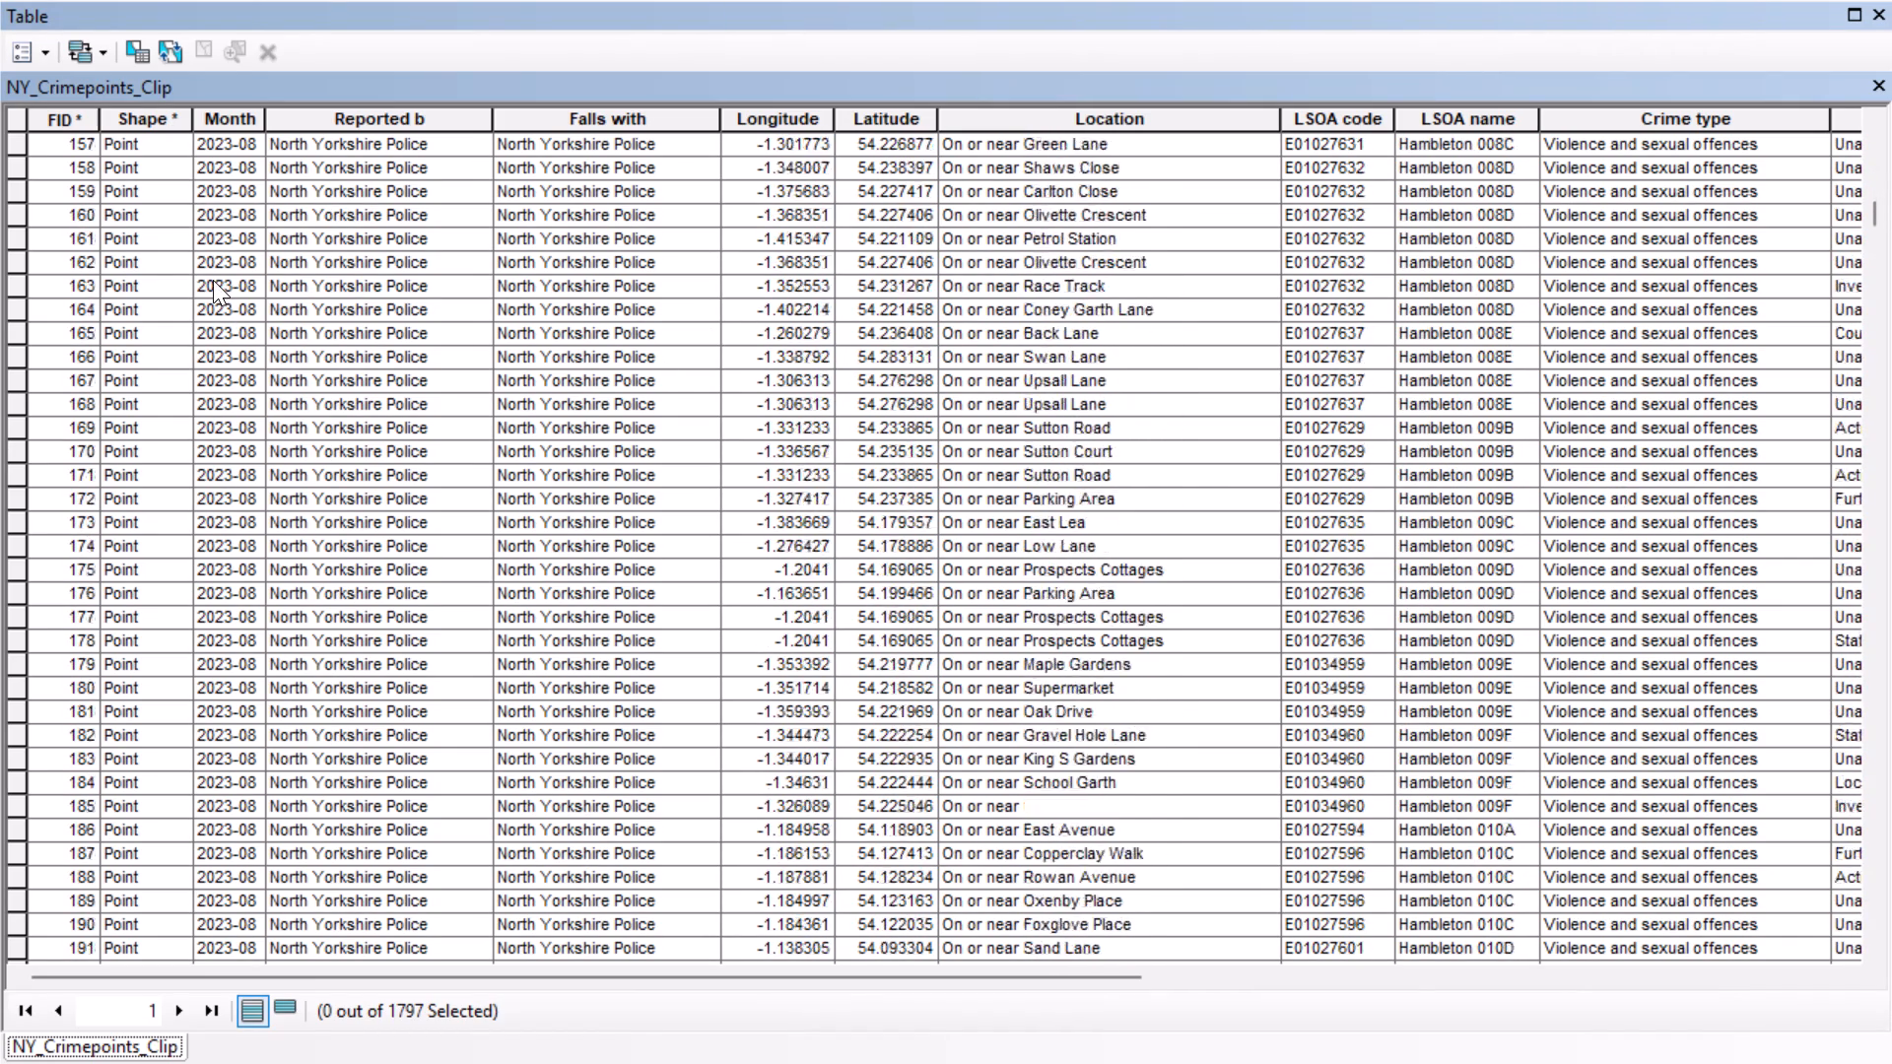
scroll(213, 280, "down", 13)
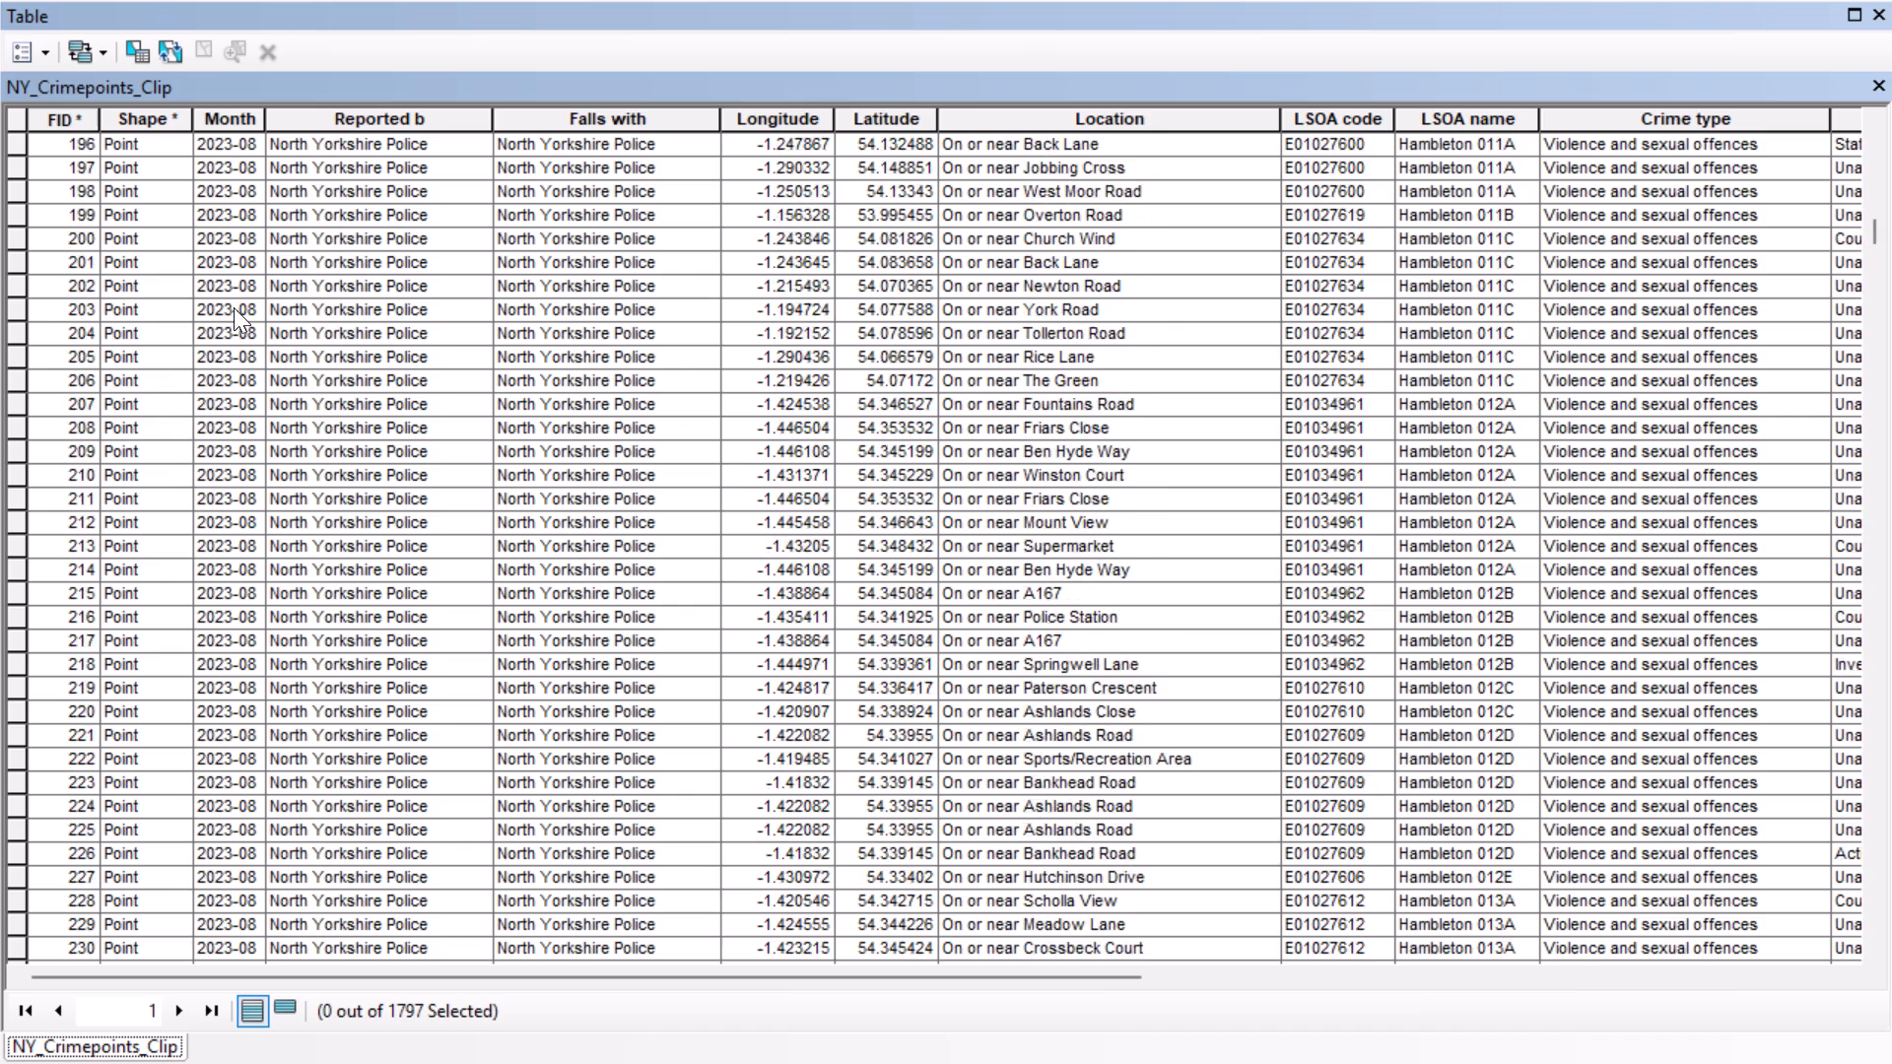
scroll(234, 307, "down", 4)
scroll(232, 311, "down", 20)
scroll(232, 311, "down", 4)
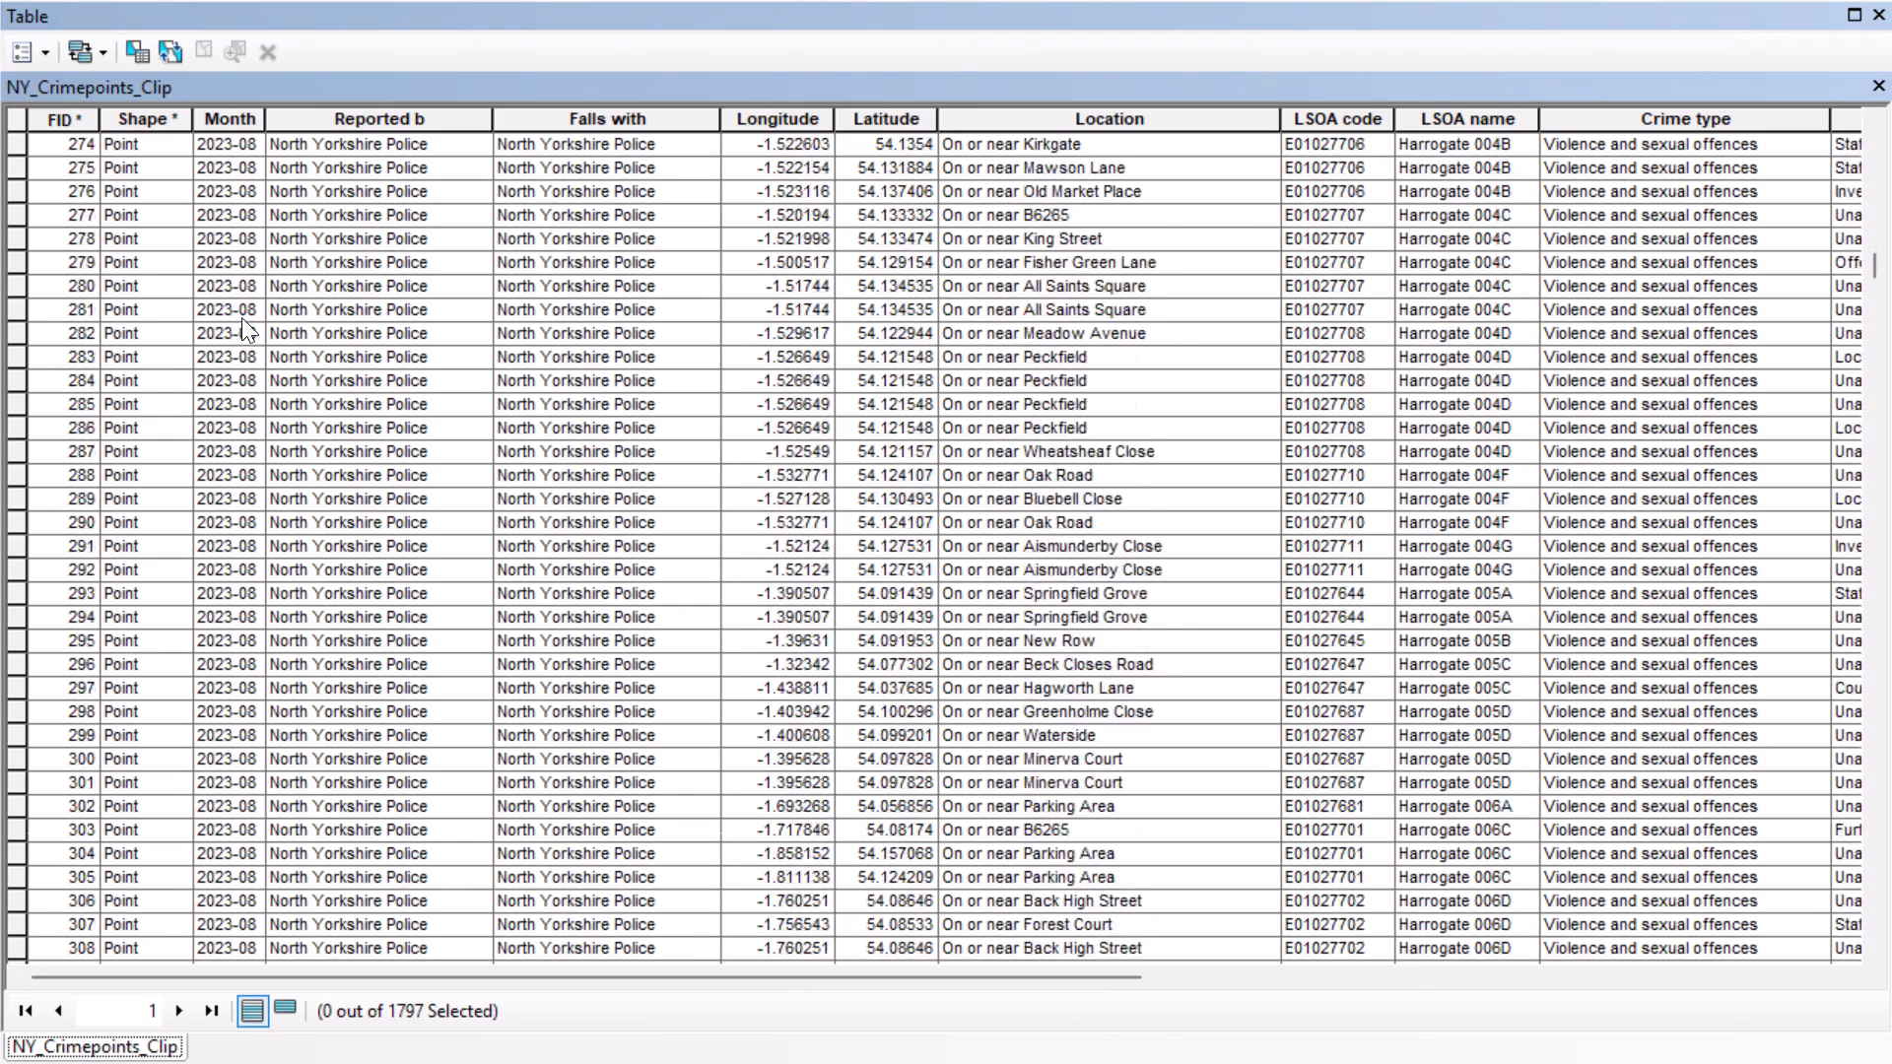
scroll(241, 317, "down", 20)
scroll(241, 317, "down", 13)
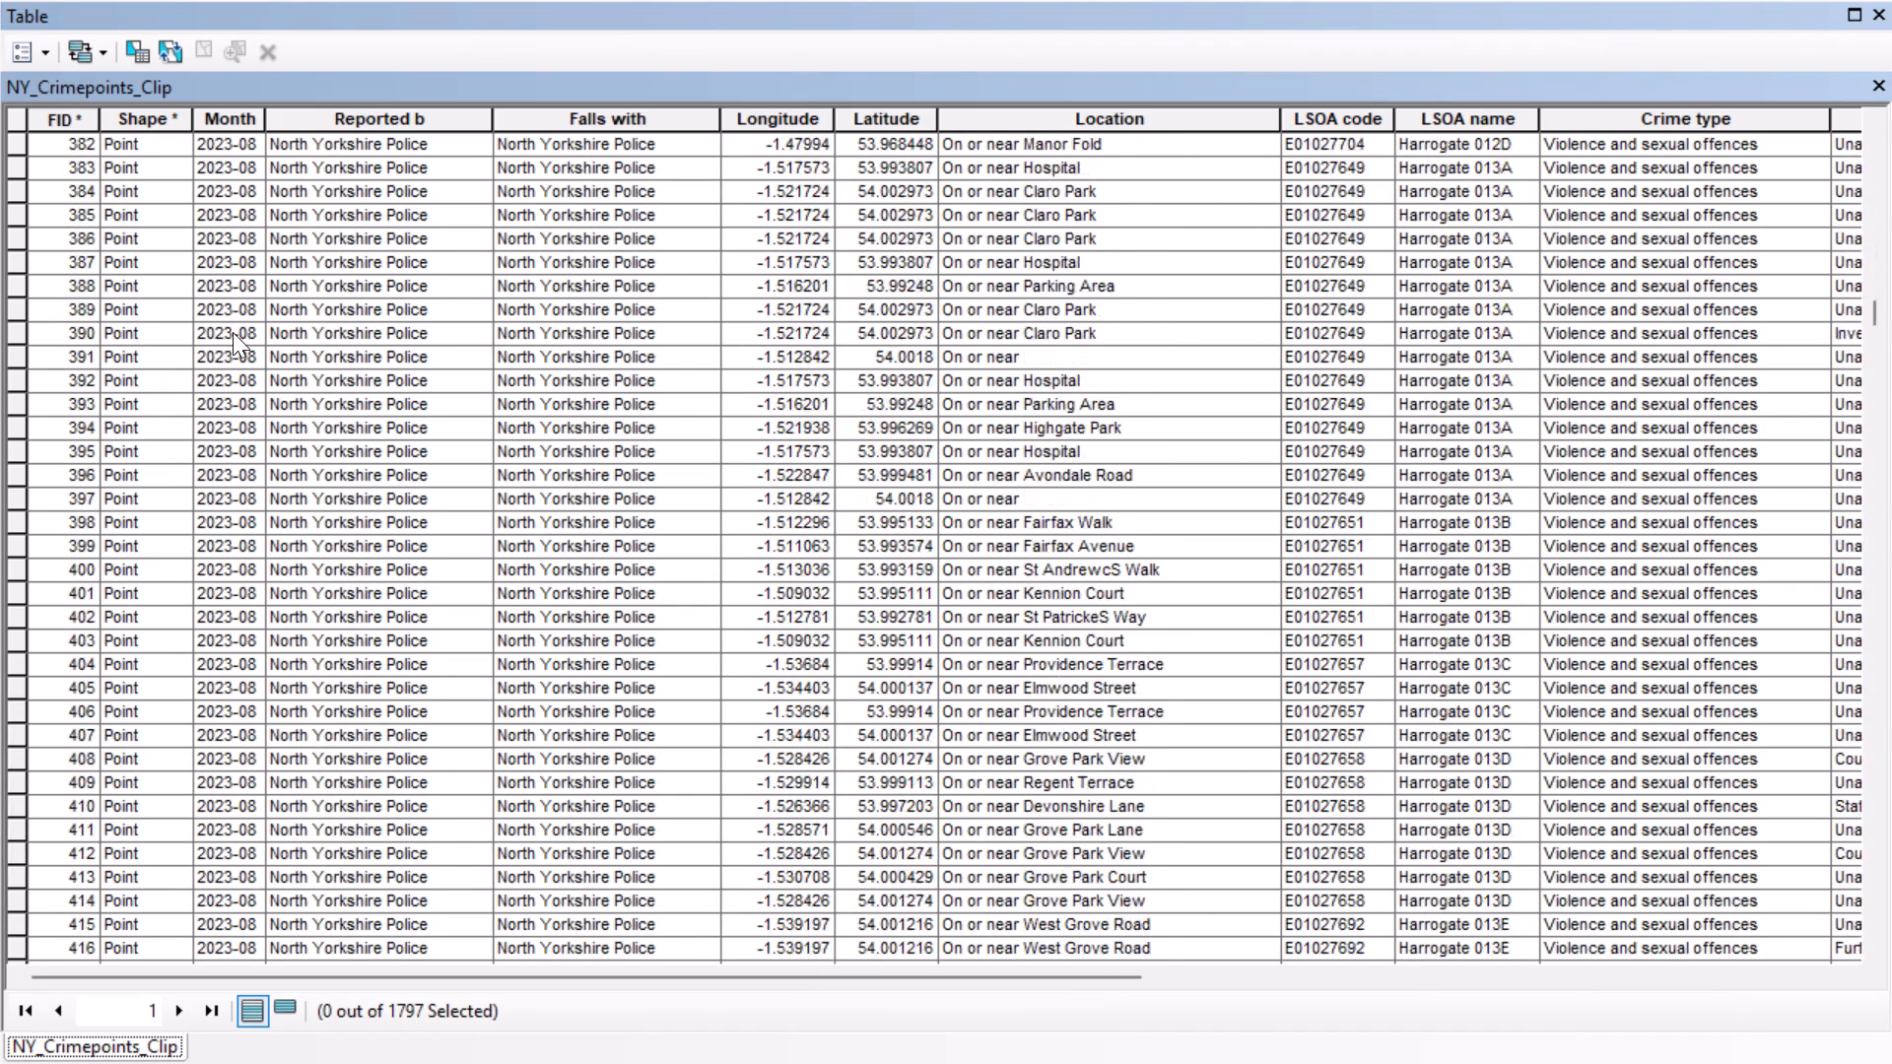
scroll(233, 332, "down", 20)
scroll(233, 332, "down", 13)
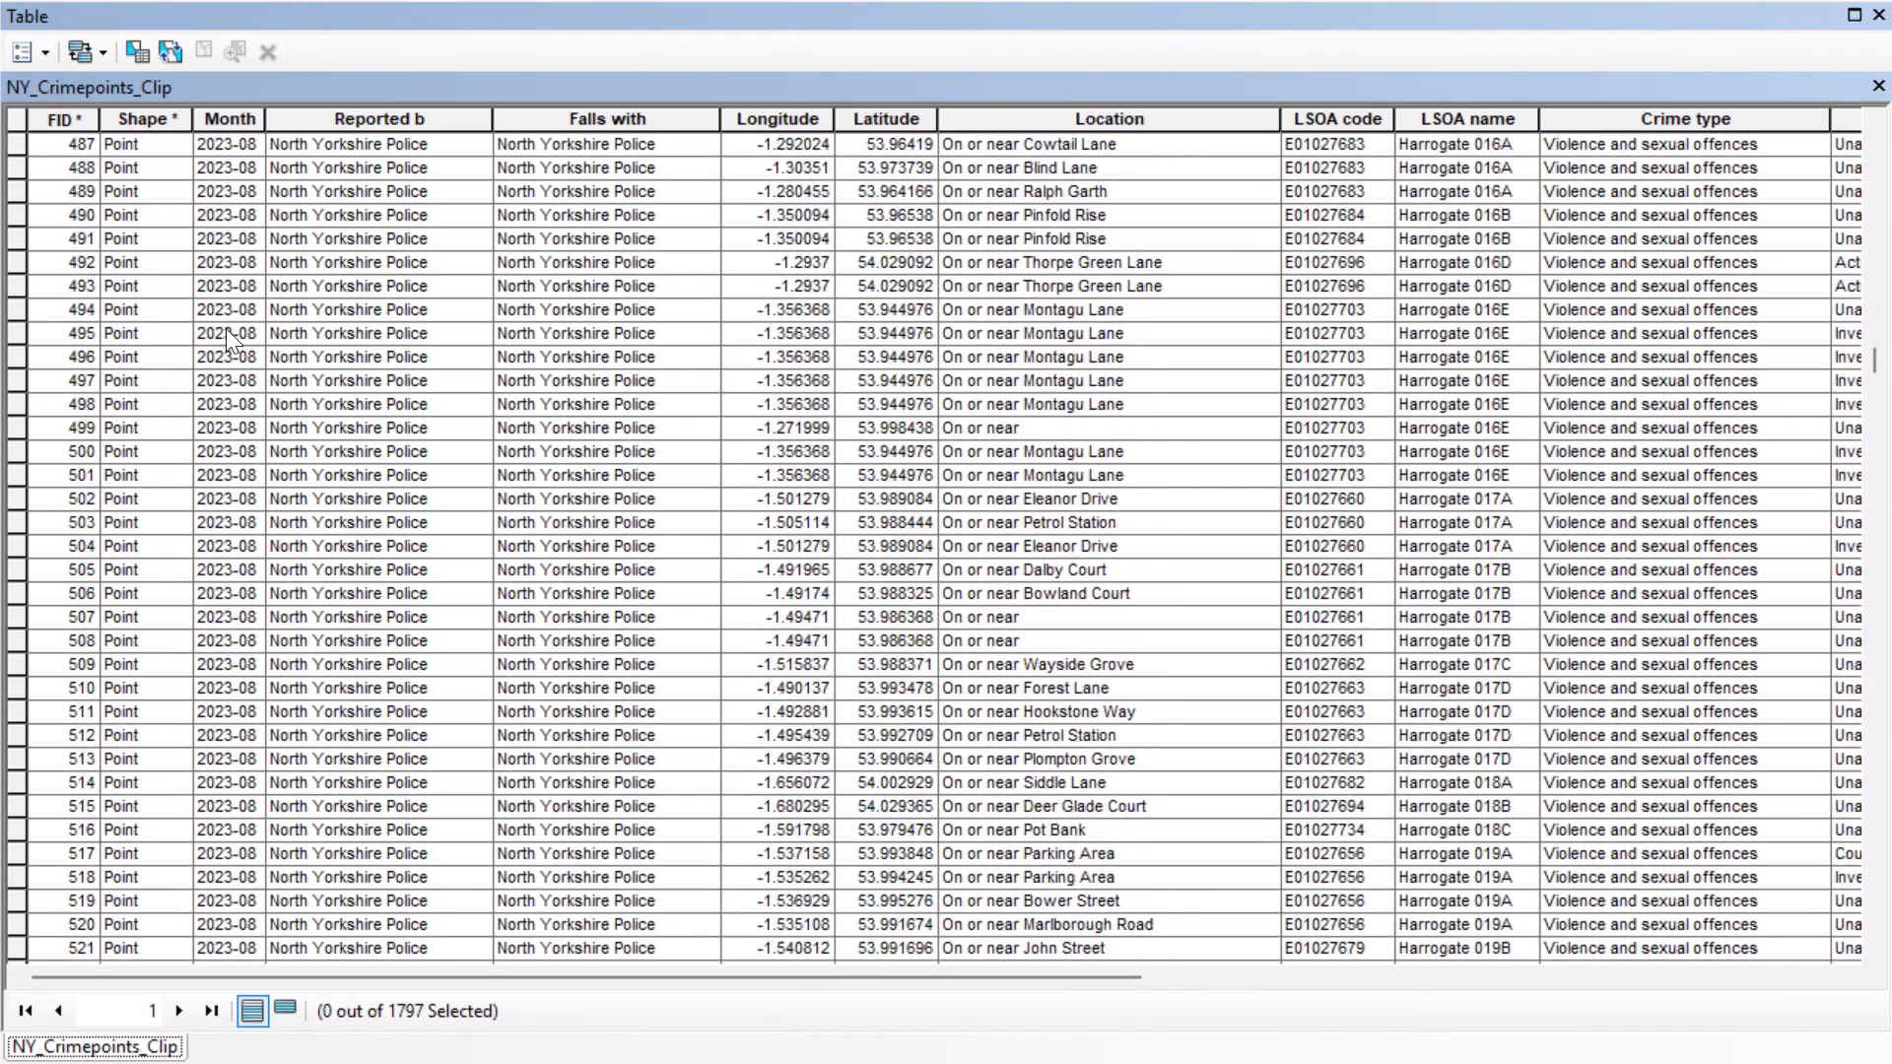
scroll(226, 328, "down", 20)
scroll(226, 328, "down", 13)
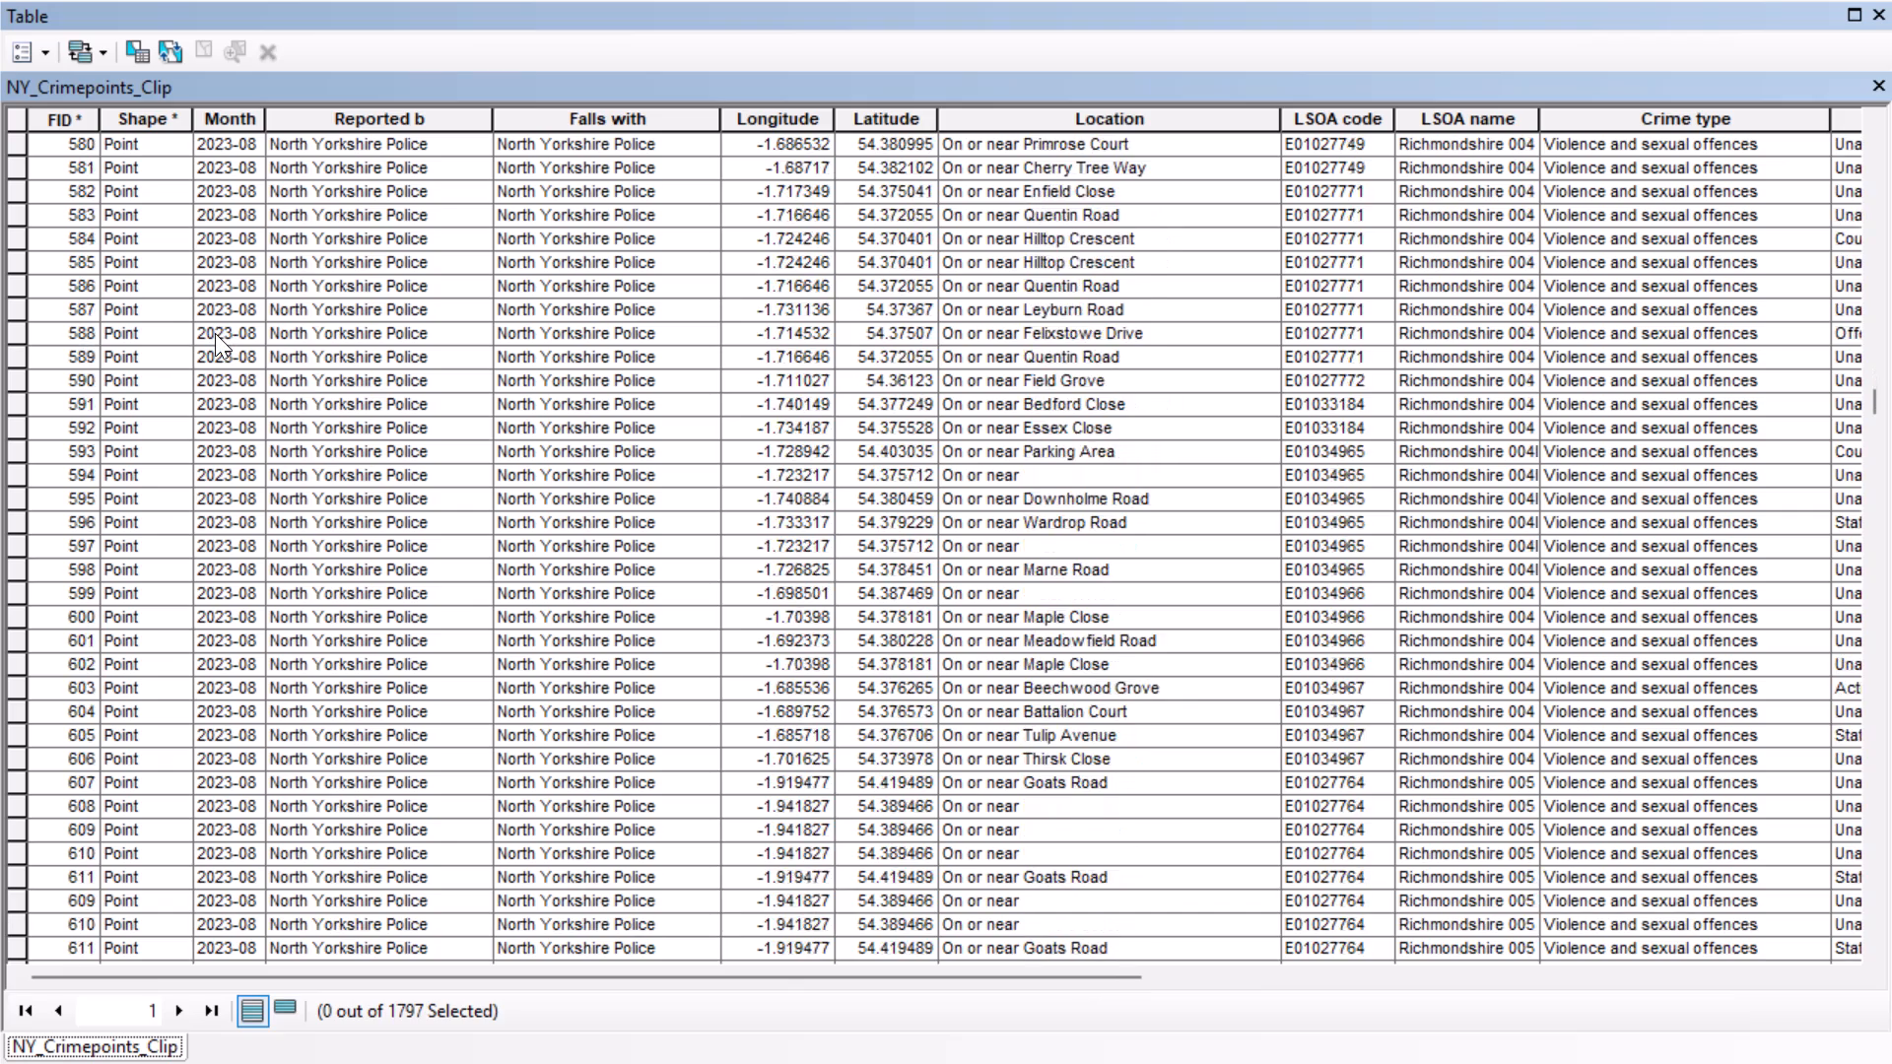
scroll(215, 333, "down", 6)
scroll(214, 334, "down", 20)
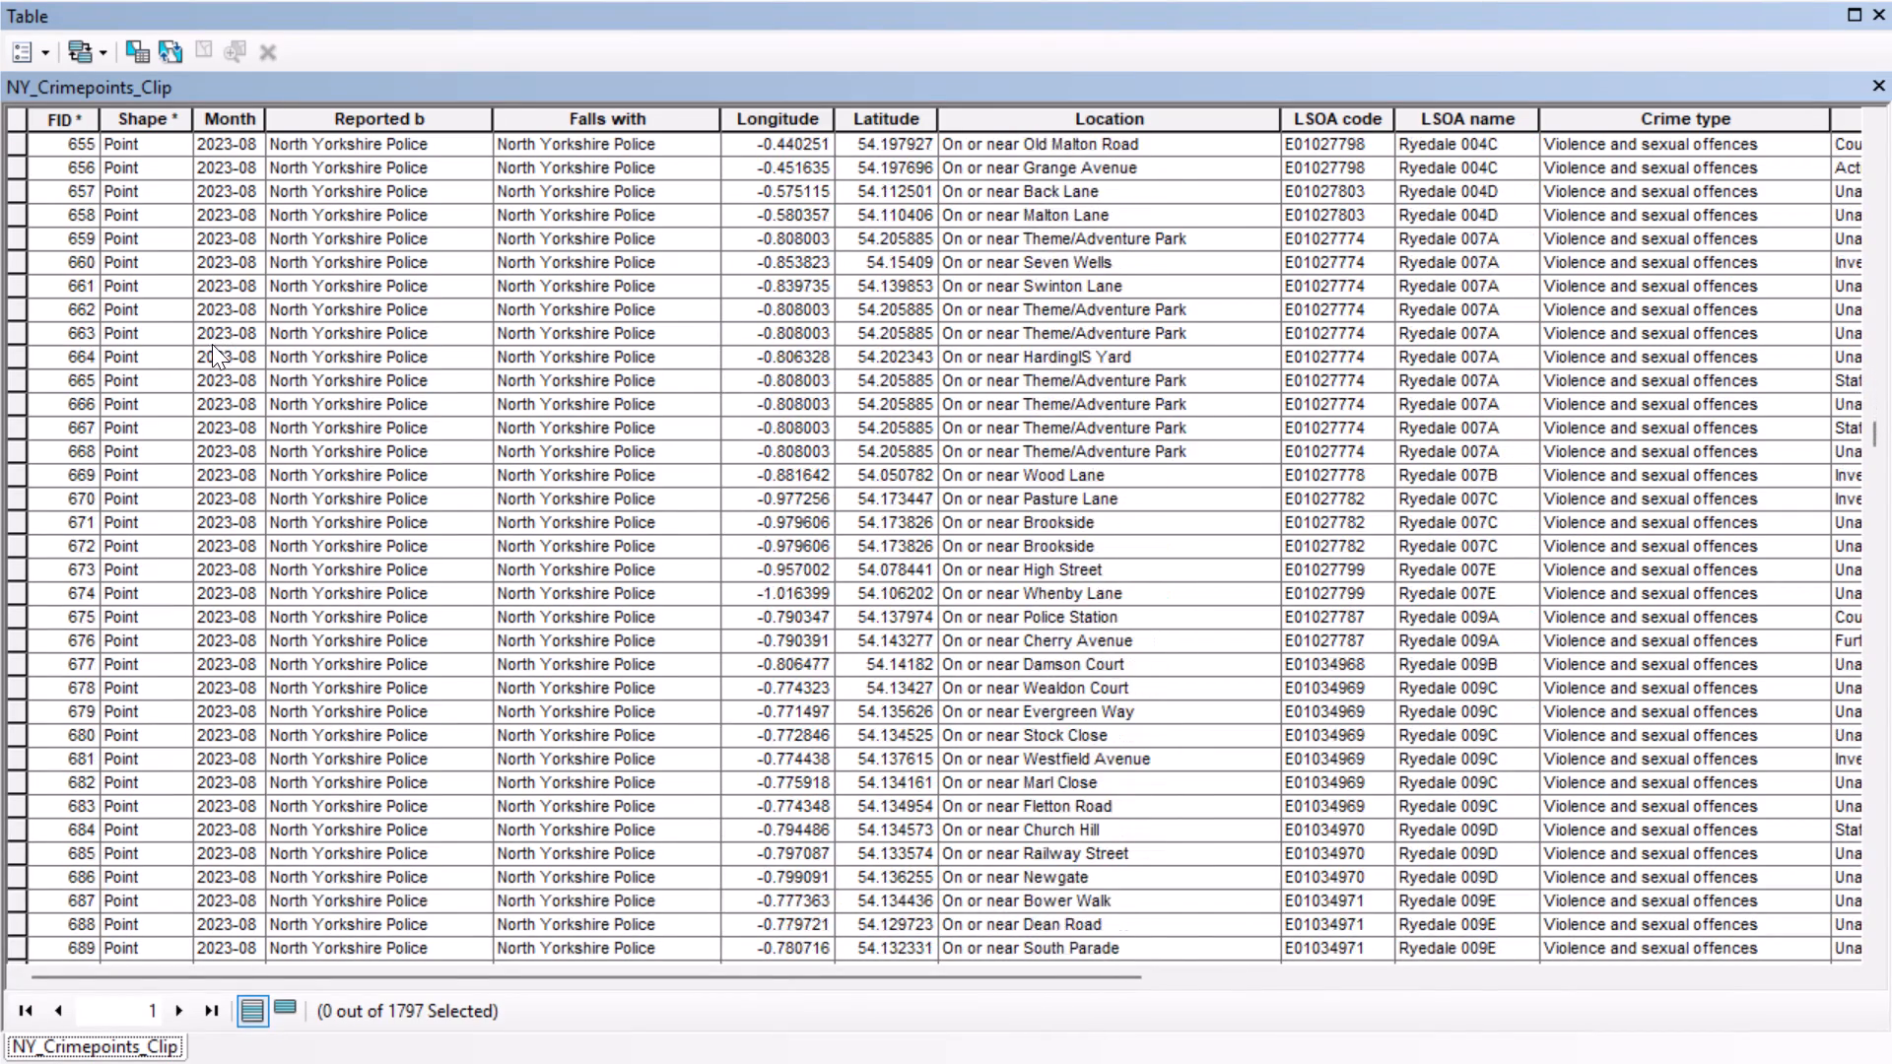
scroll(214, 344, "down", 20)
scroll(214, 344, "down", 6)
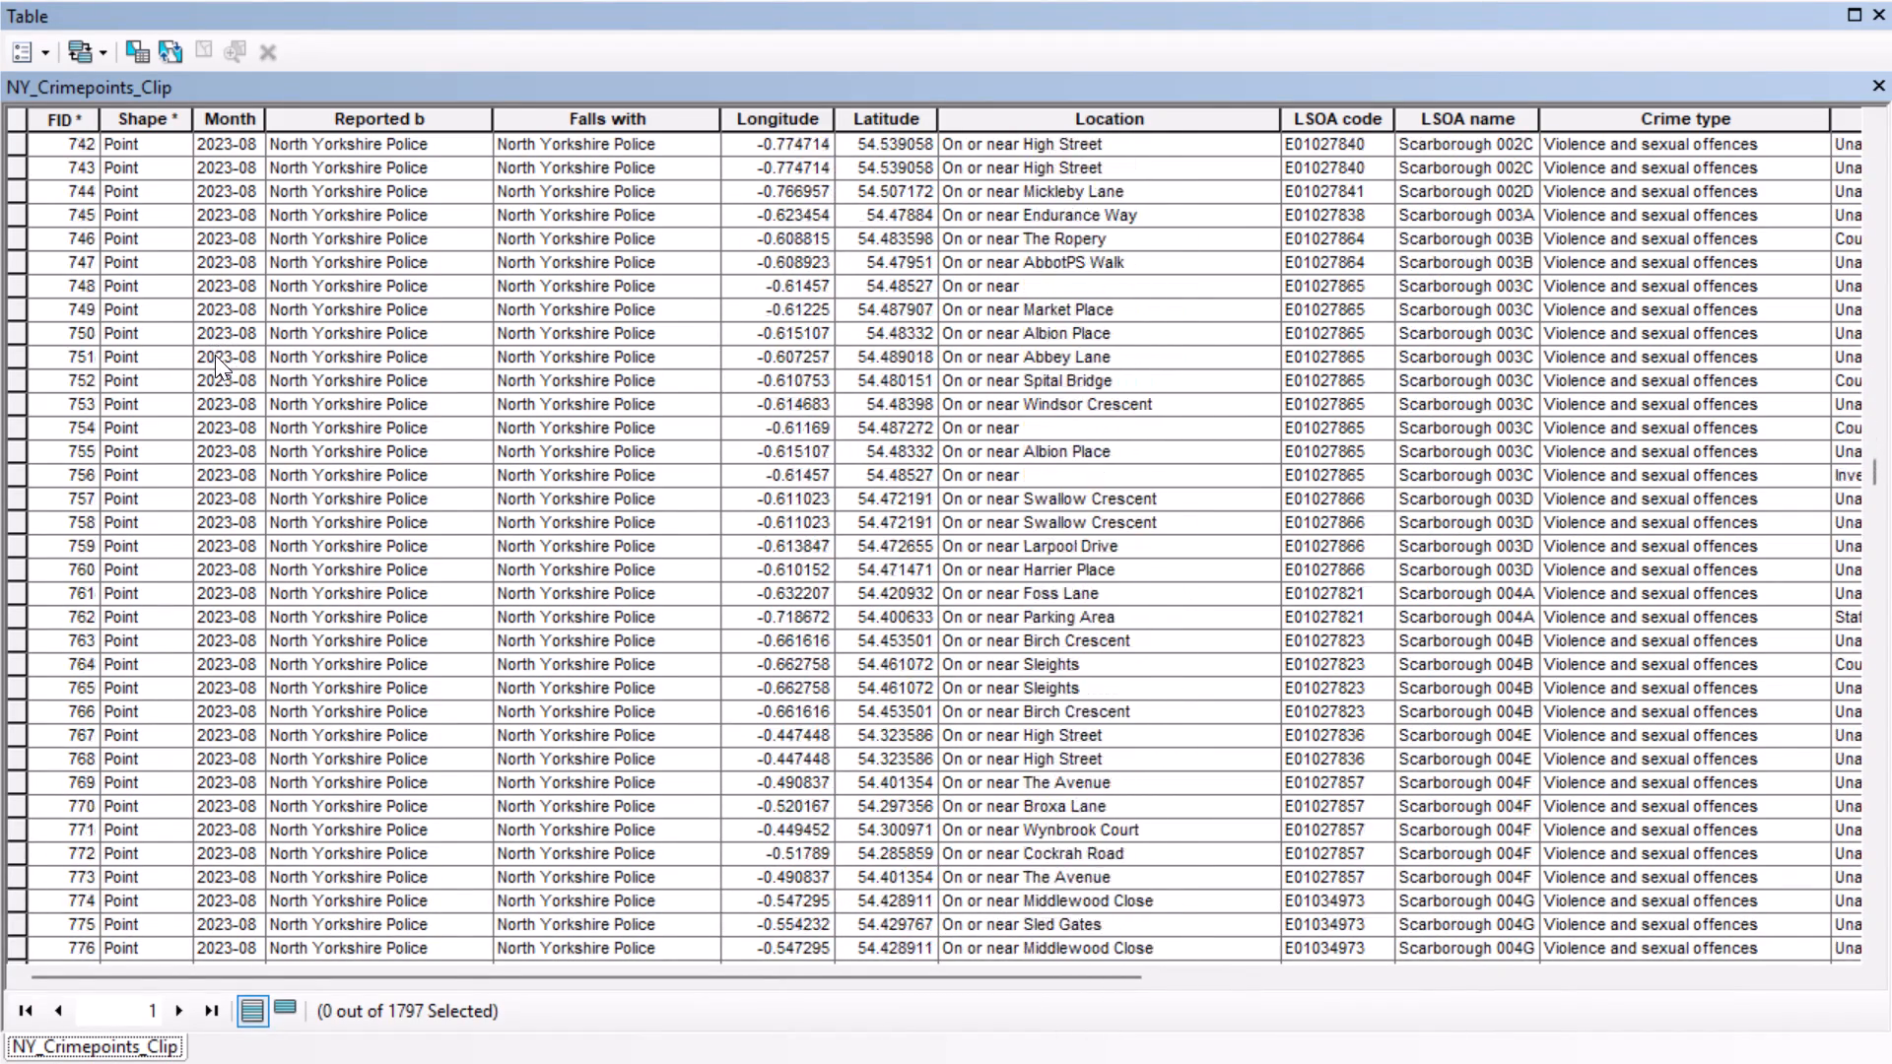
scroll(215, 355, "down", 20)
scroll(211, 352, "down", 4)
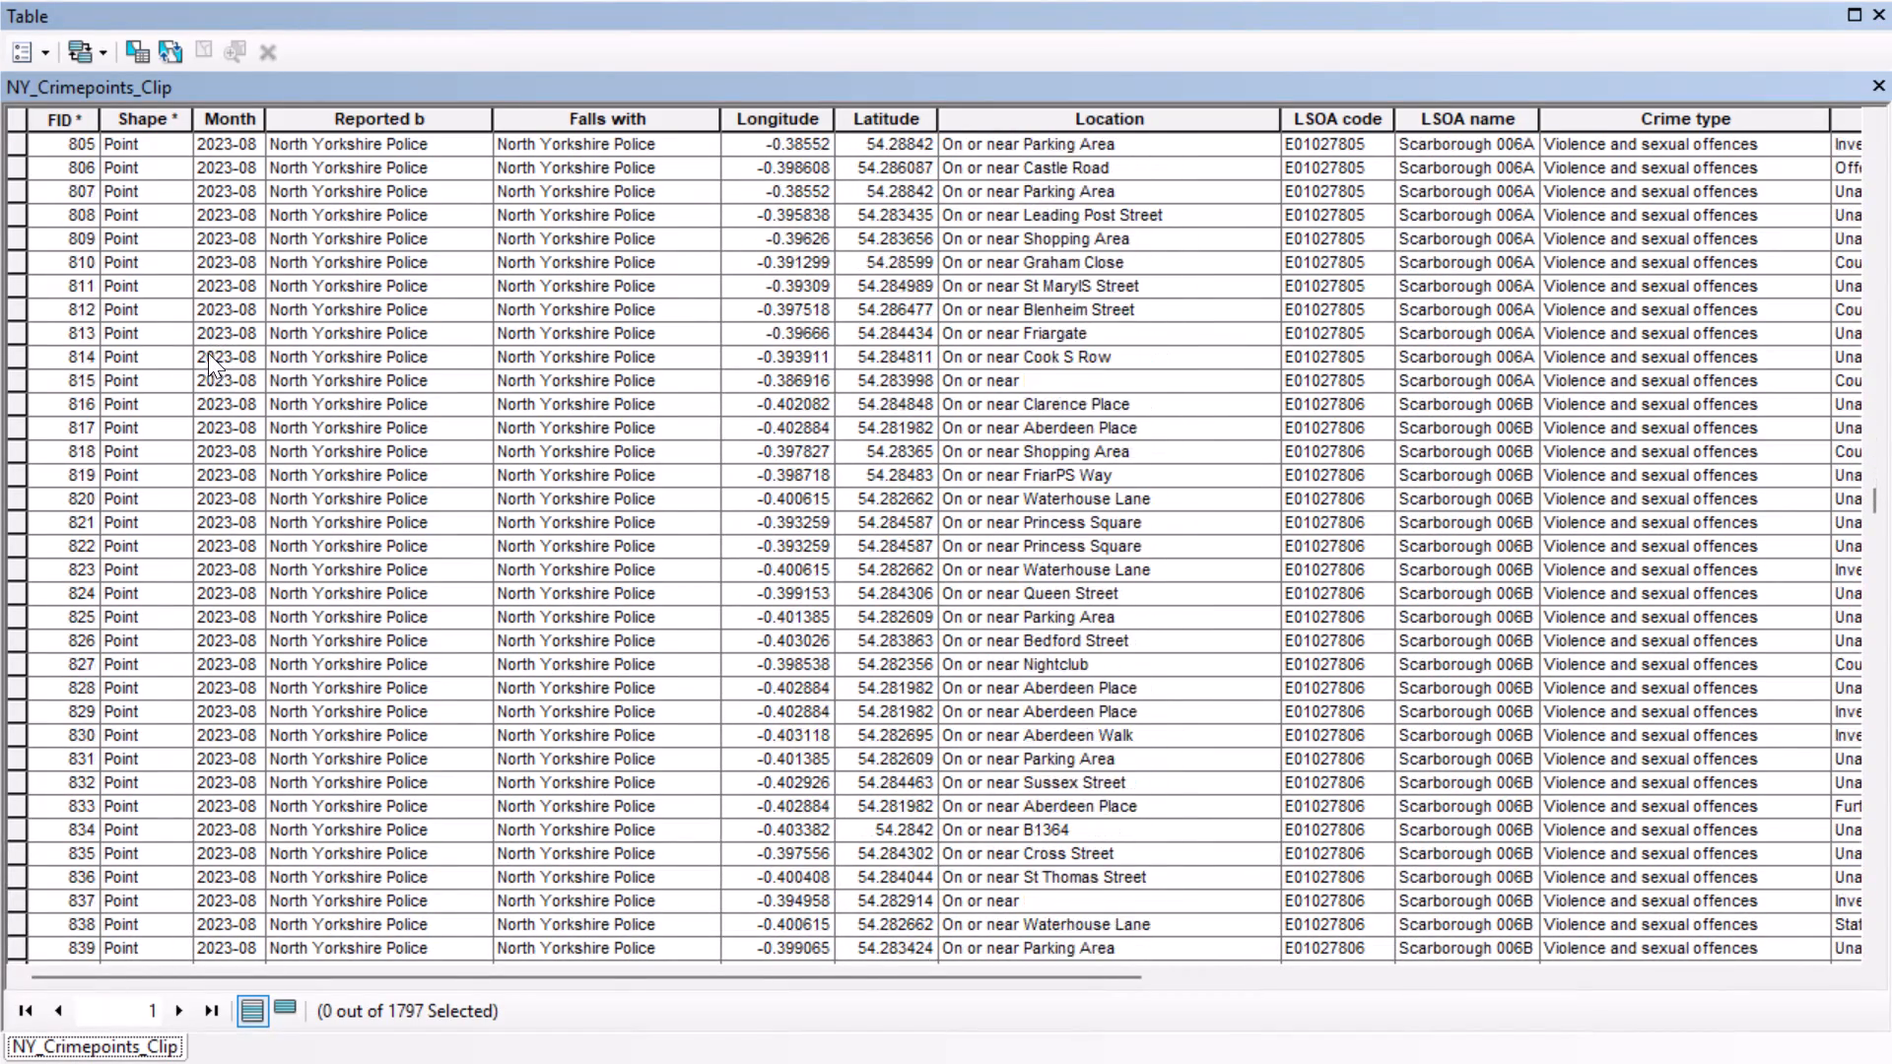
scroll(208, 353, "down", 13)
scroll(190, 366, "down", 8)
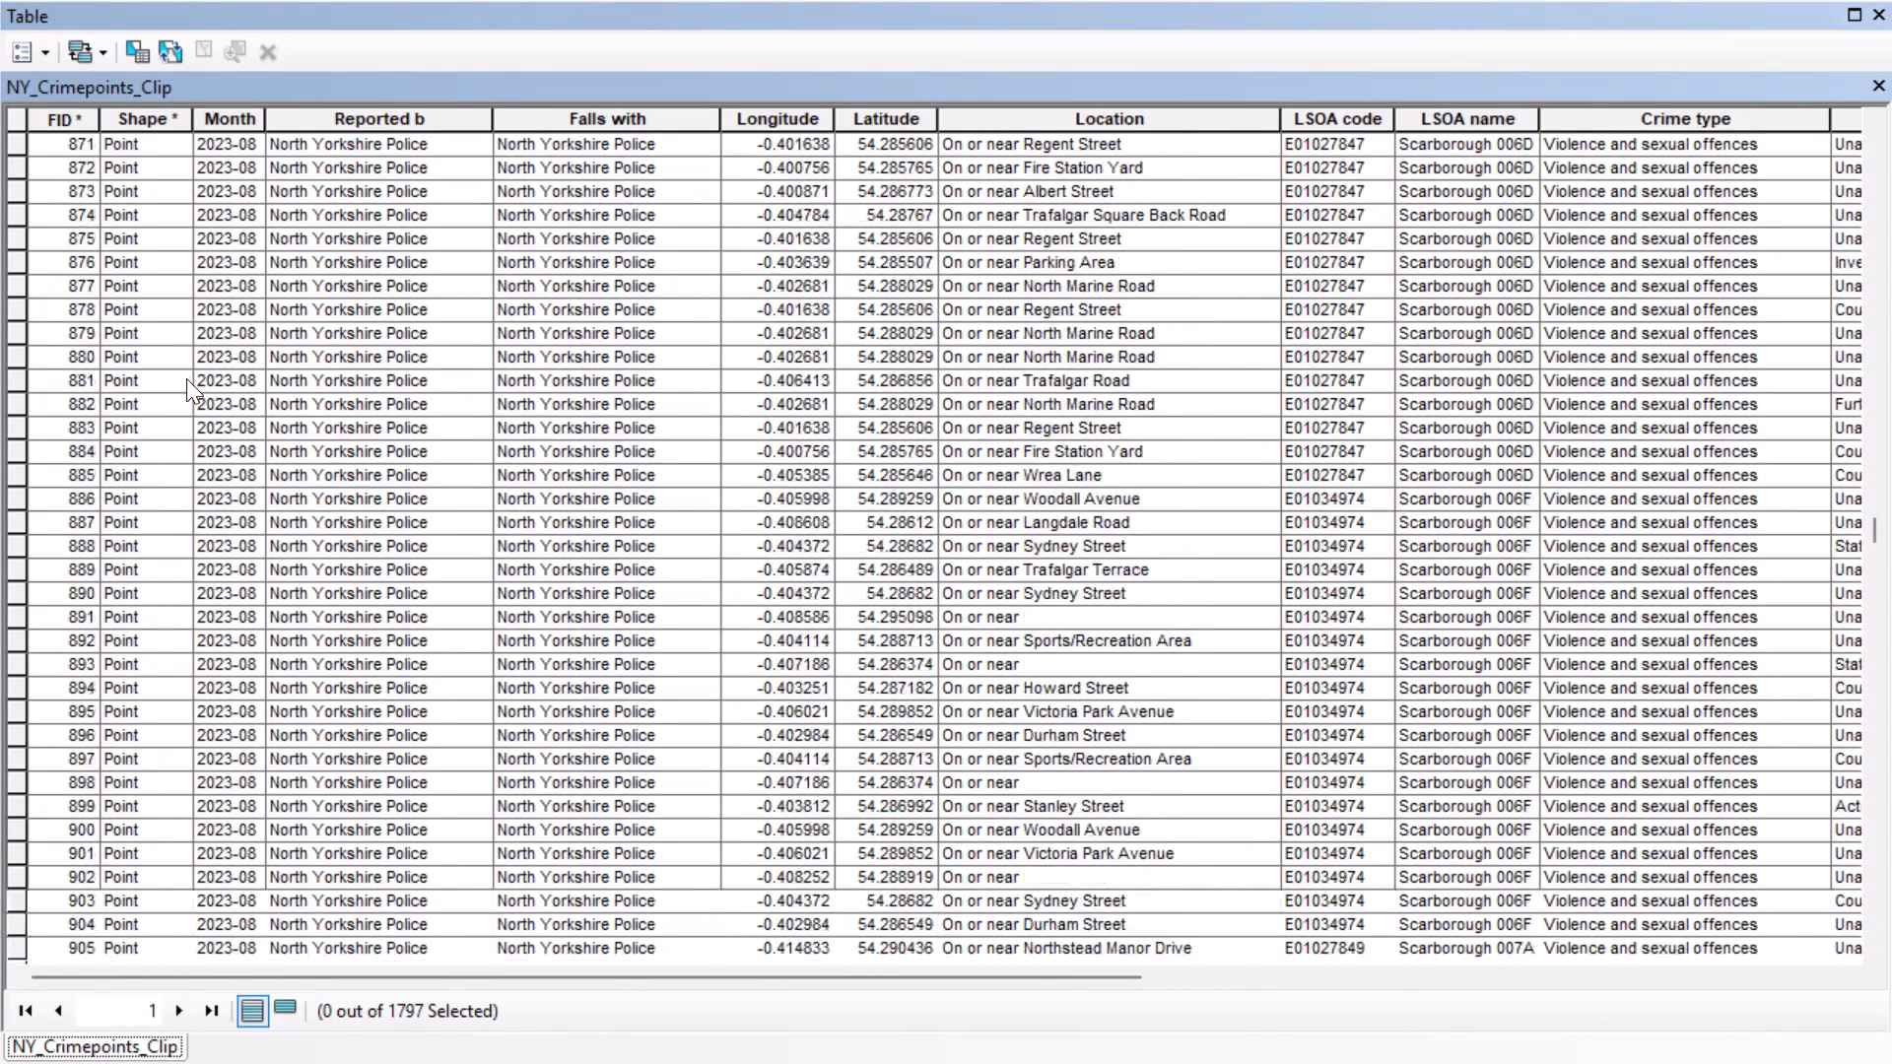
scroll(186, 378, "down", 20)
scroll(186, 378, "down", 10)
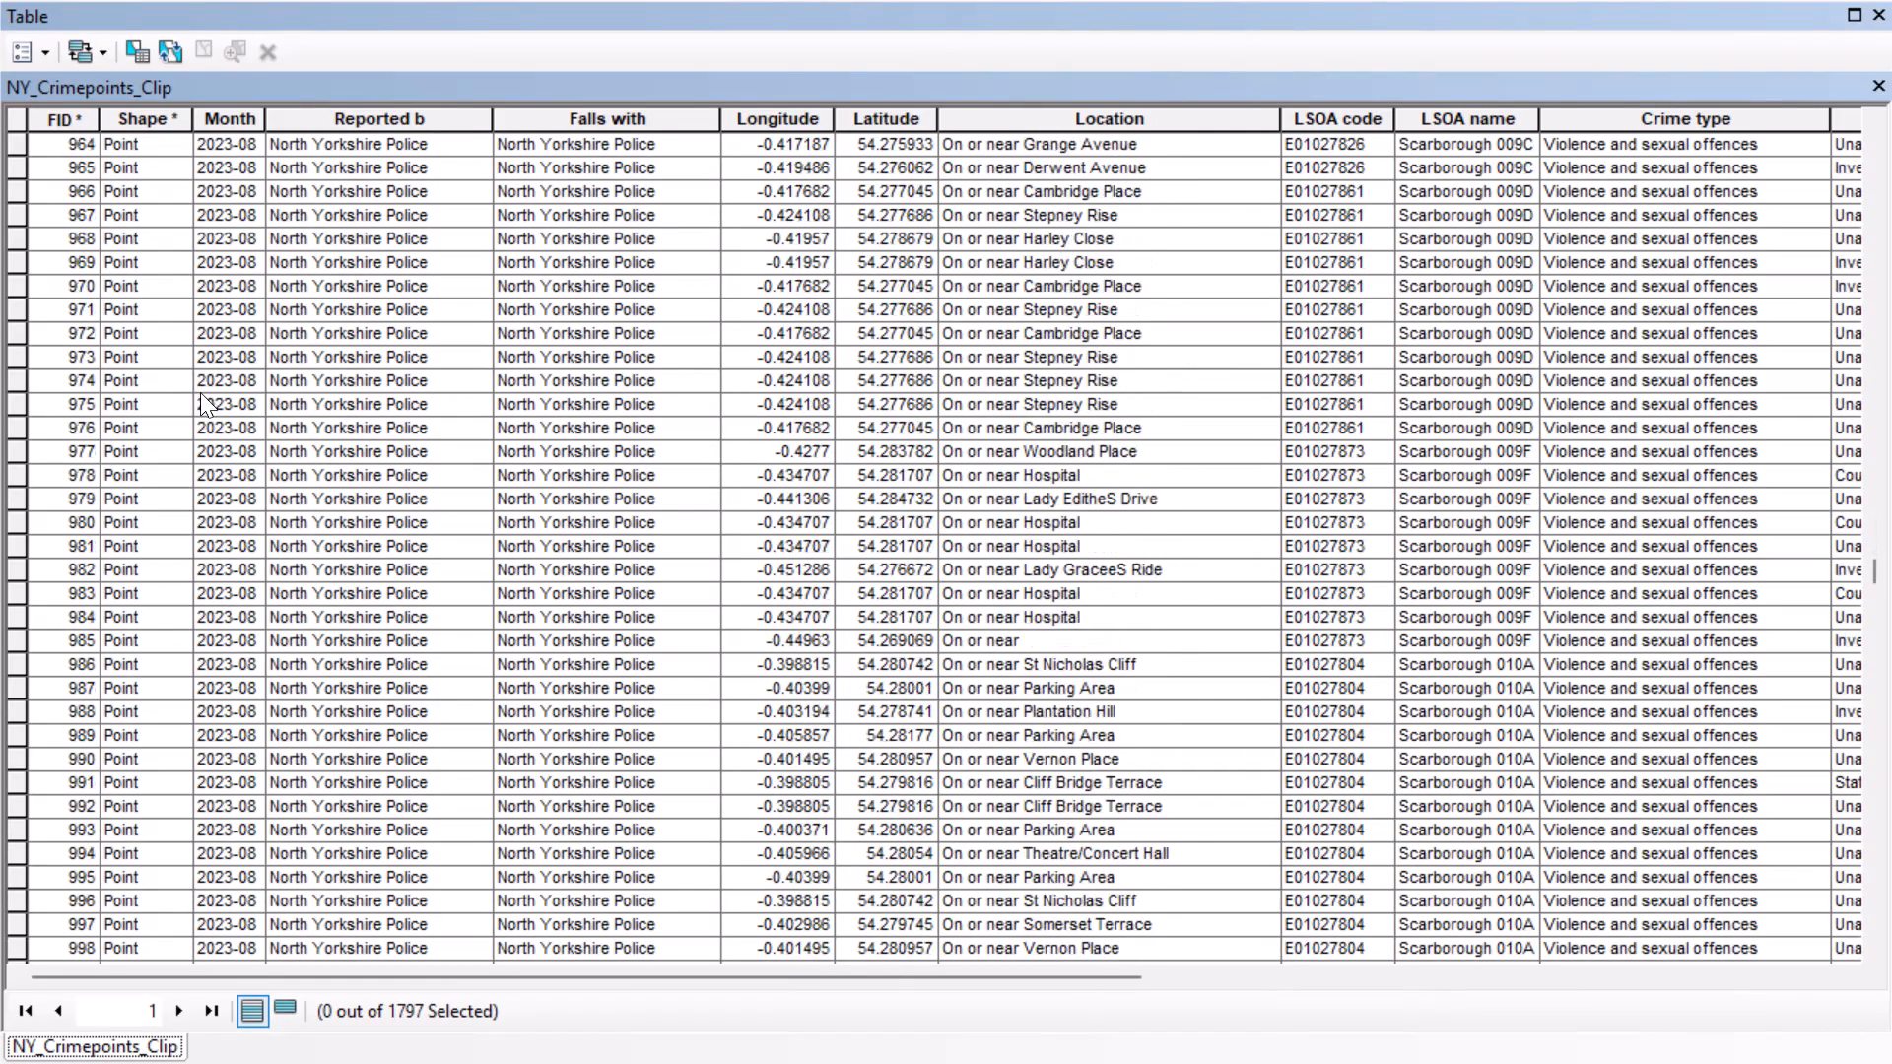
scroll(200, 392, "down", 20)
scroll(200, 392, "down", 10)
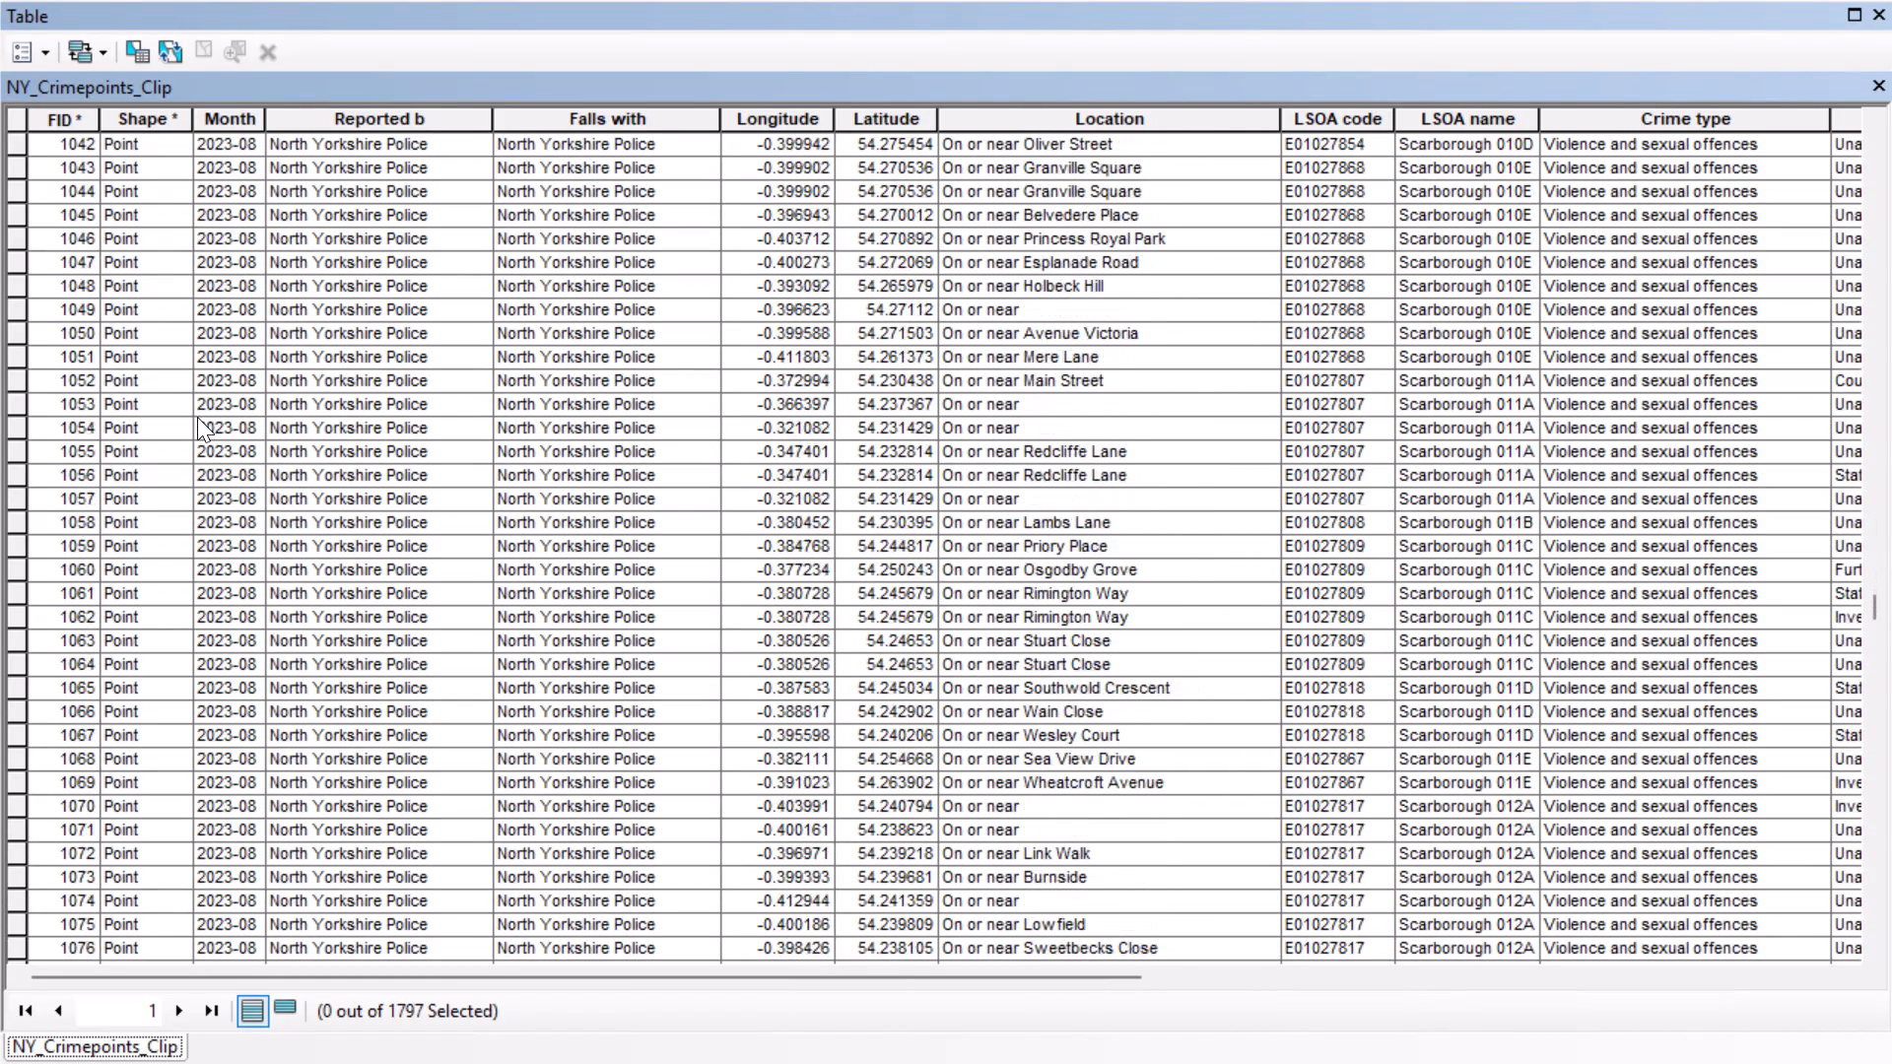
scroll(197, 417, "down", 18)
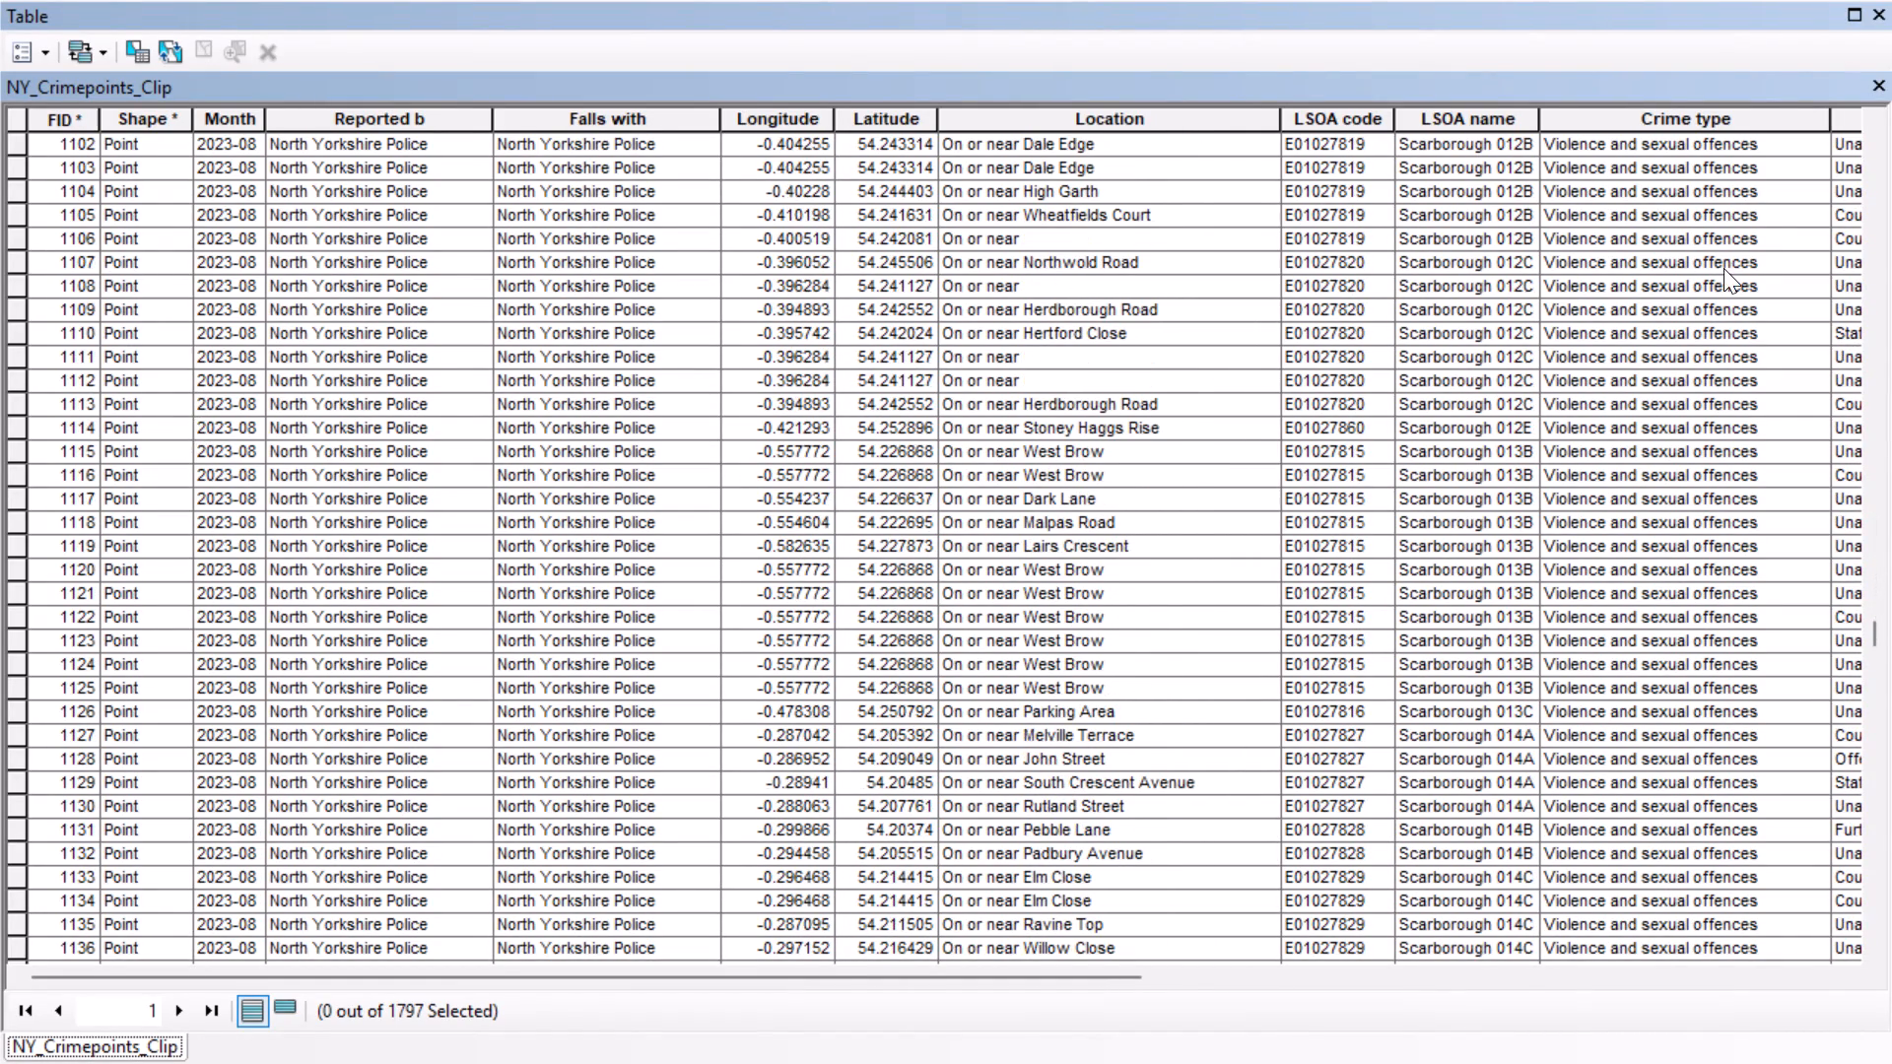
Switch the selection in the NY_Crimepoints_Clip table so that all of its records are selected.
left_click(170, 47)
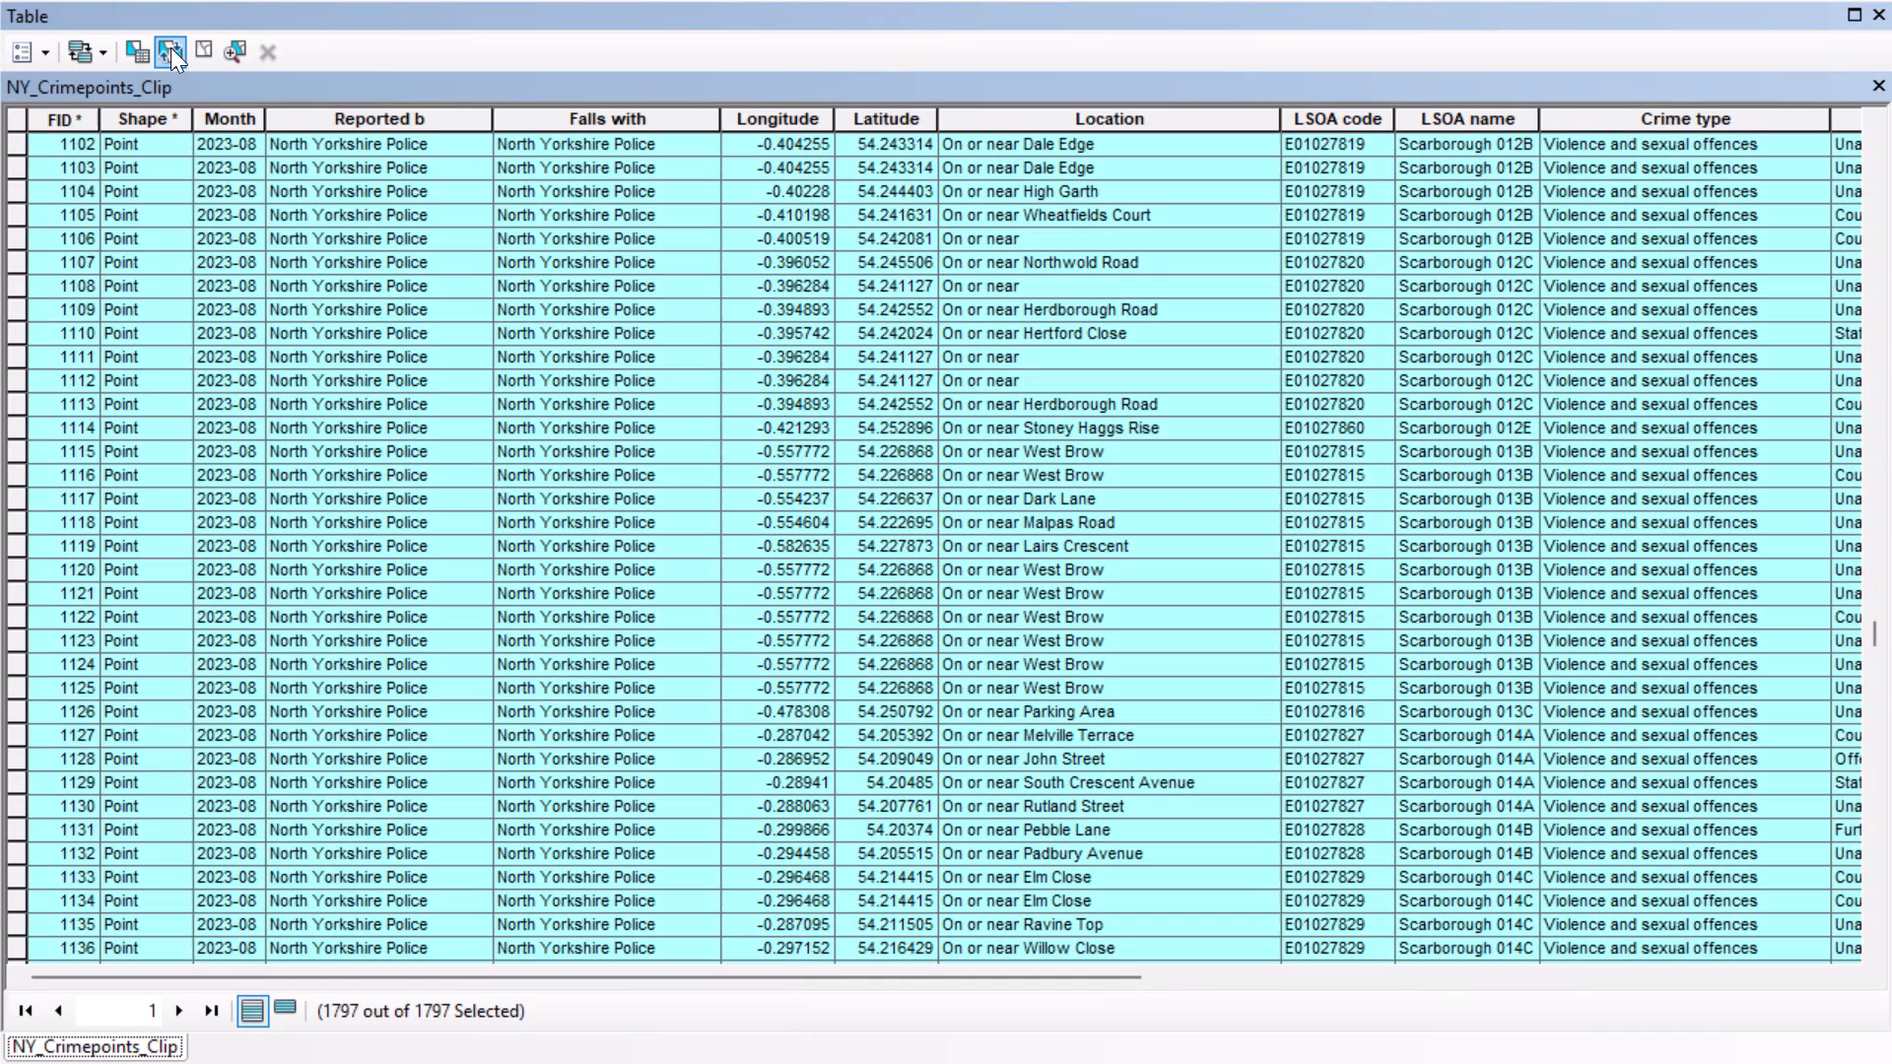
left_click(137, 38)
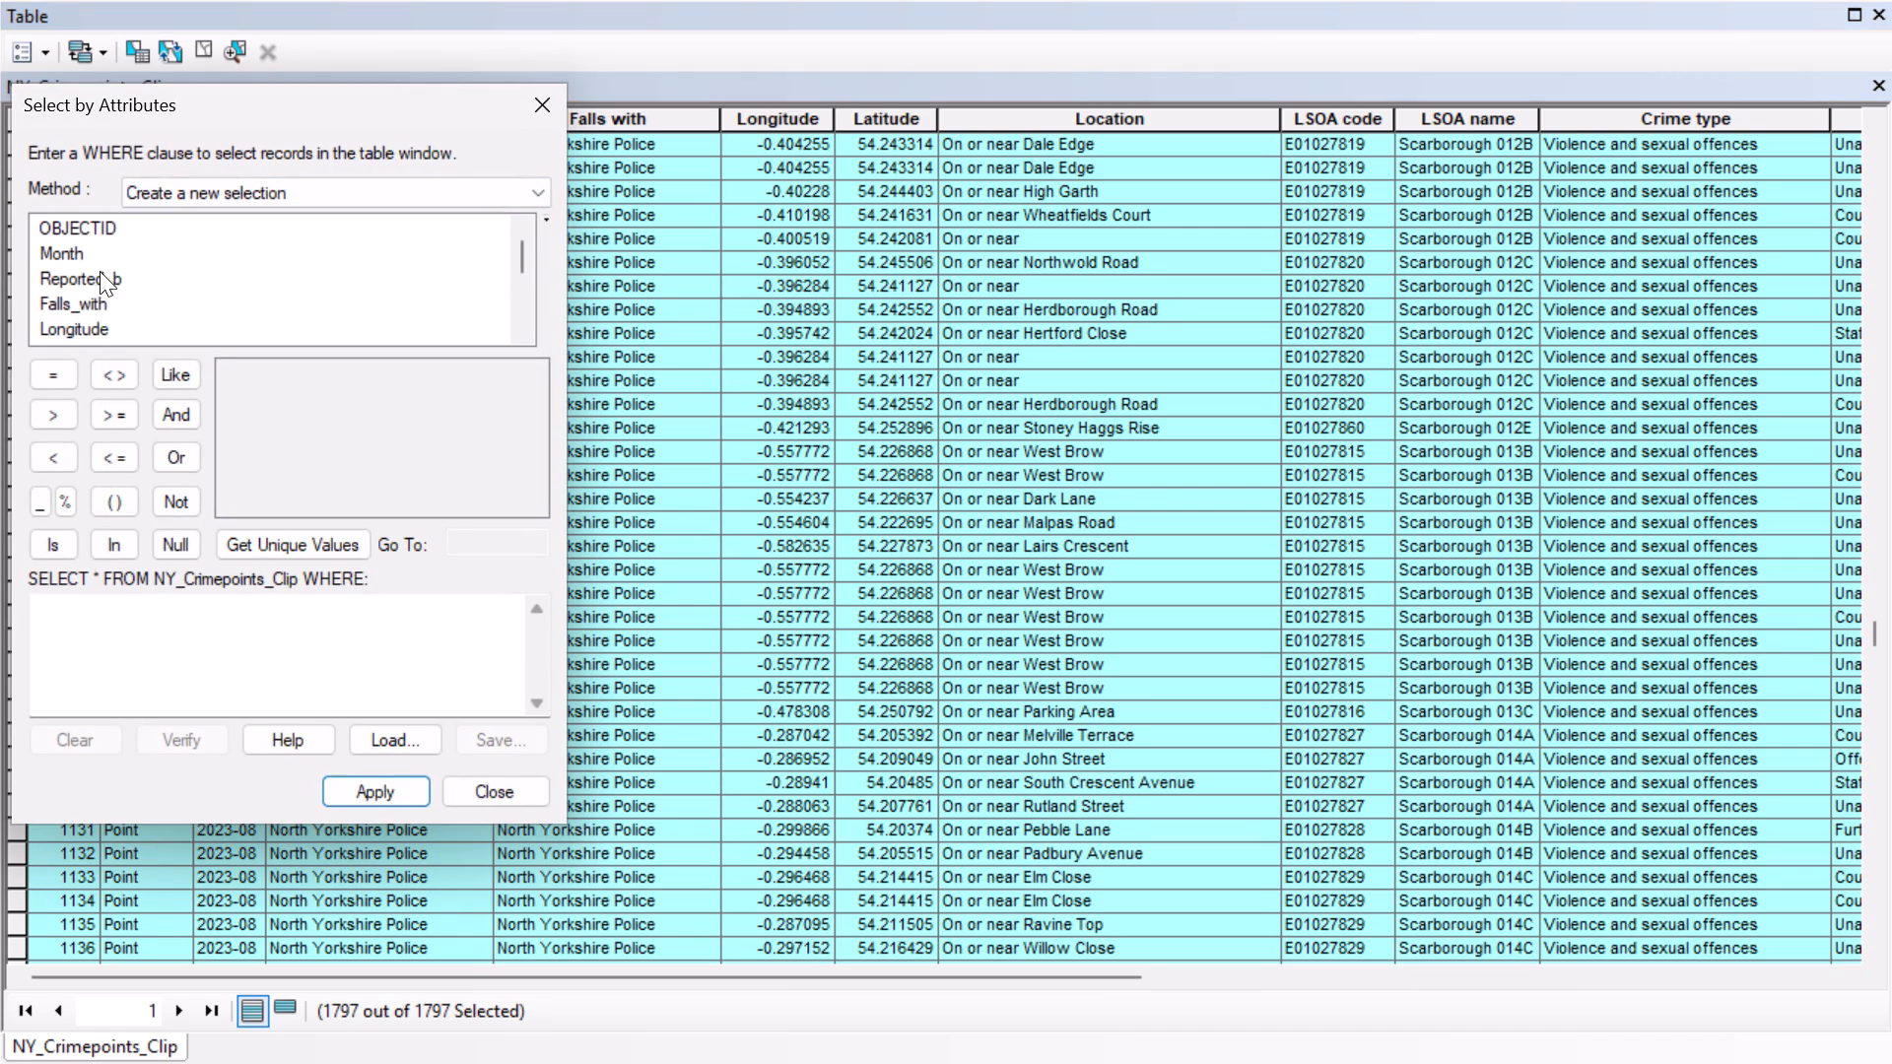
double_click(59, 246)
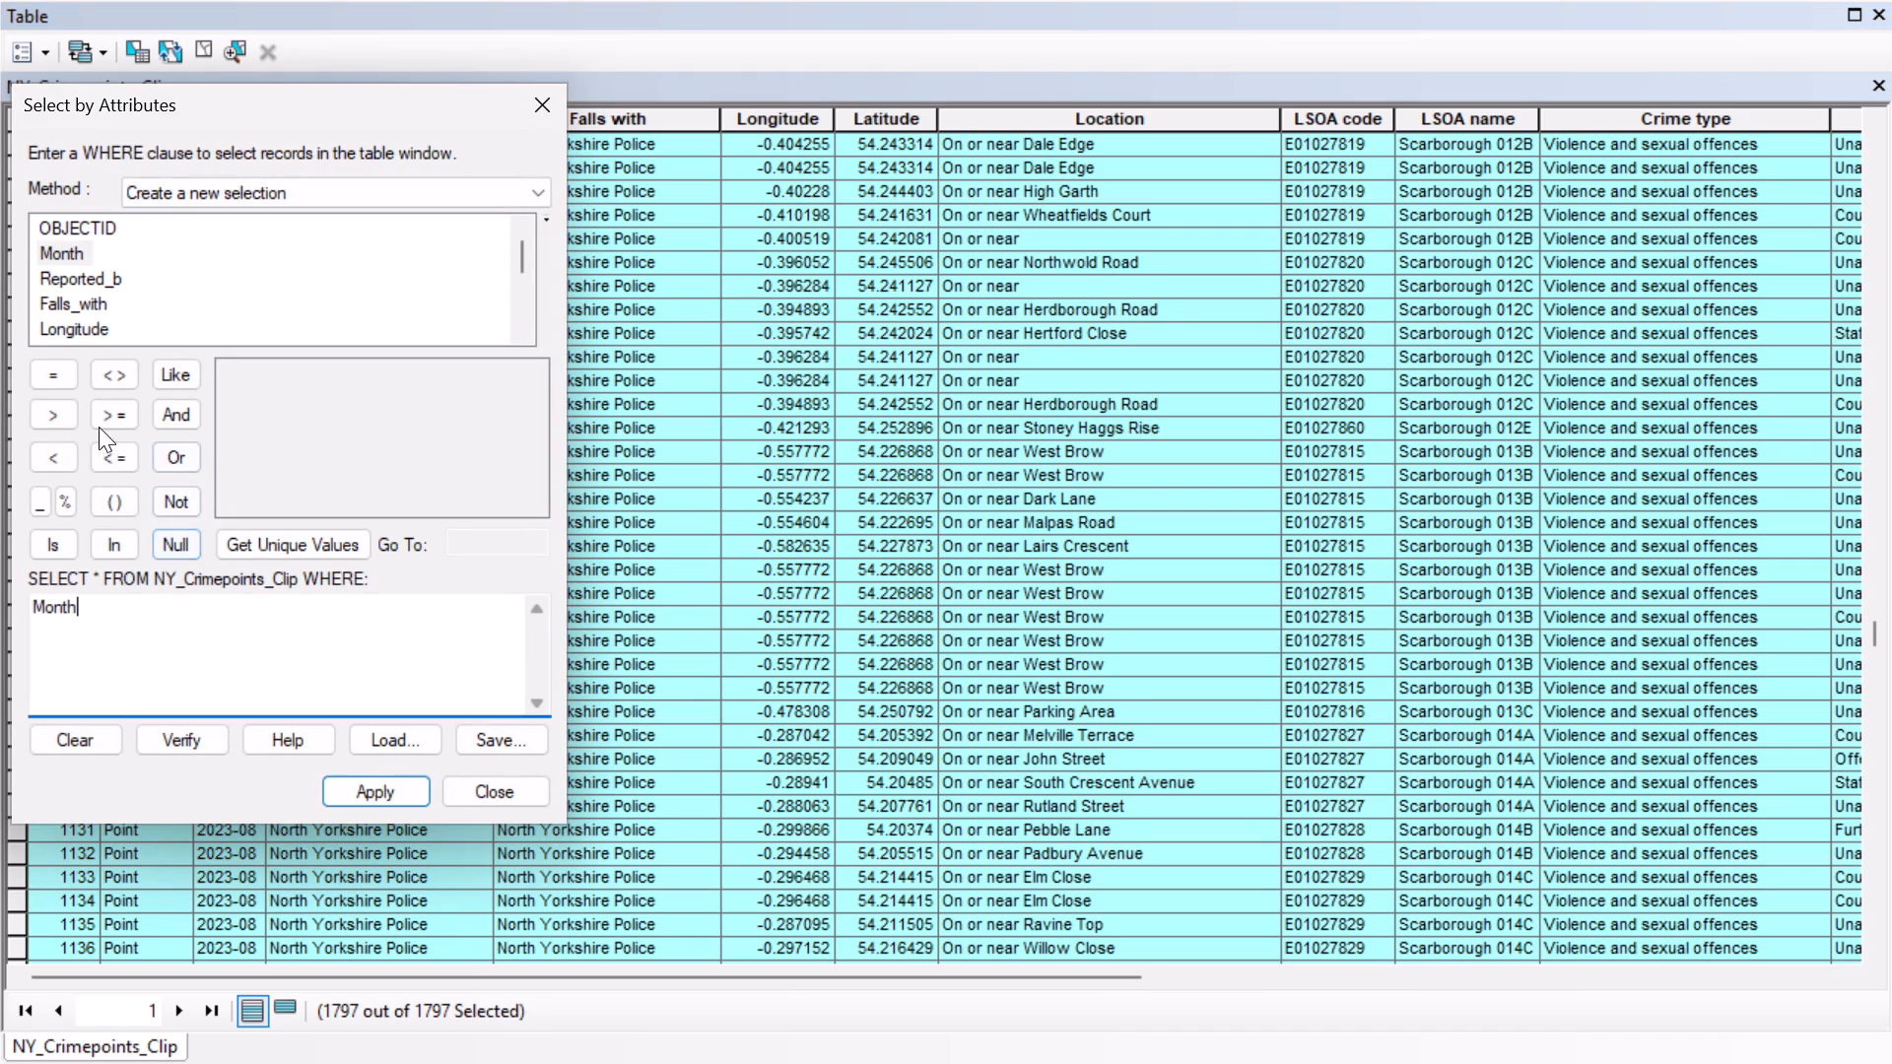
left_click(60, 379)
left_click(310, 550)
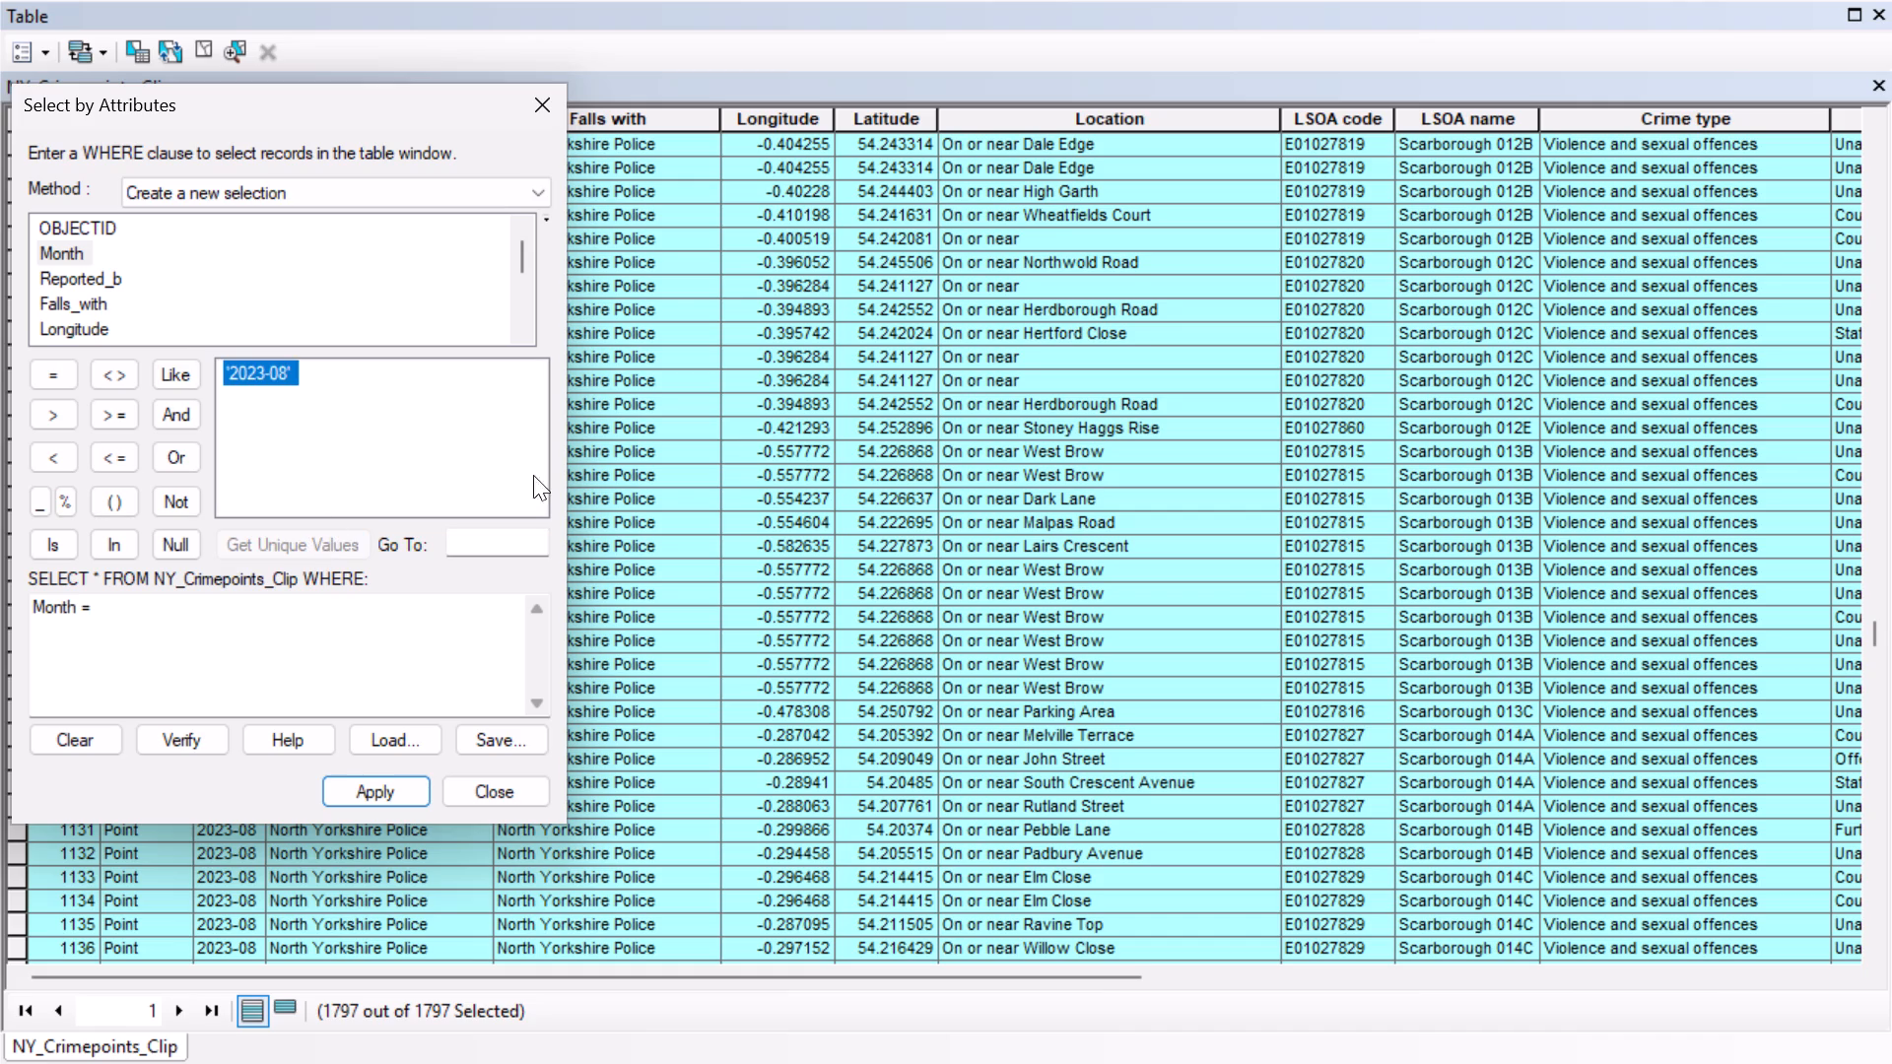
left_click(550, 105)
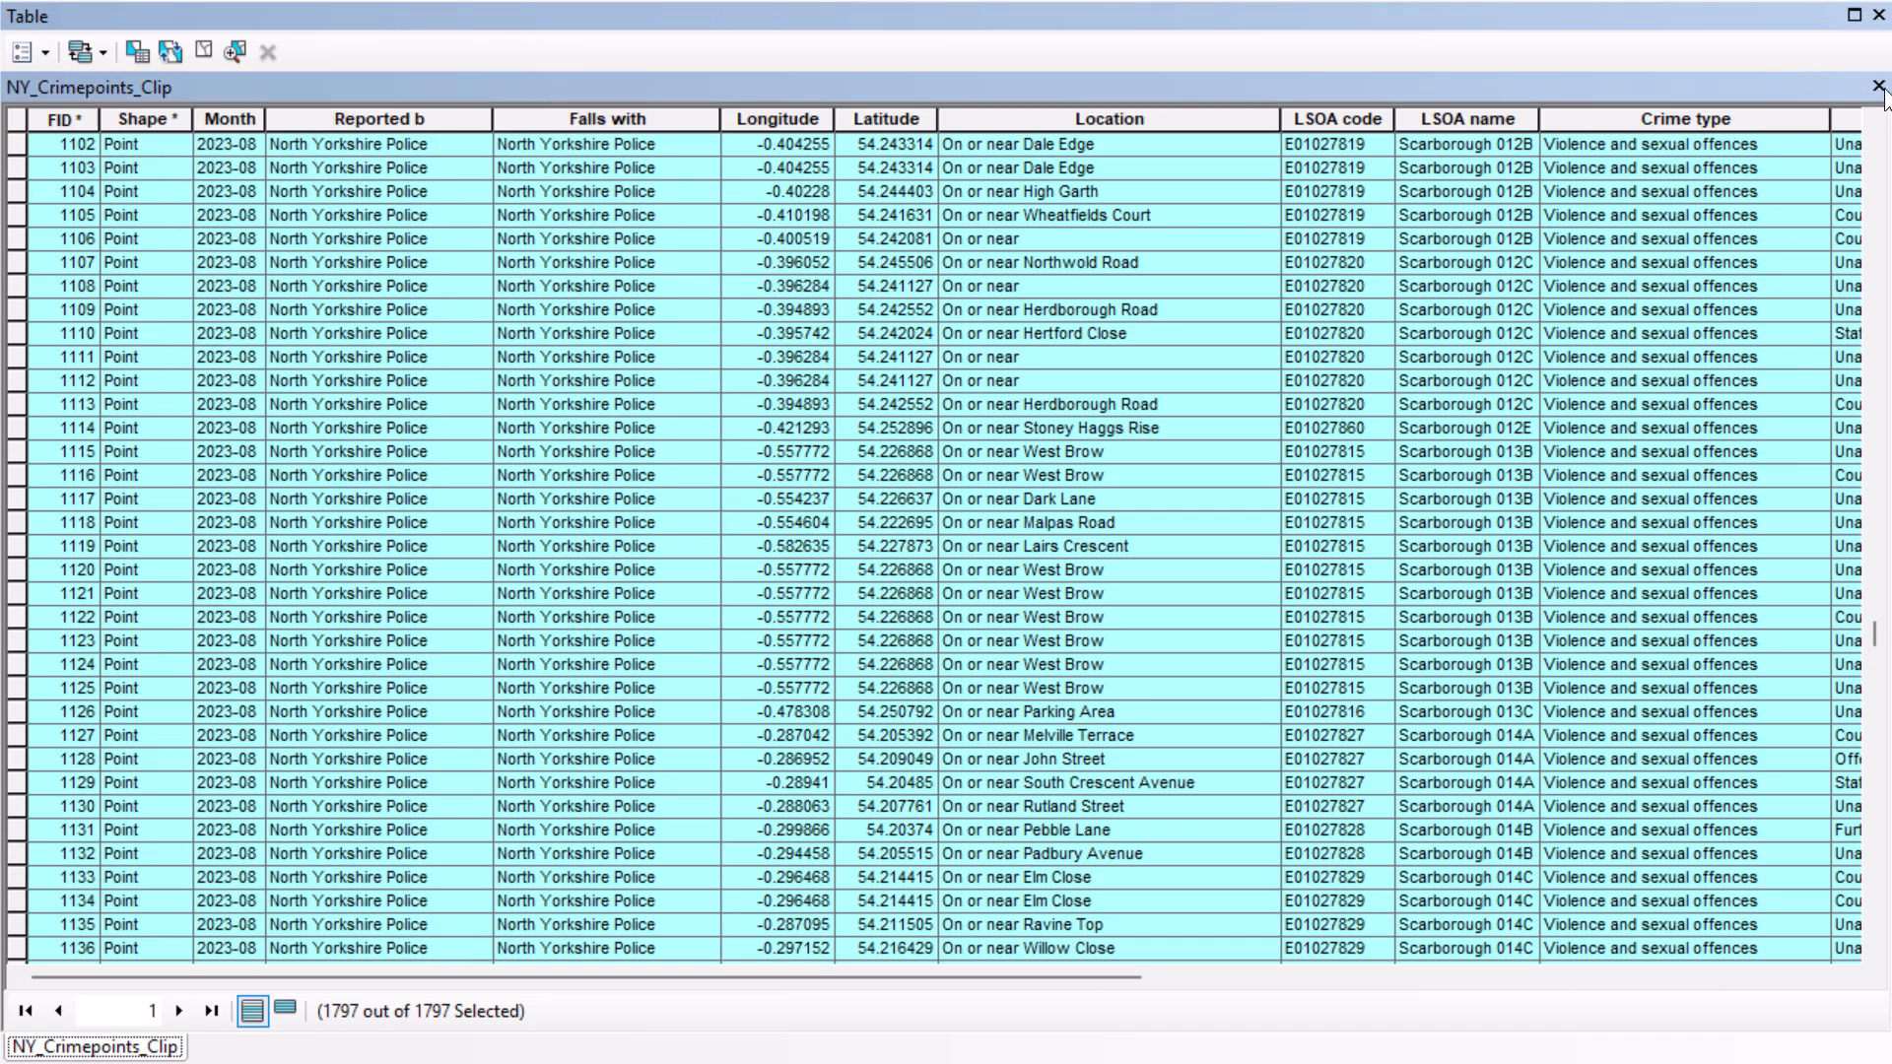
Close the attribute table and clear the selection of the clipped crime points on the map.
left_click(1875, 77)
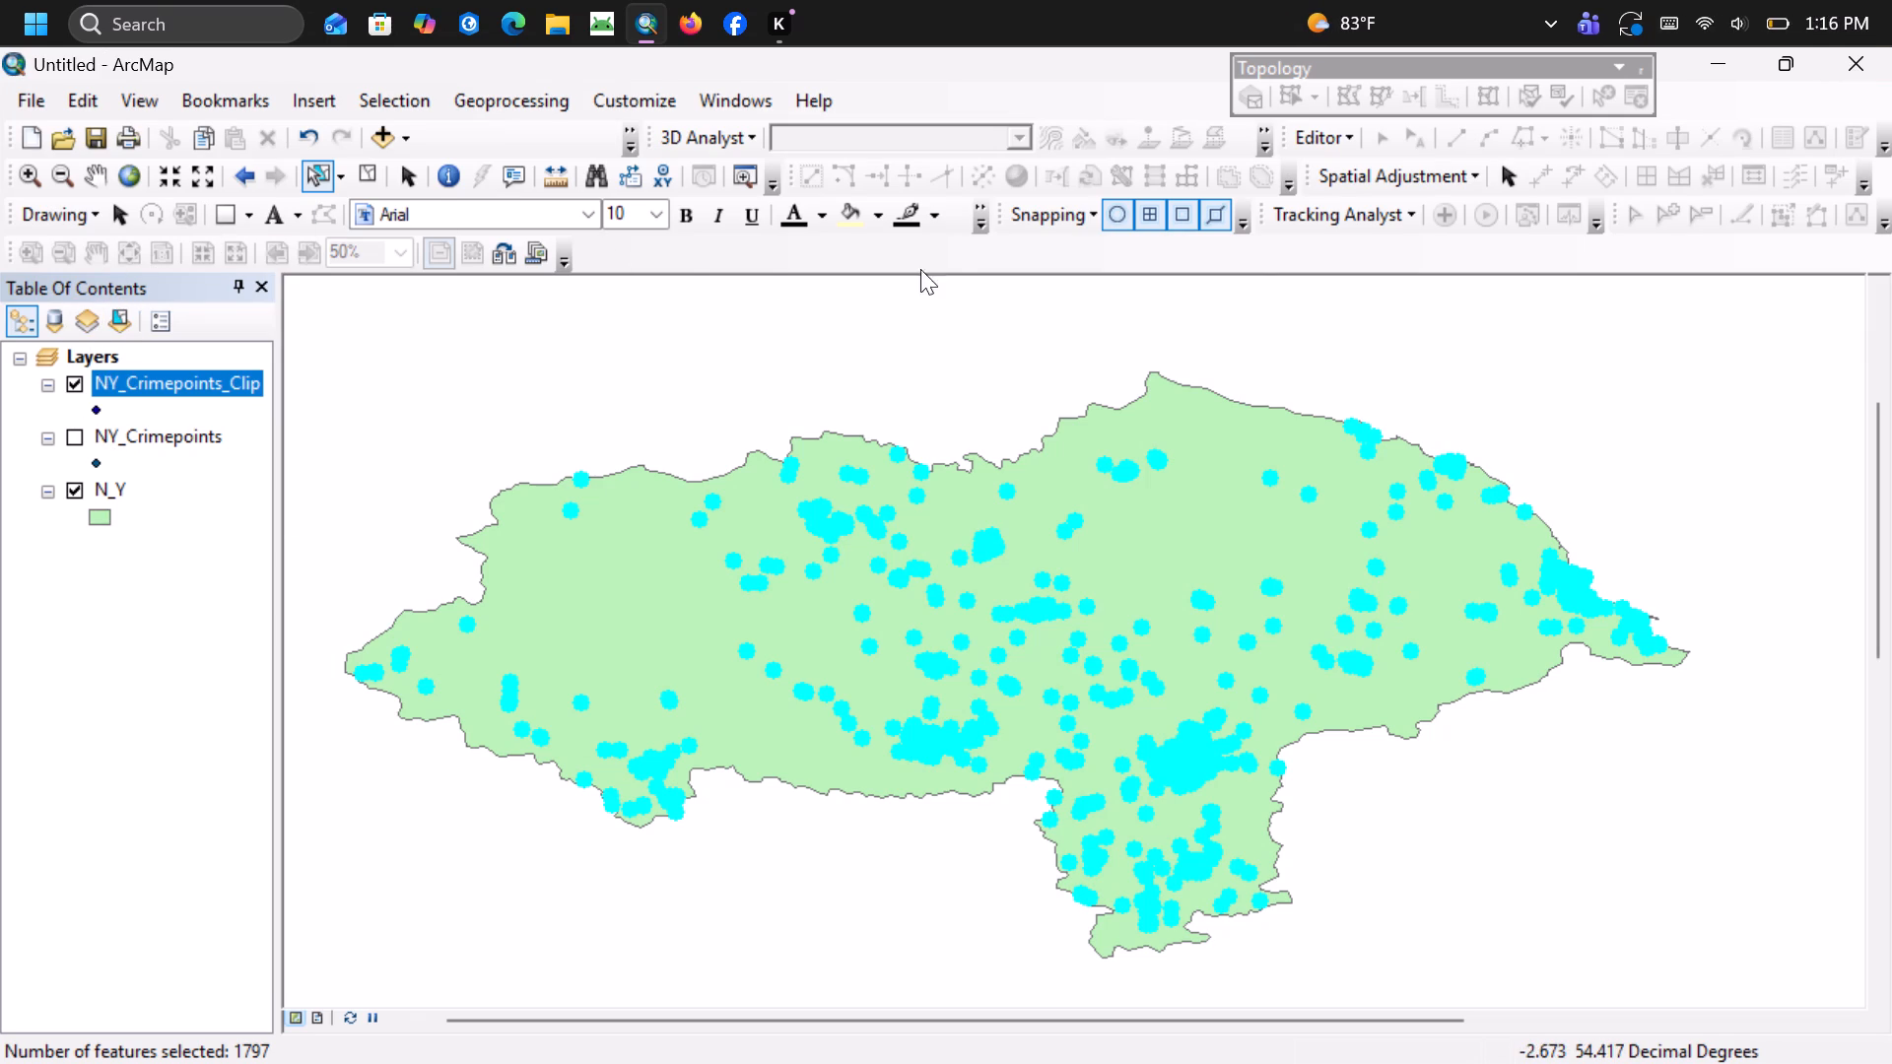
left_click(566, 350)
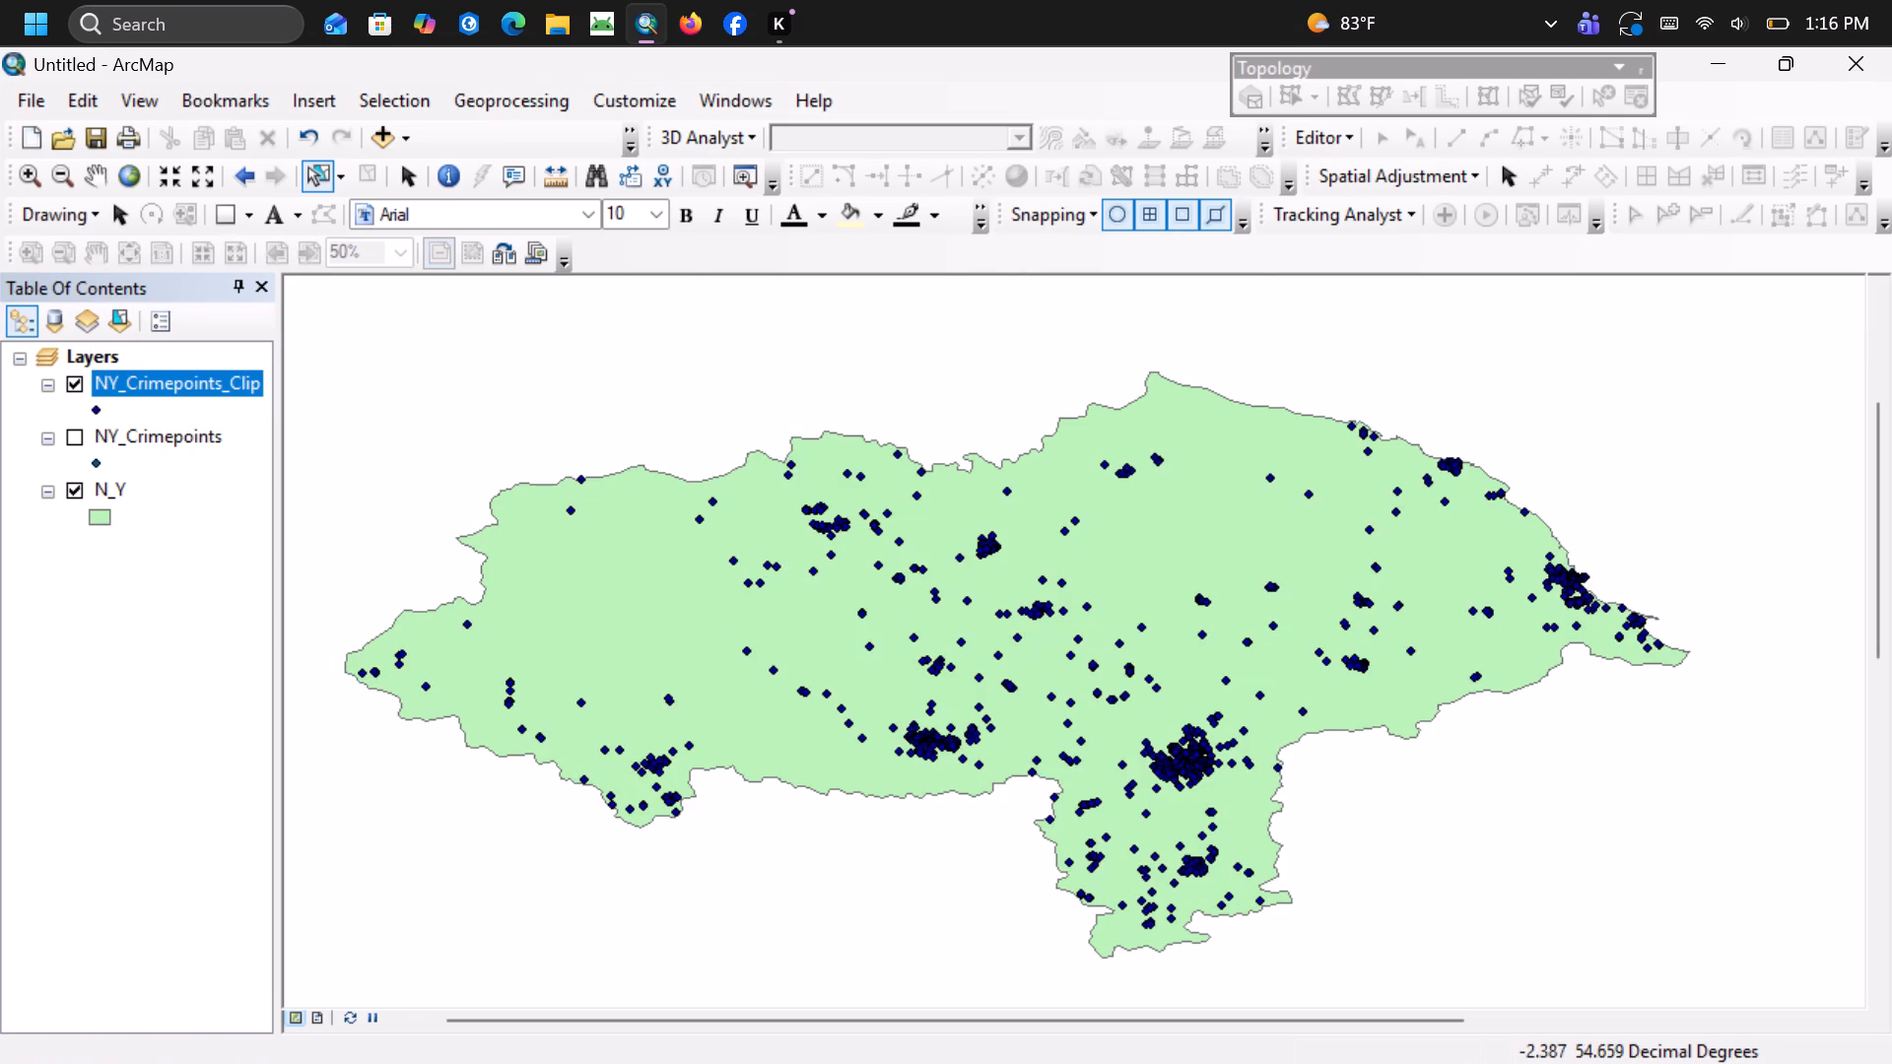
double_click(553, 376)
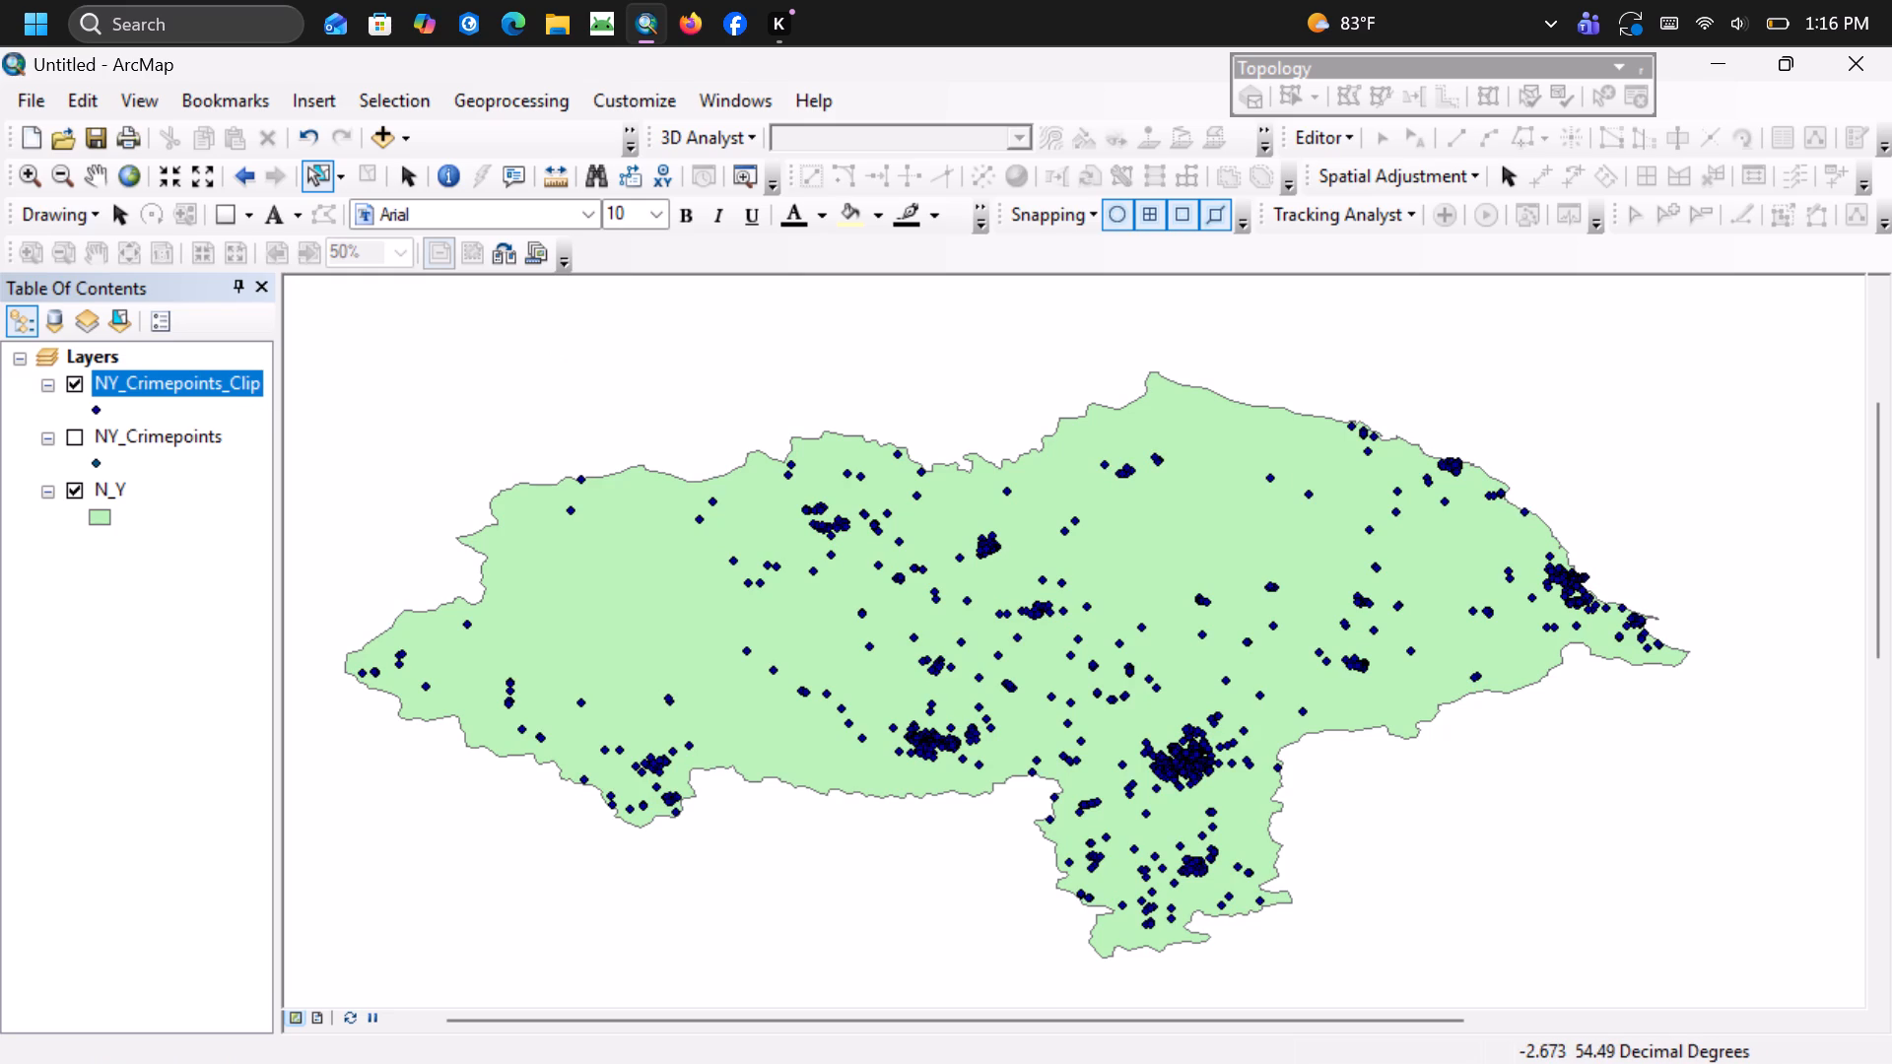
left_click(580, 459)
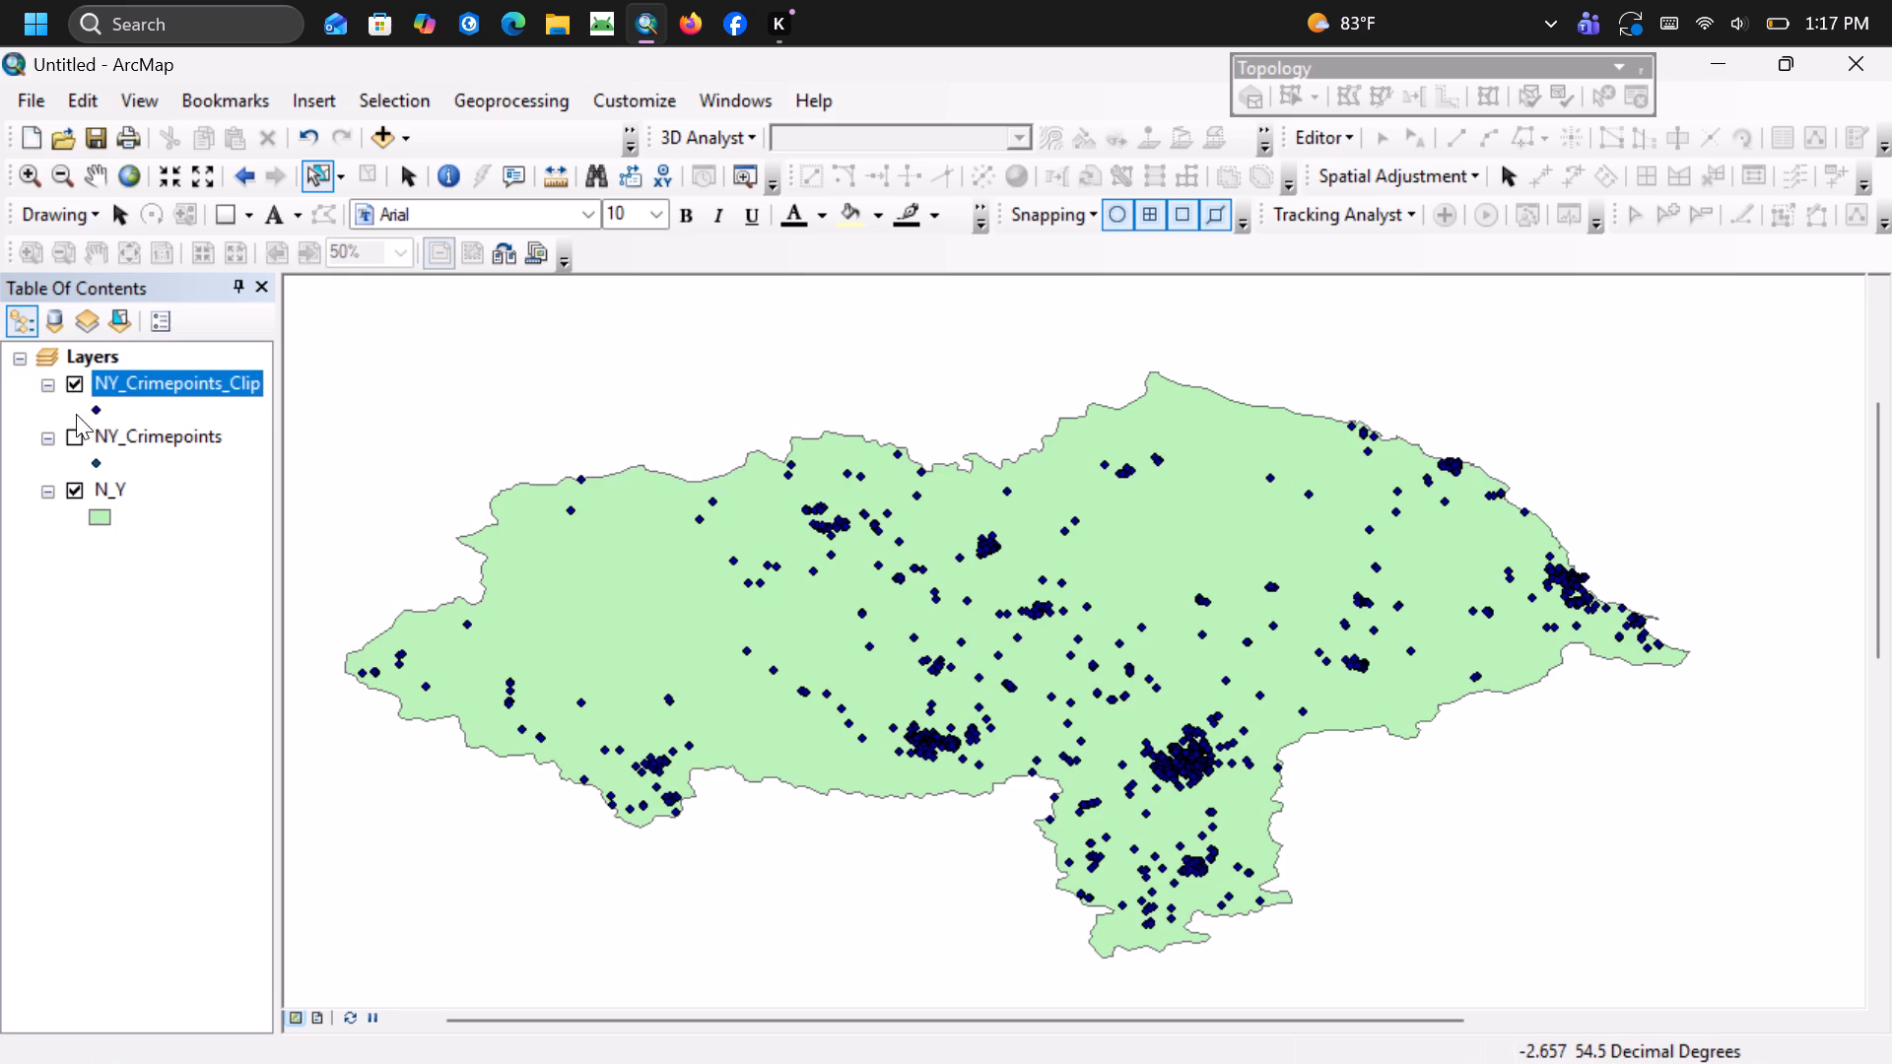
Remove the original NY_Crimepoints layer from the map, keeping NY_Crimepoints_Clip and N_Y.
left_click(176, 433)
scroll(176, 433, "up", 1)
right_click(176, 433)
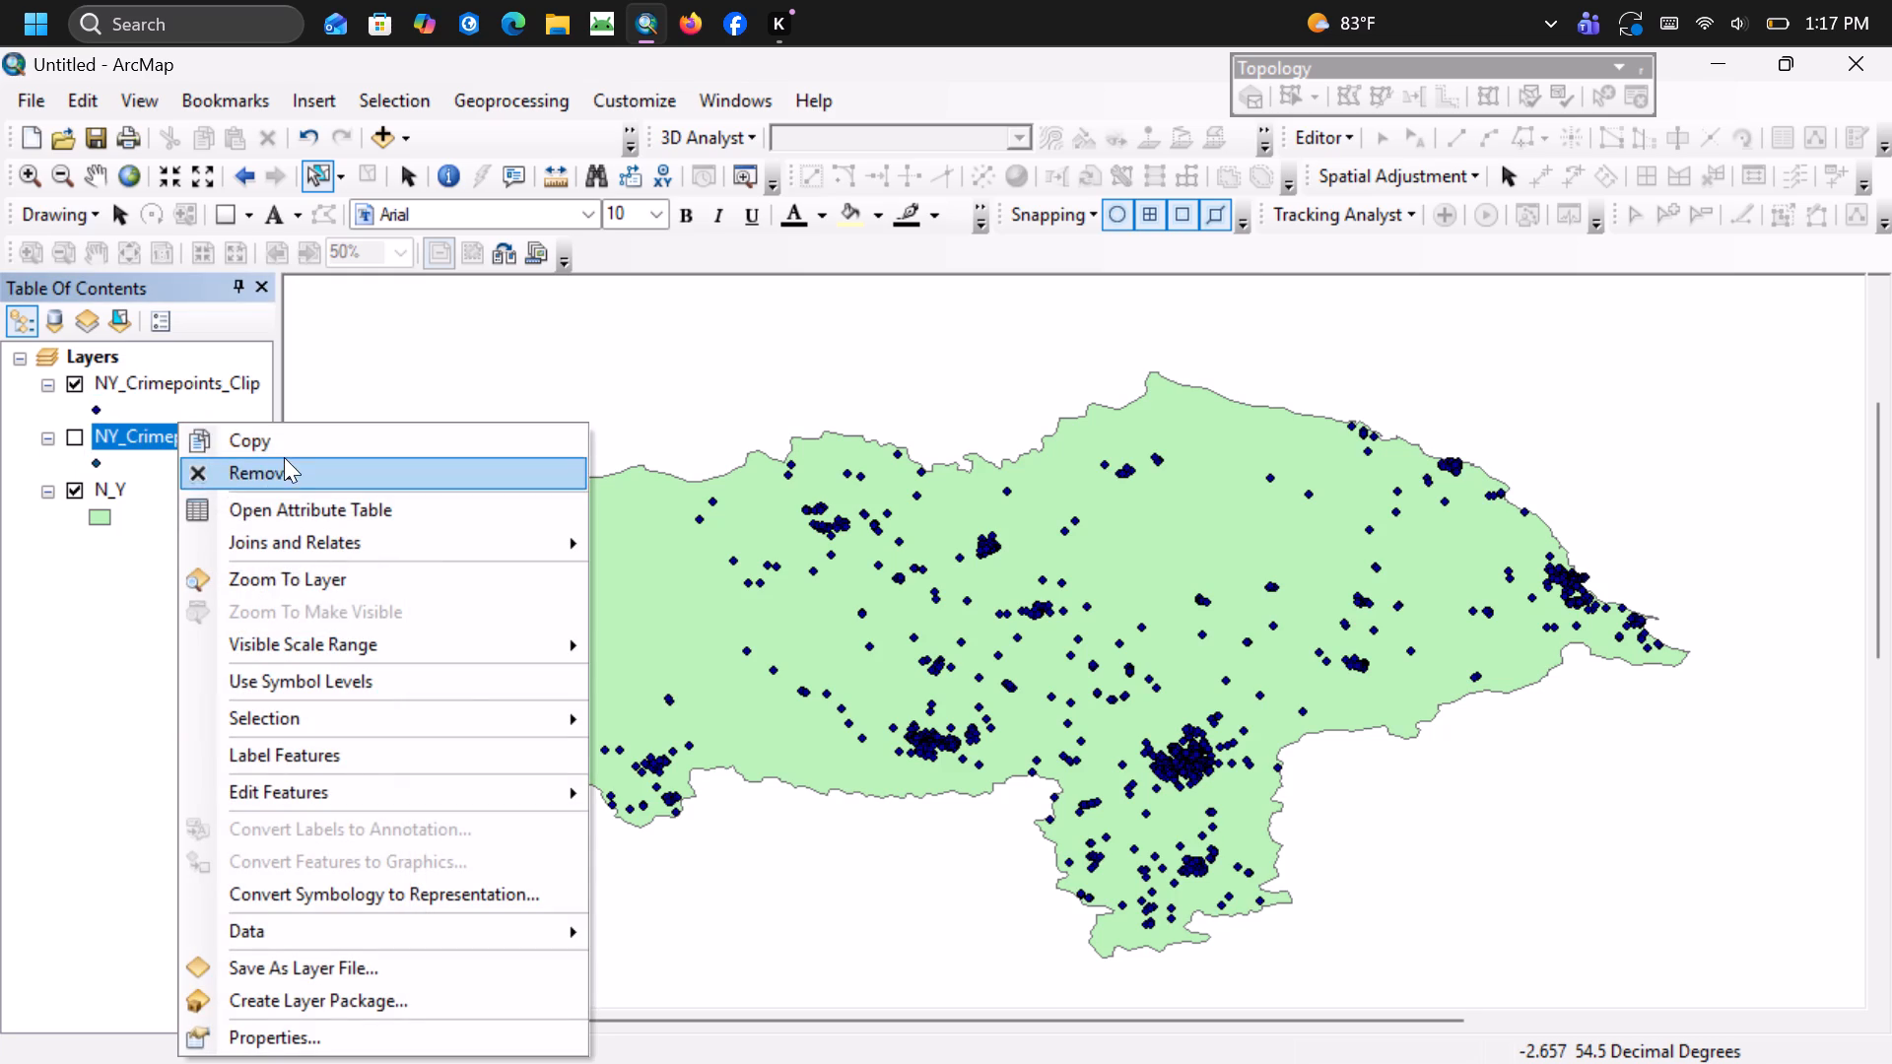
left_click(286, 463)
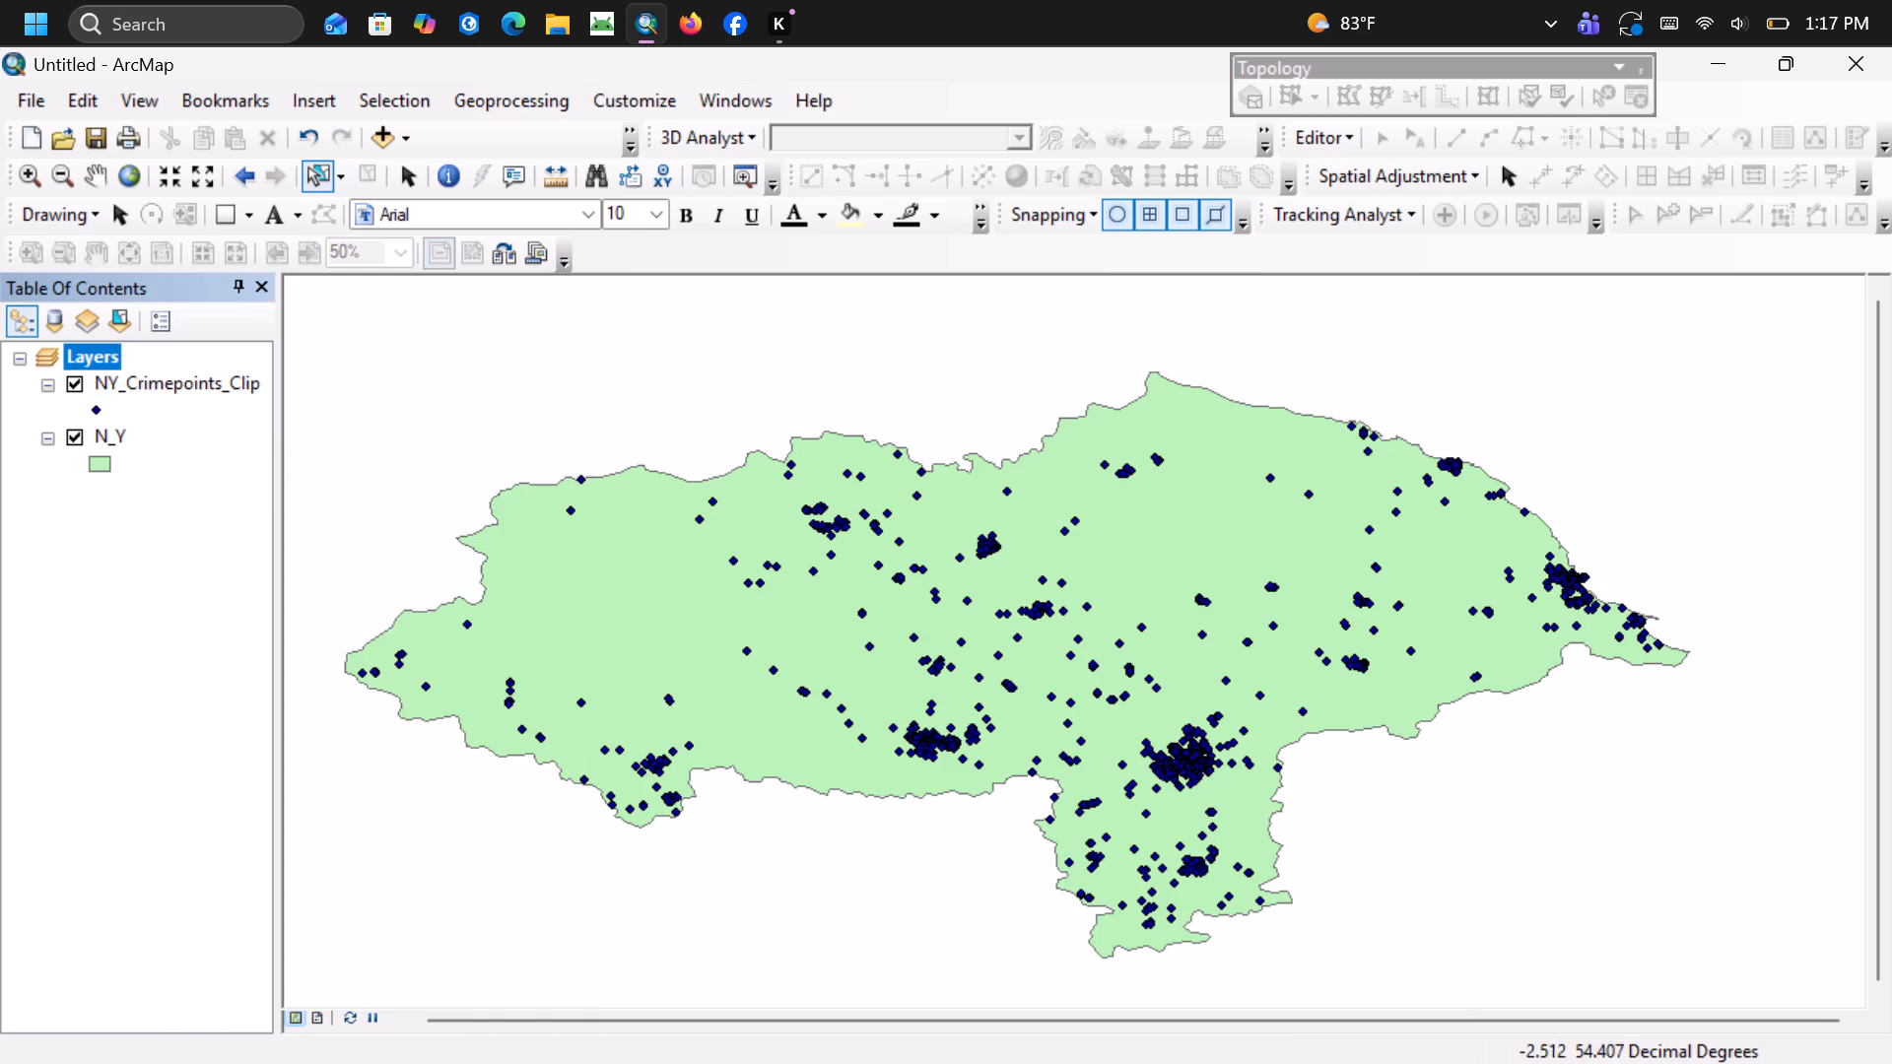
Switch from the feature selection tool to the Select Elements tool.
right_click(331, 171)
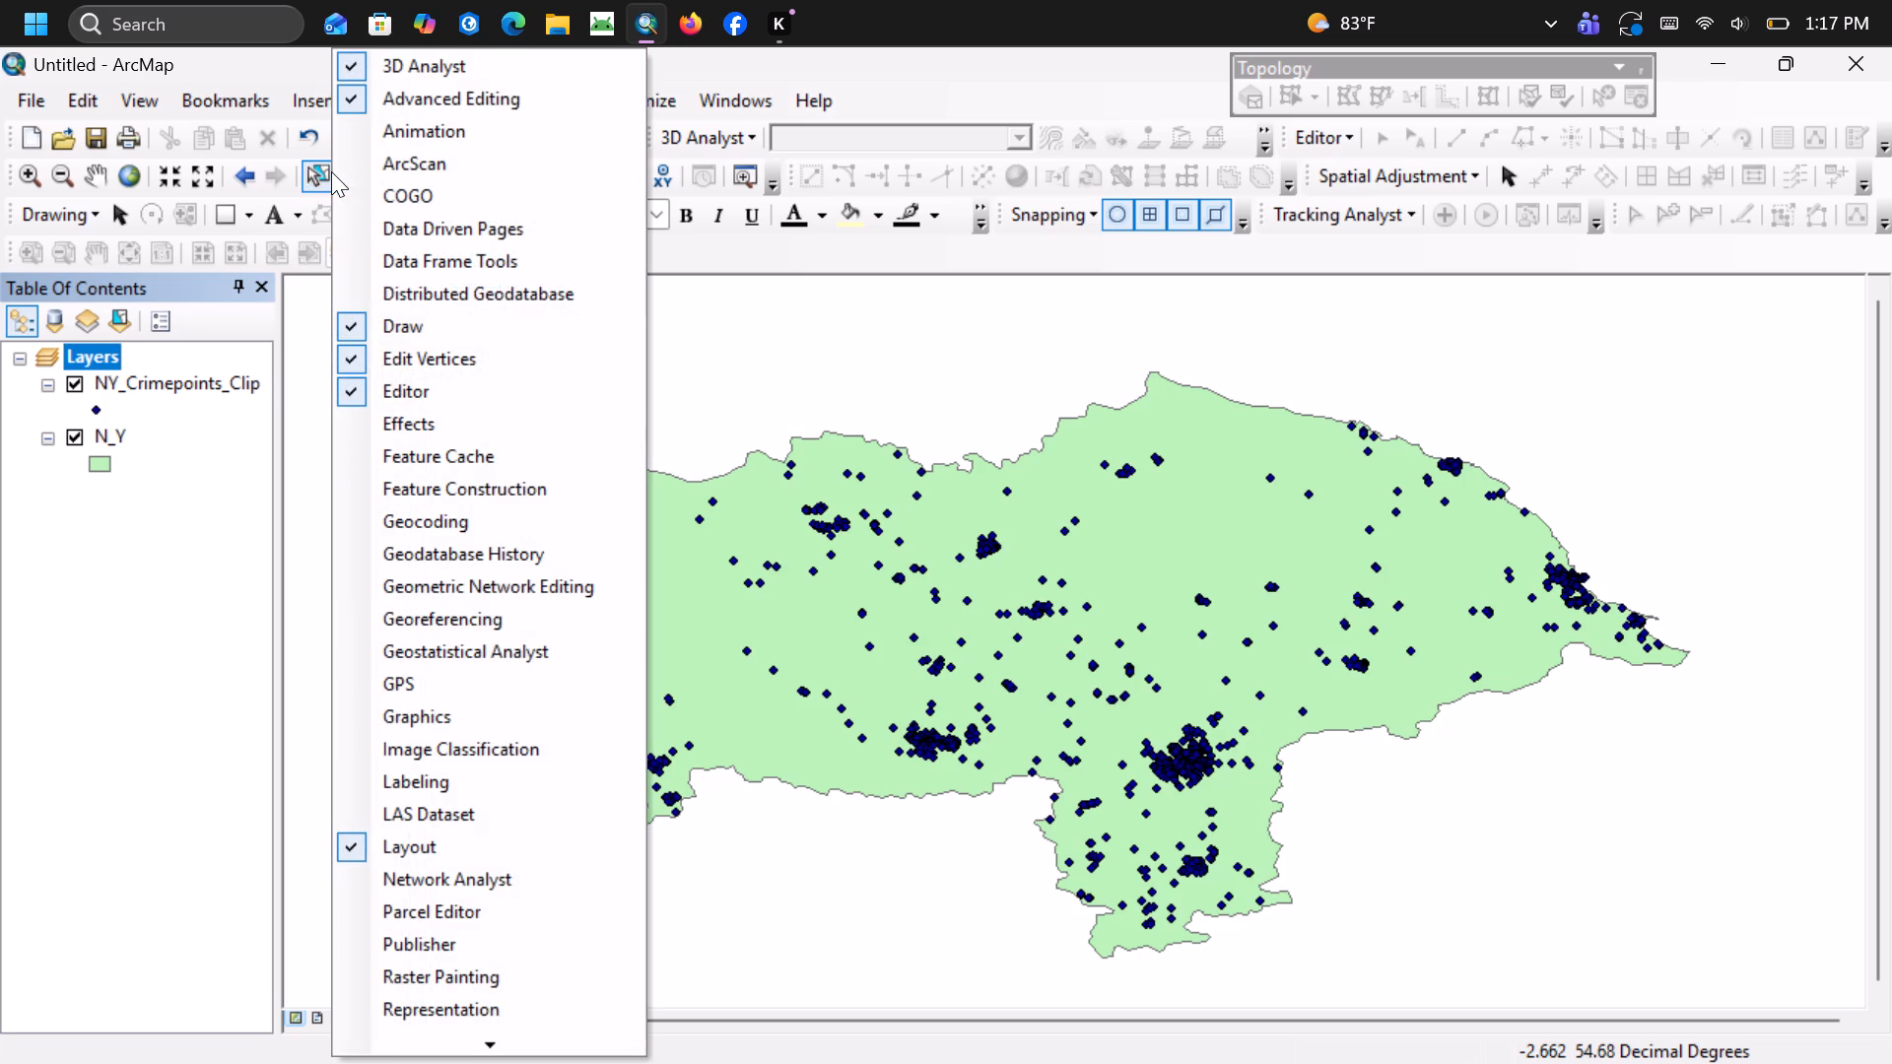
left_click(198, 502)
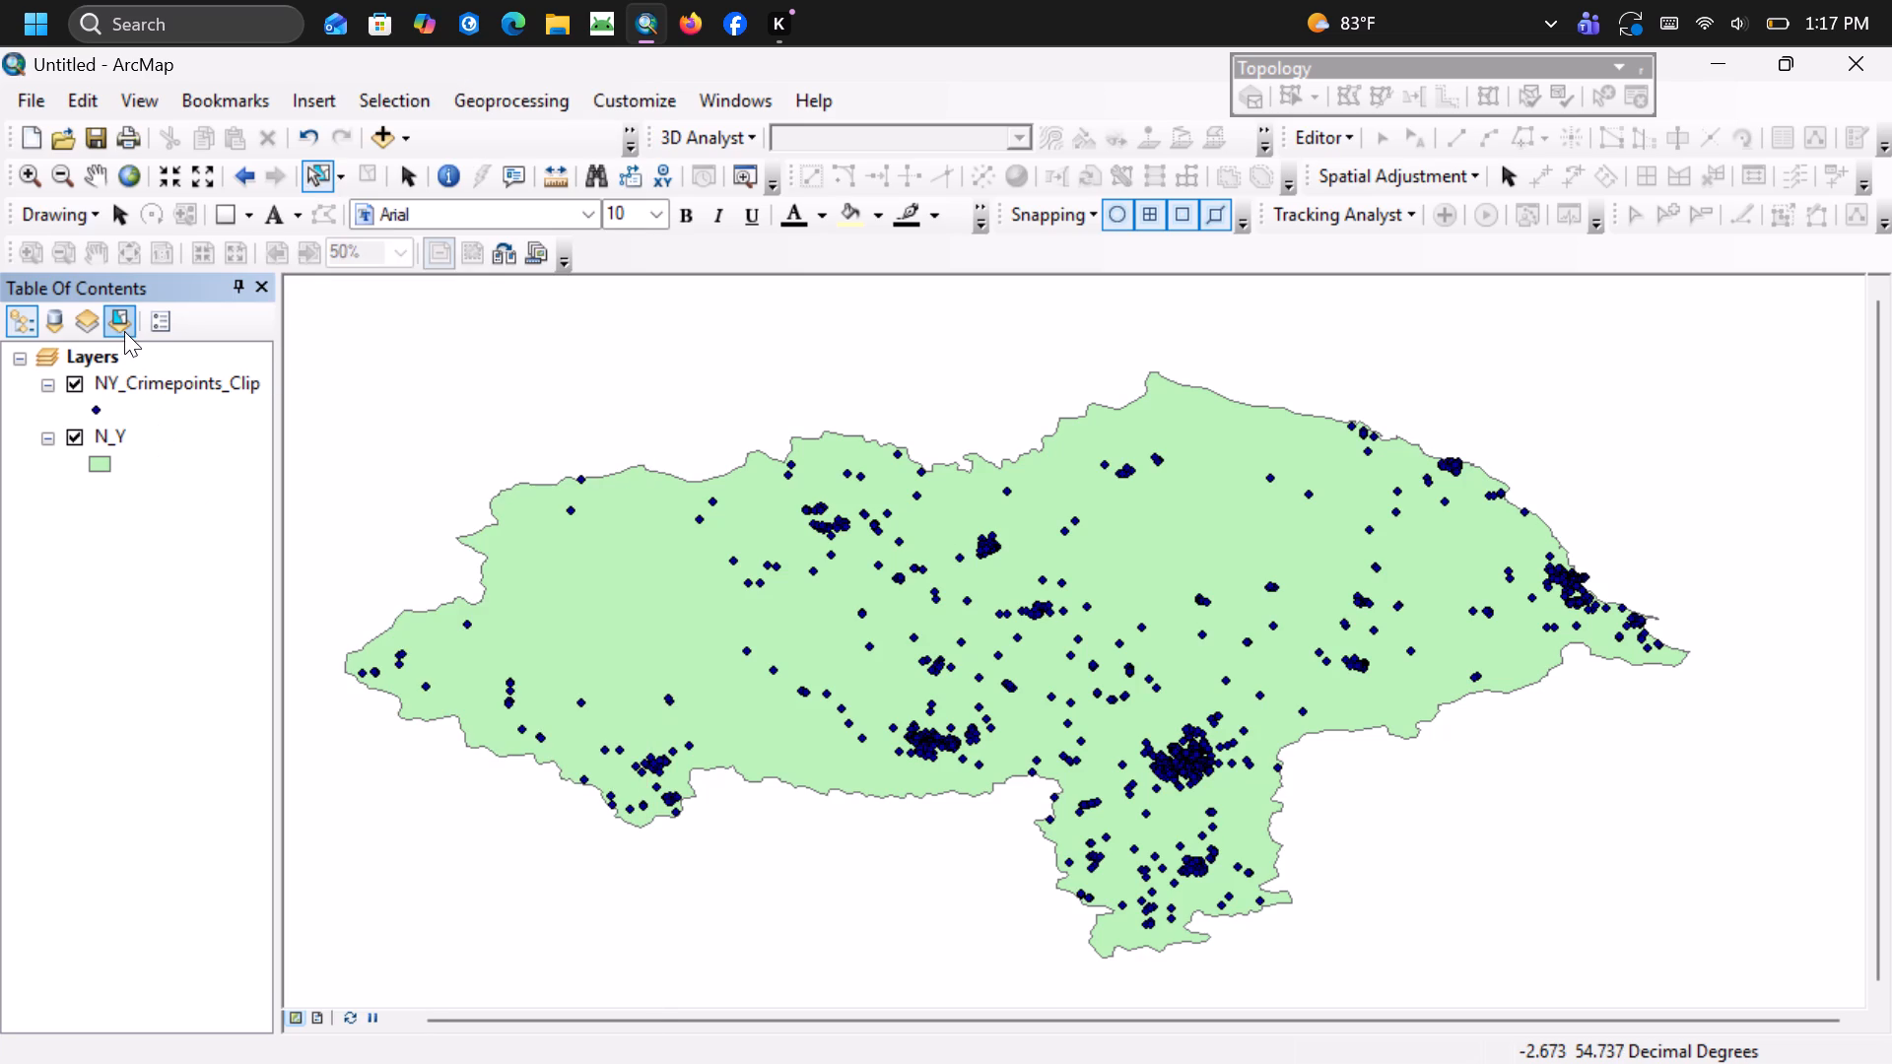
left_click(407, 180)
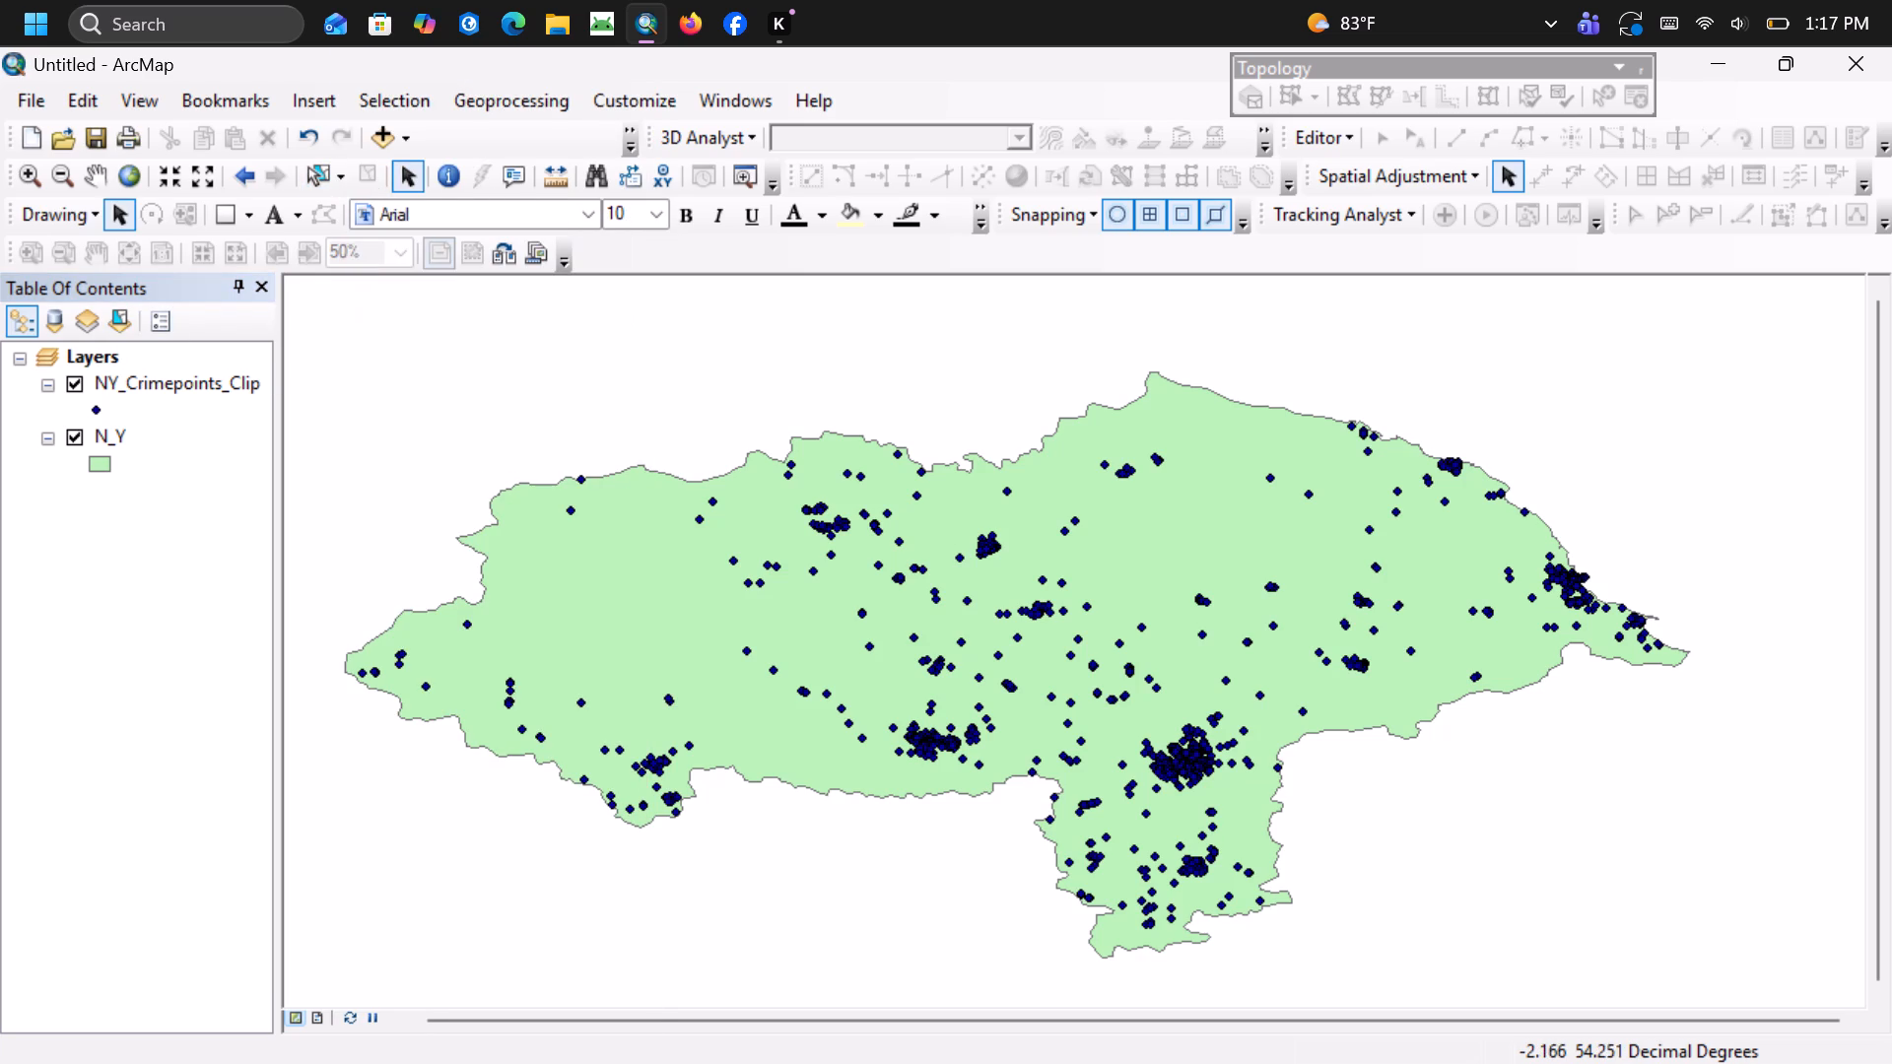
left_click(225, 499)
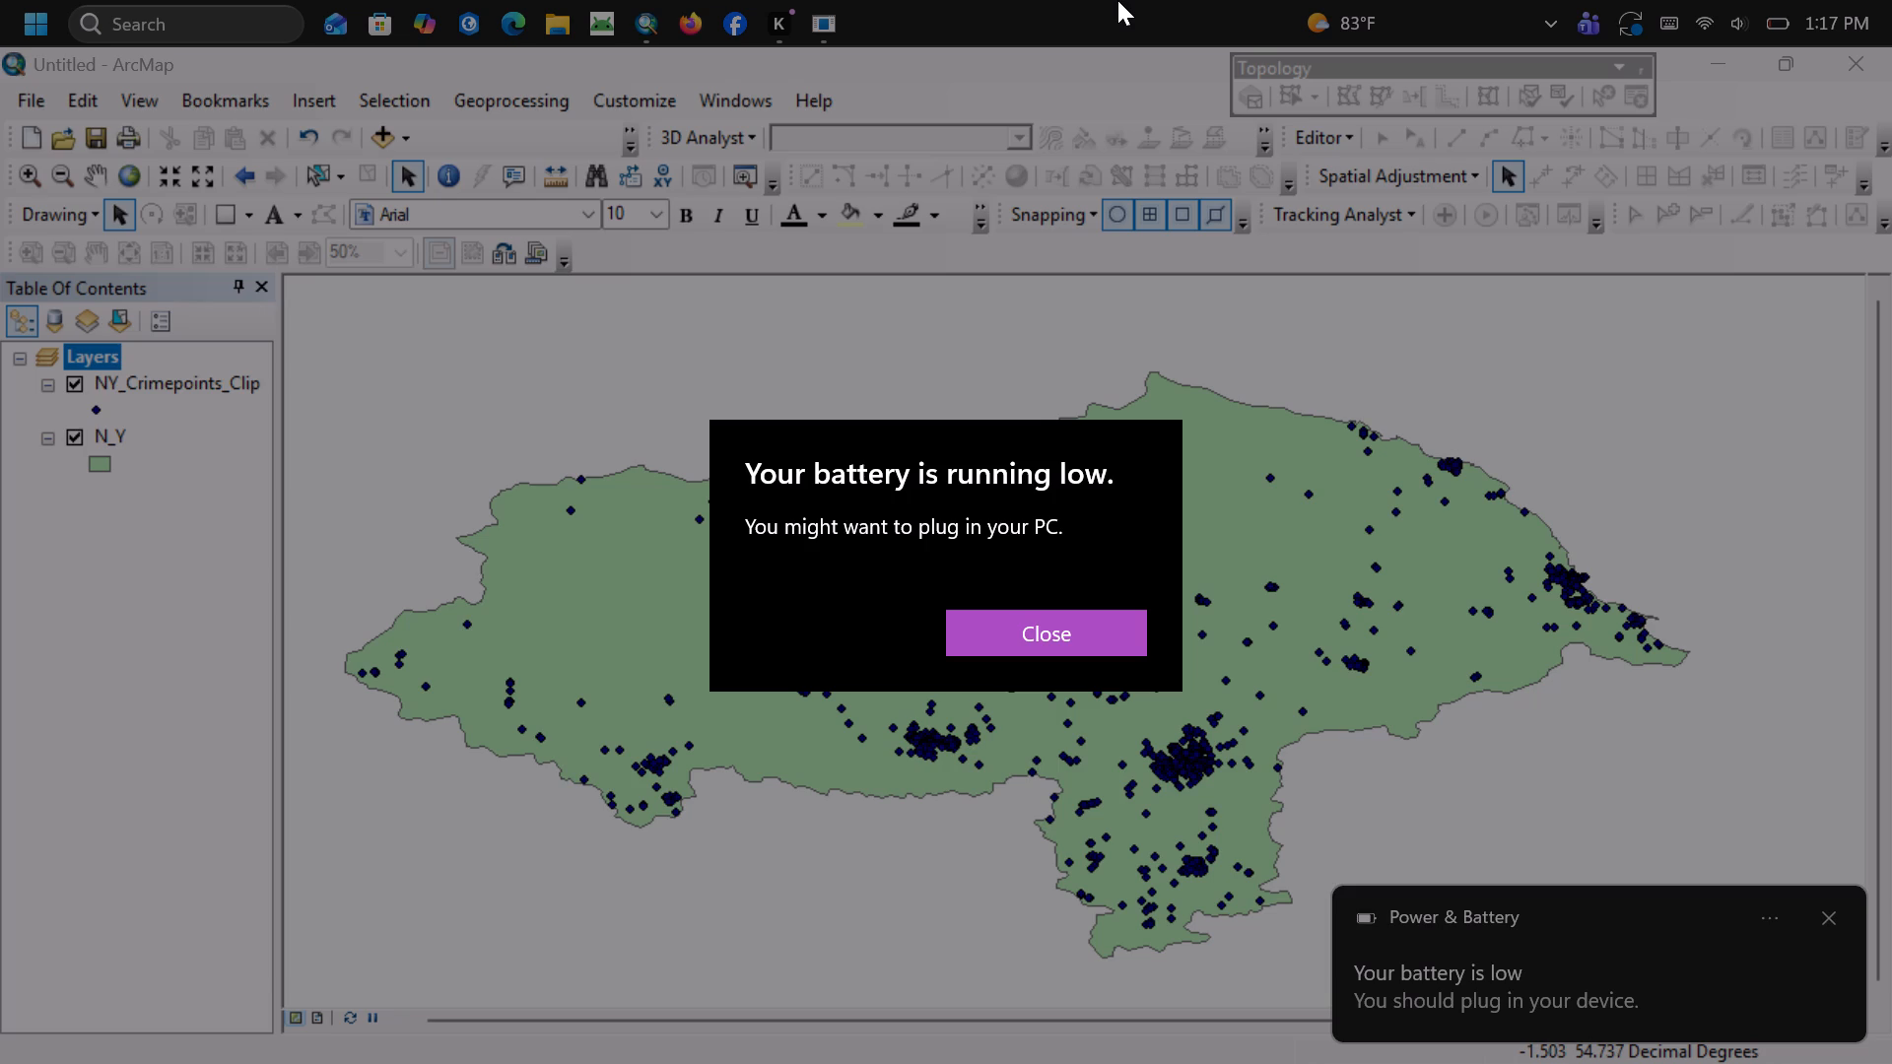
Dismiss the low-battery alert and its notification.
left_click(977, 641)
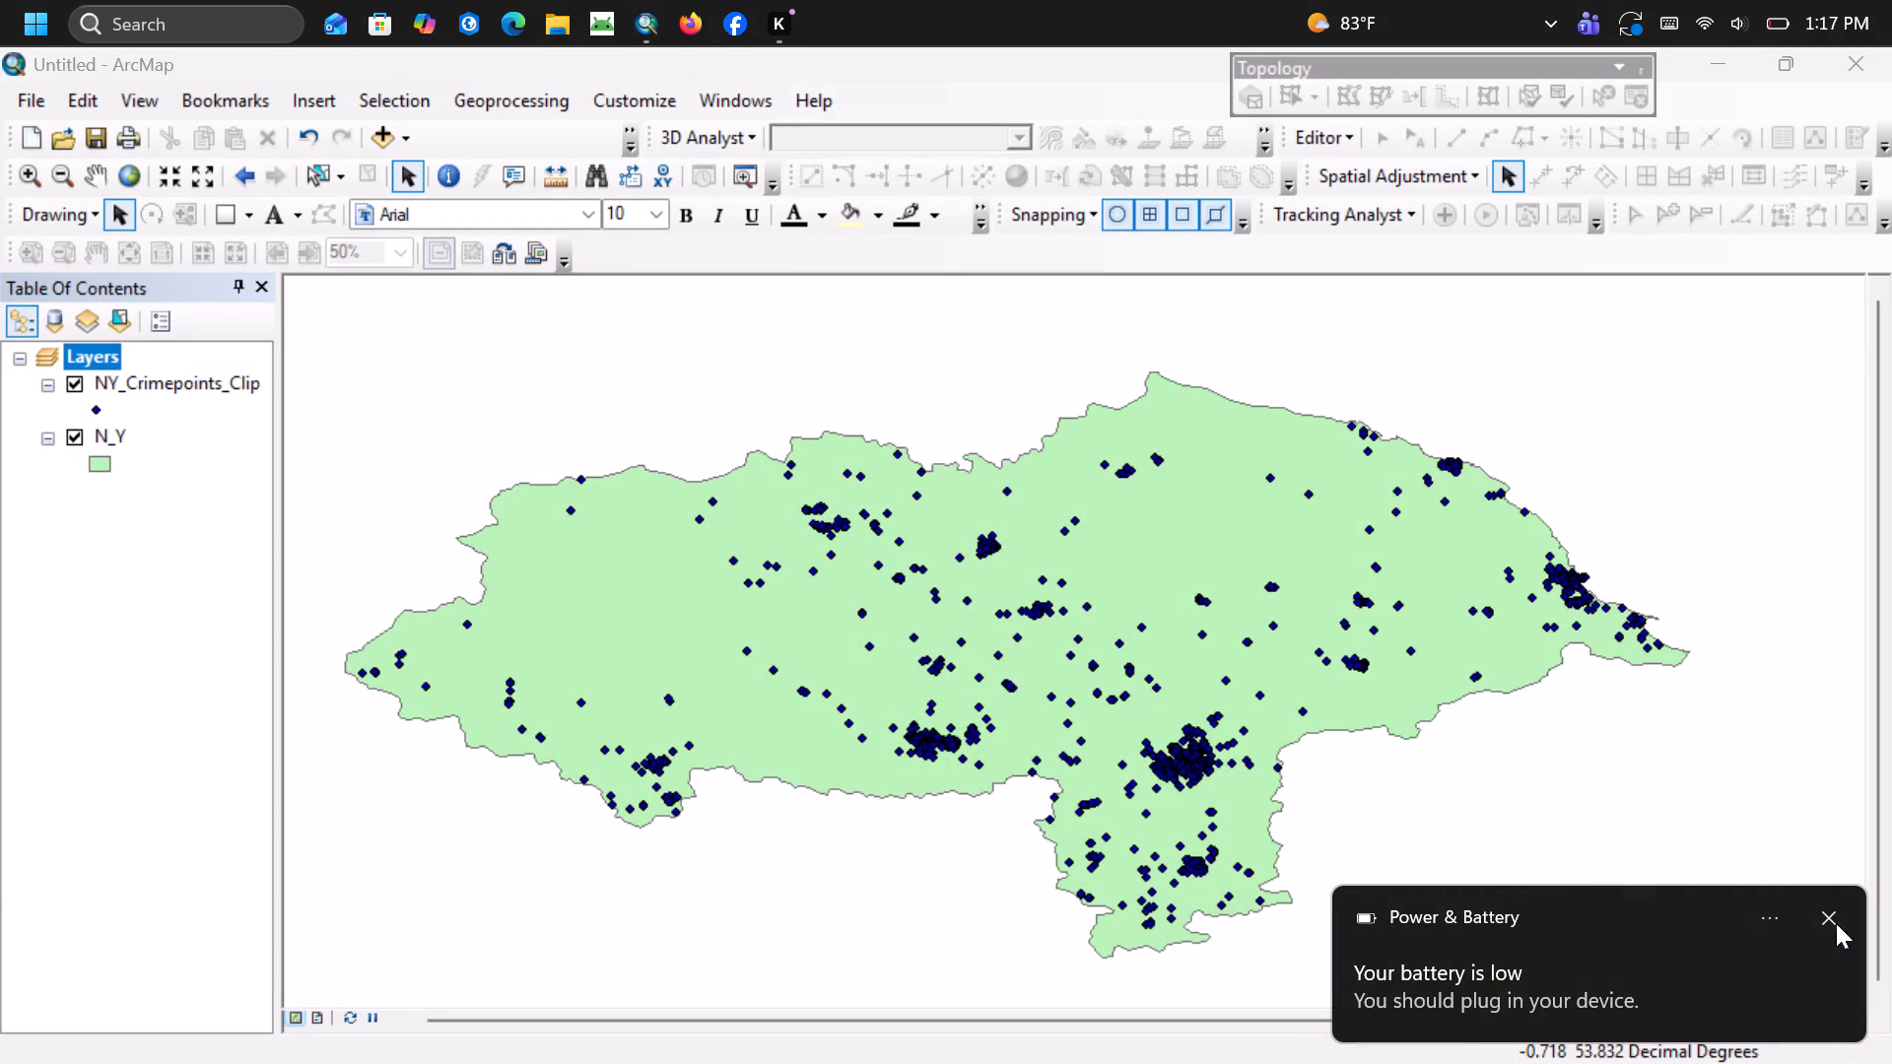
left_click(1840, 907)
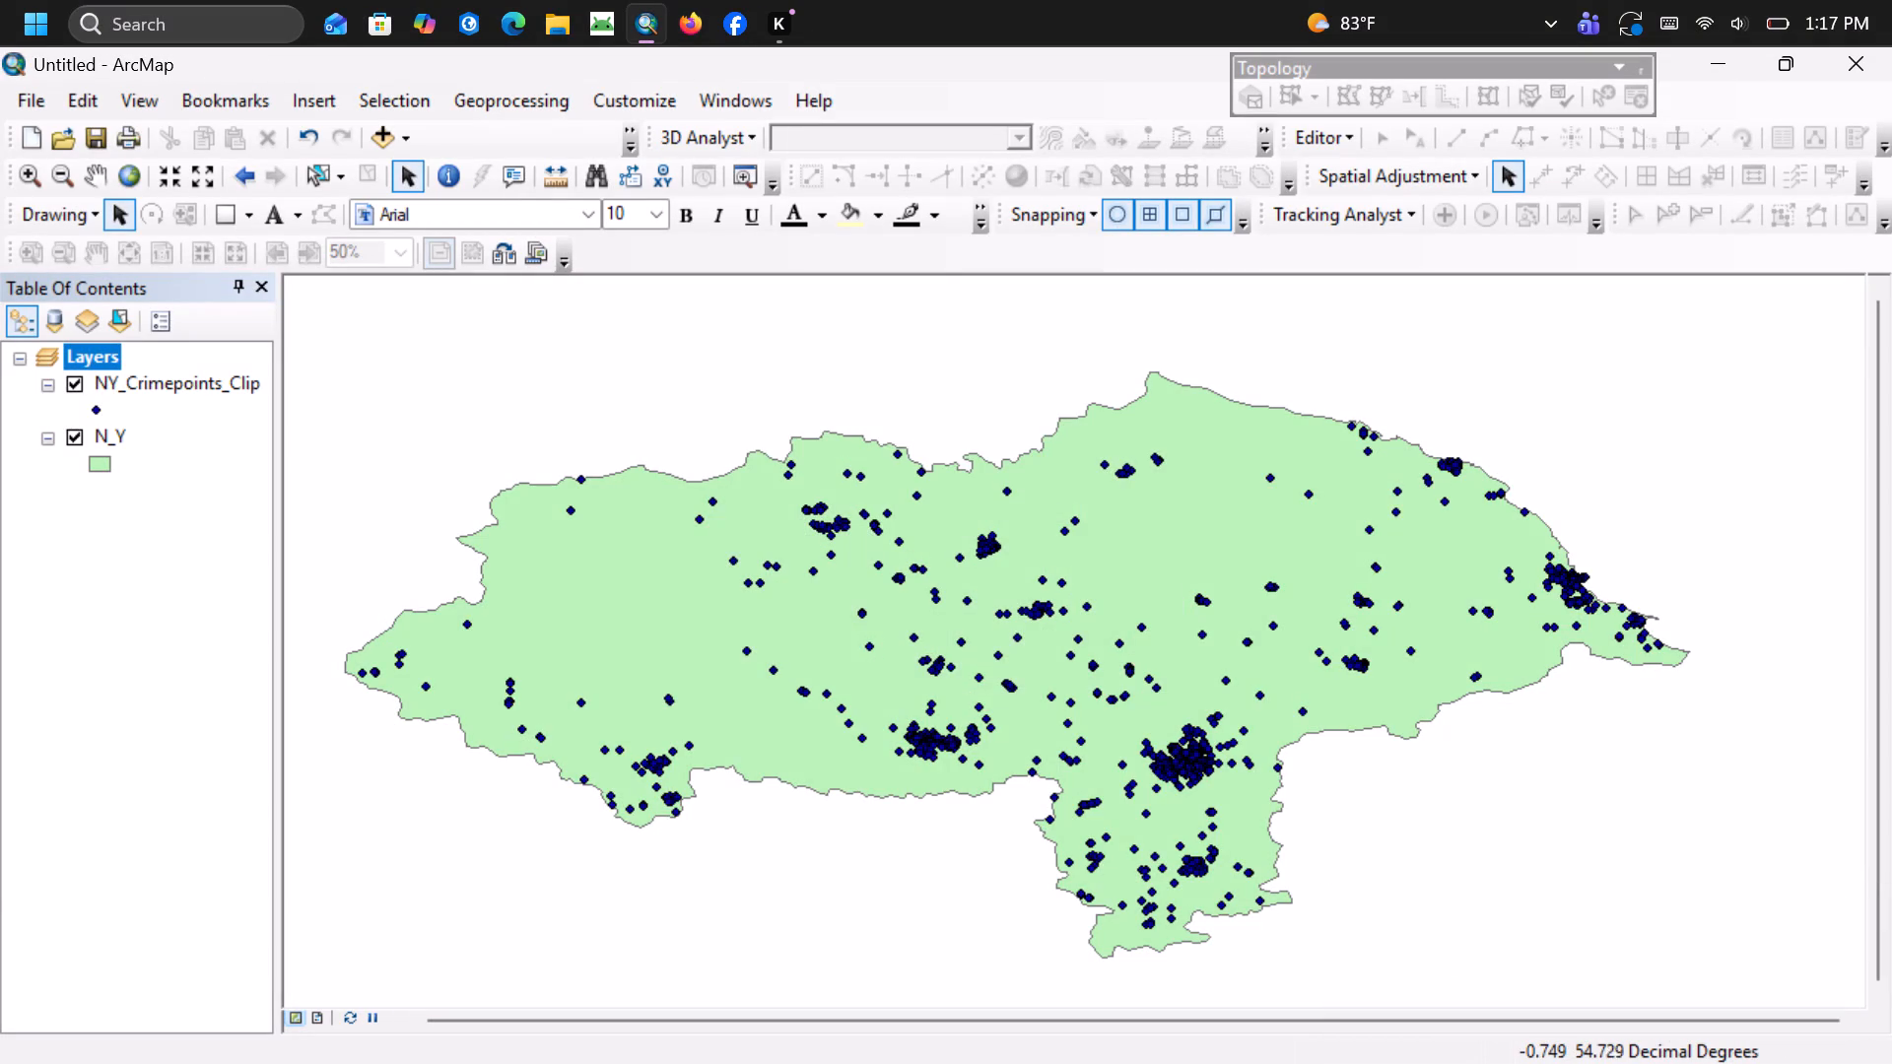
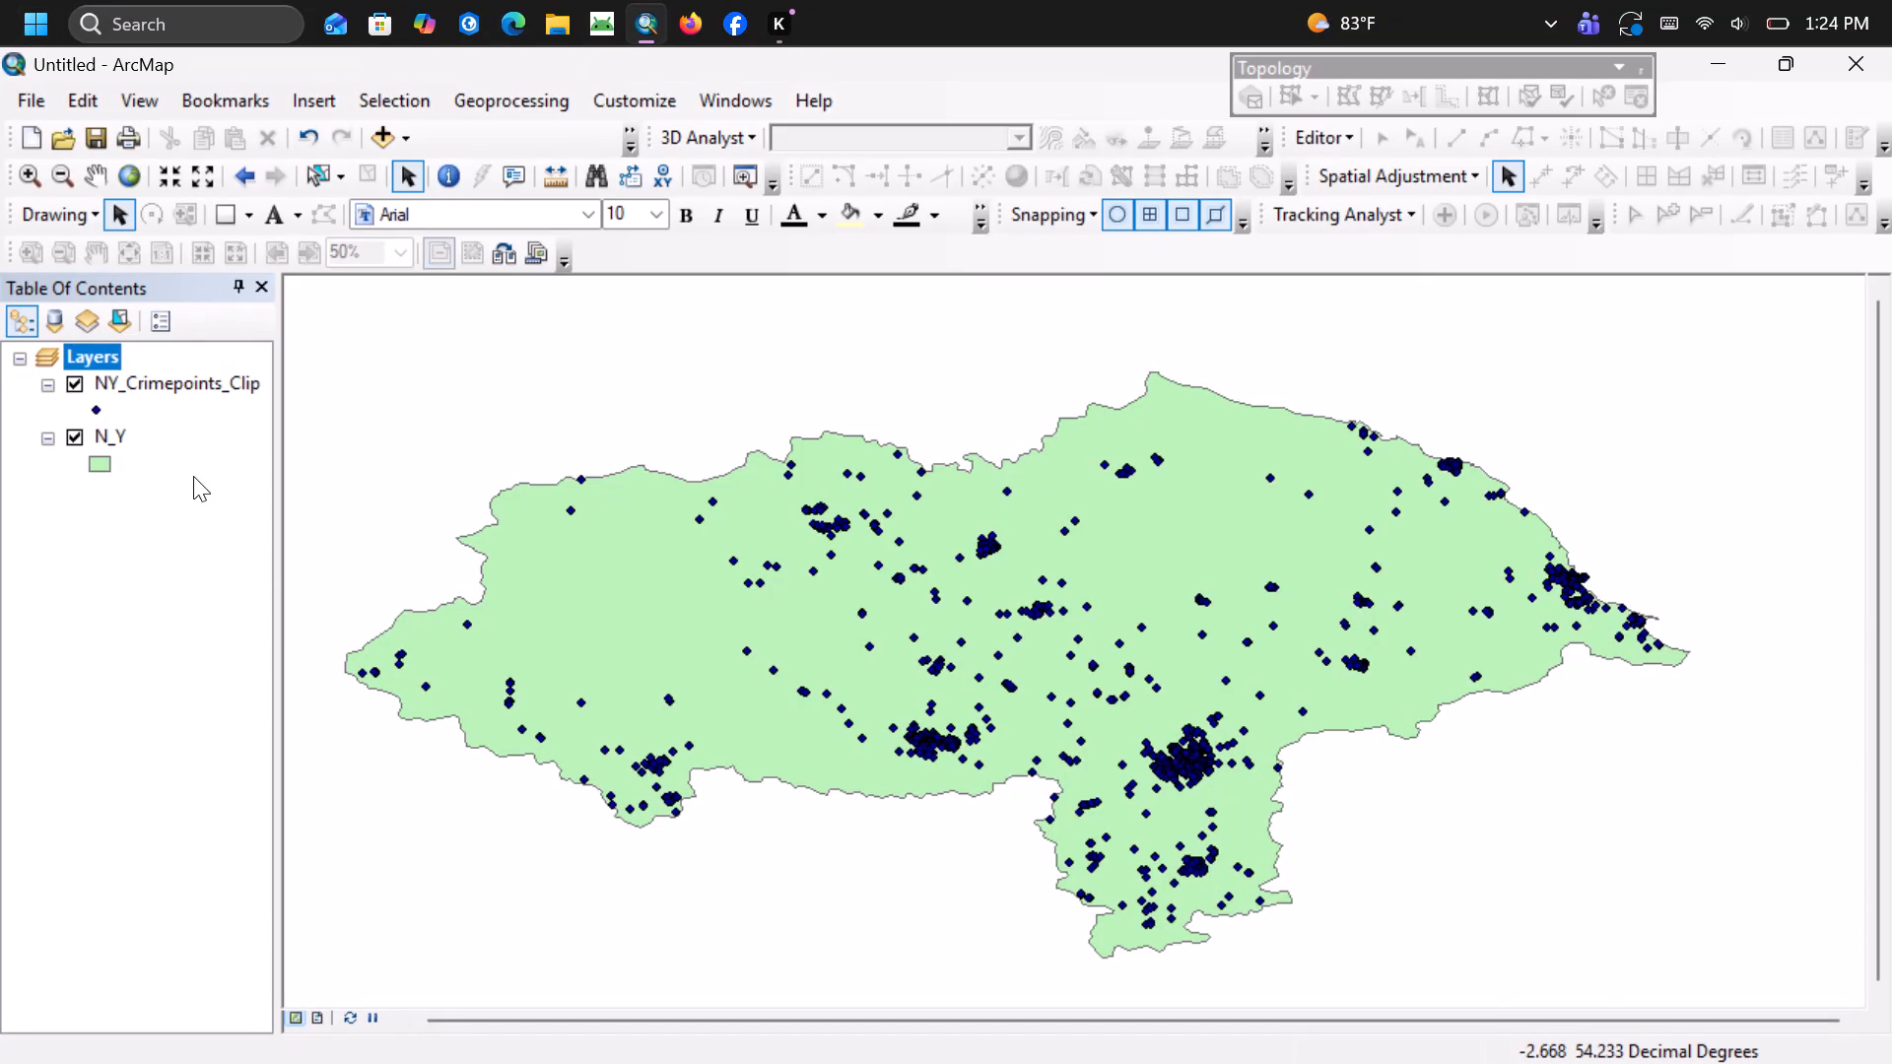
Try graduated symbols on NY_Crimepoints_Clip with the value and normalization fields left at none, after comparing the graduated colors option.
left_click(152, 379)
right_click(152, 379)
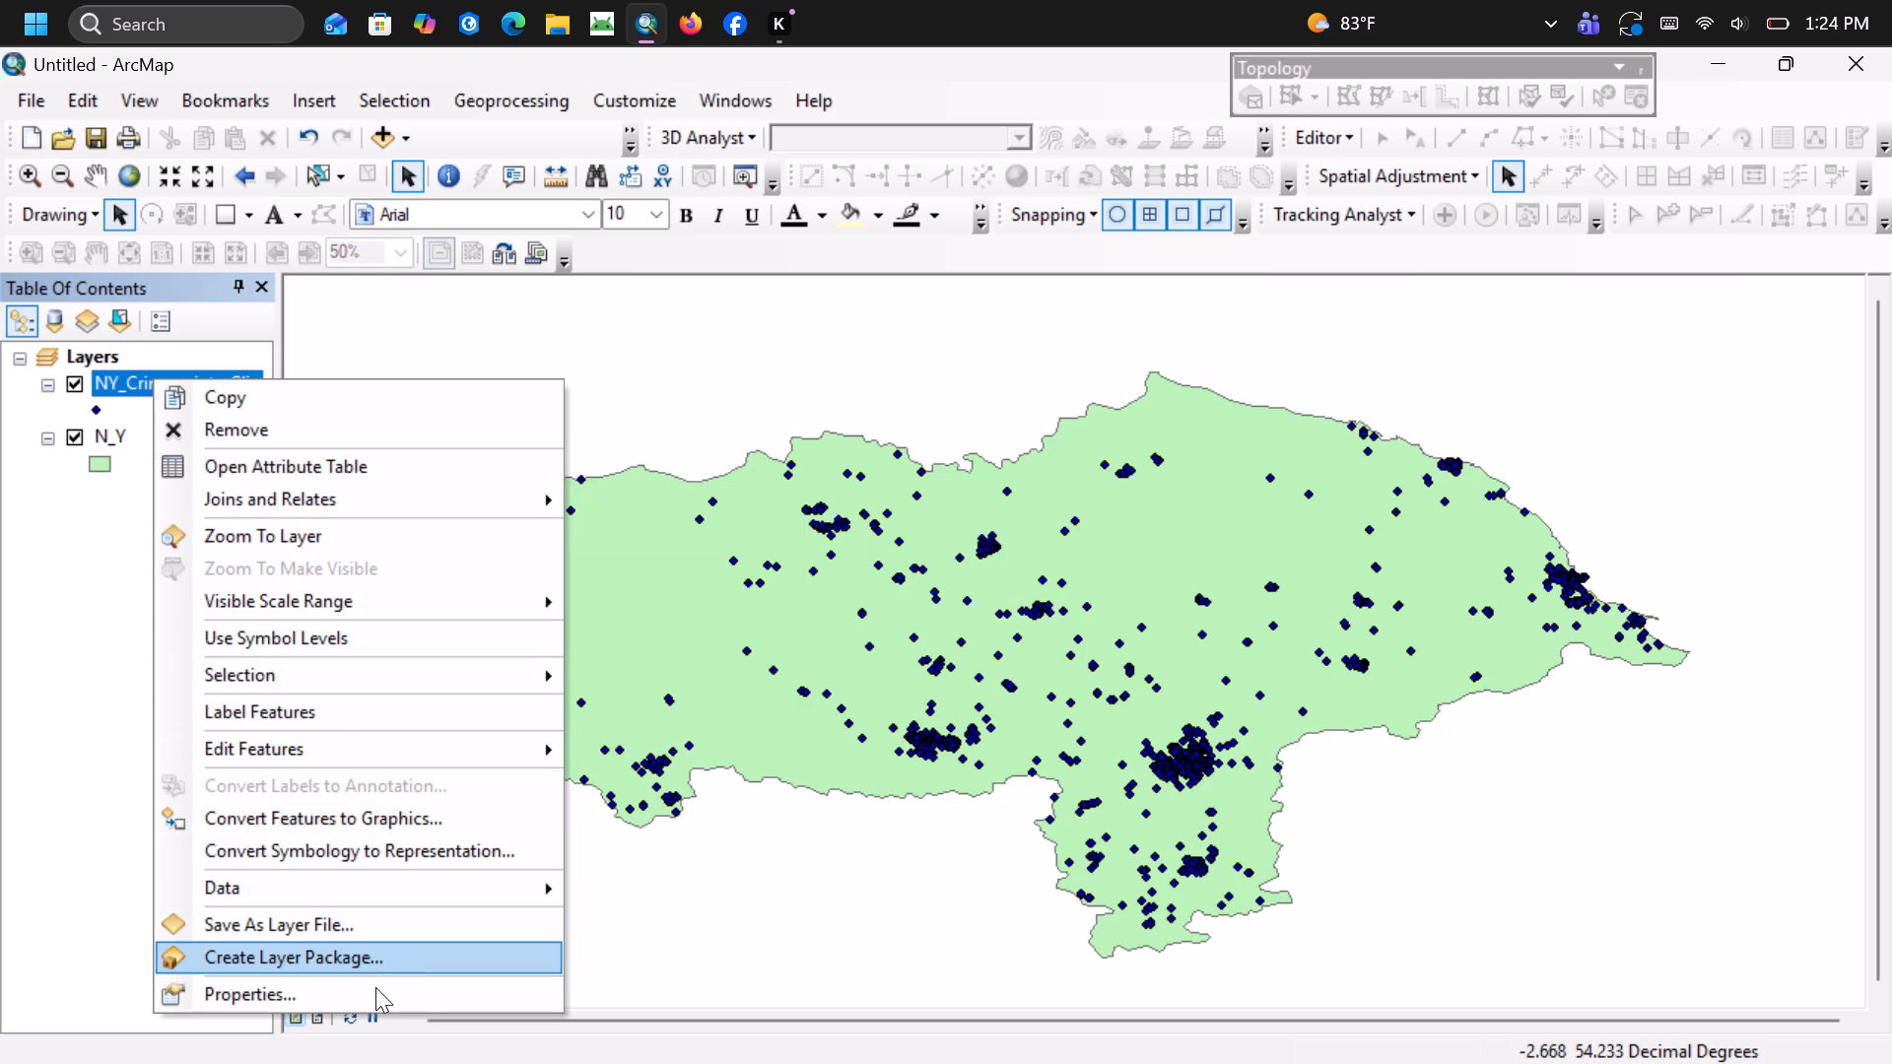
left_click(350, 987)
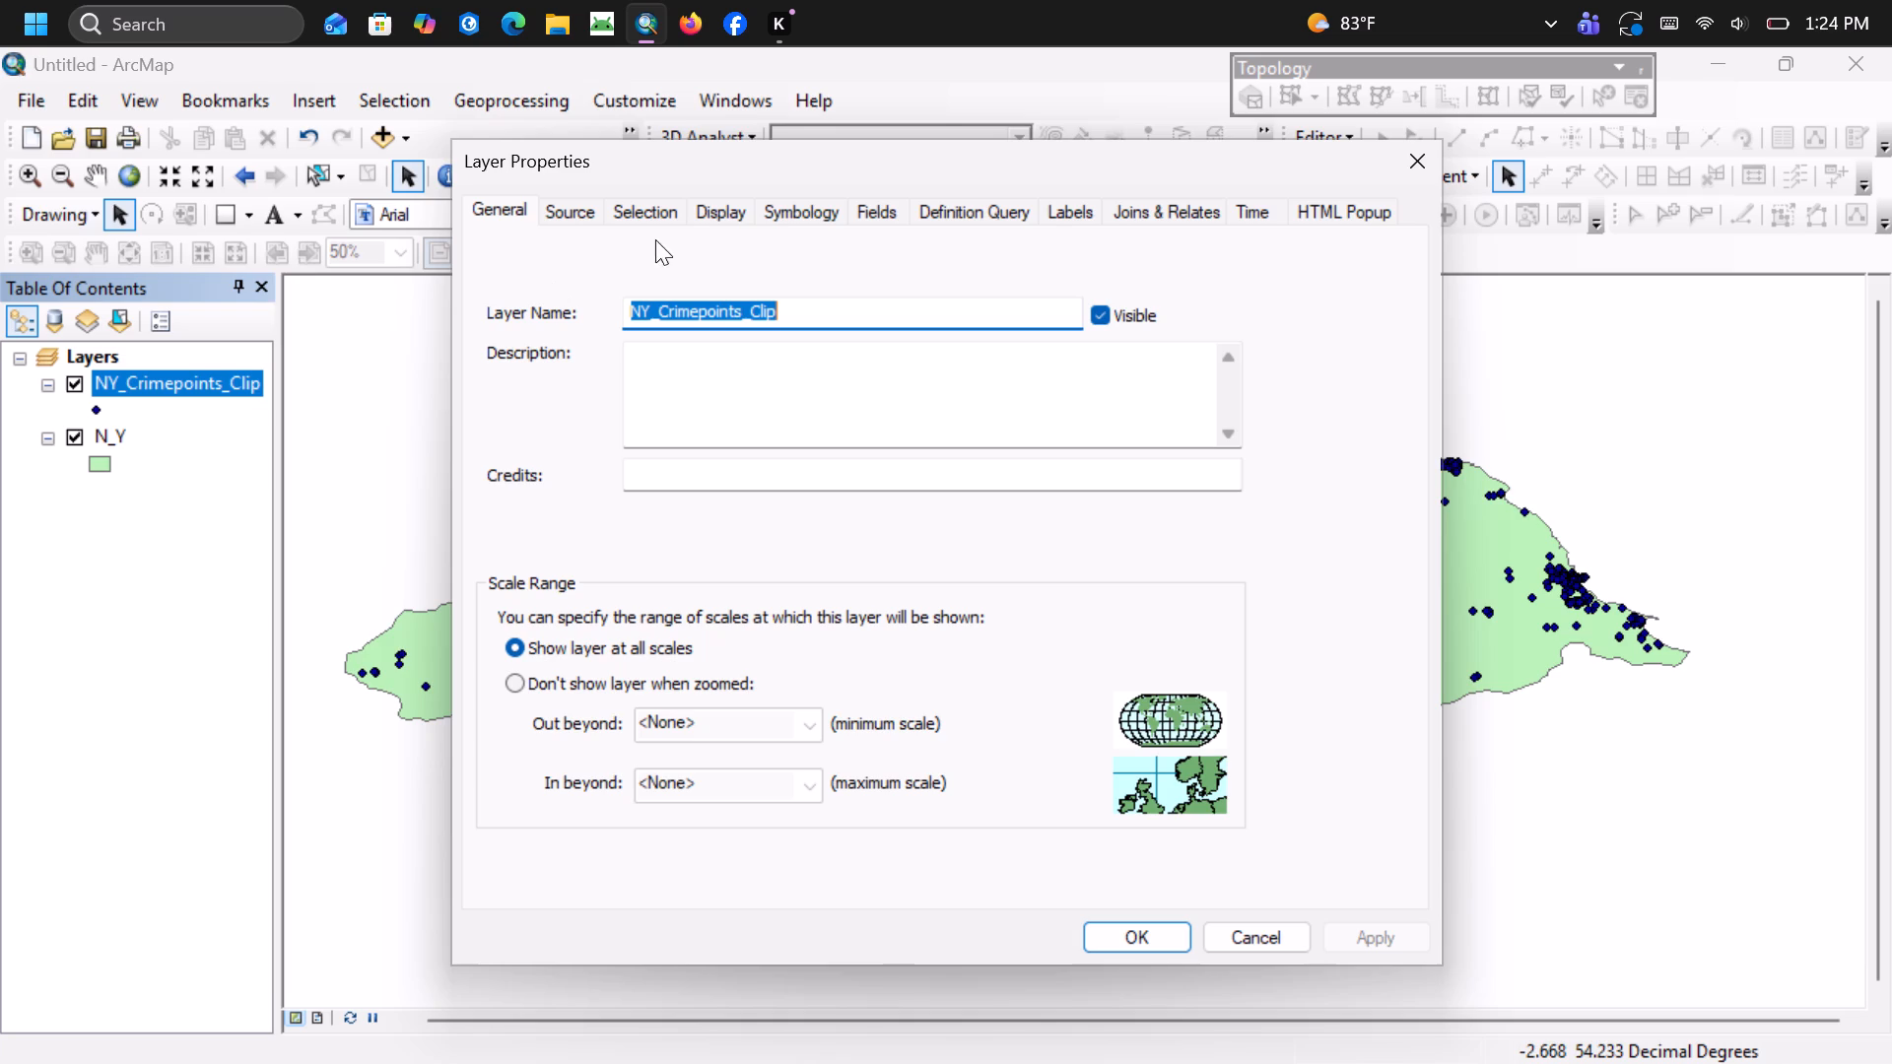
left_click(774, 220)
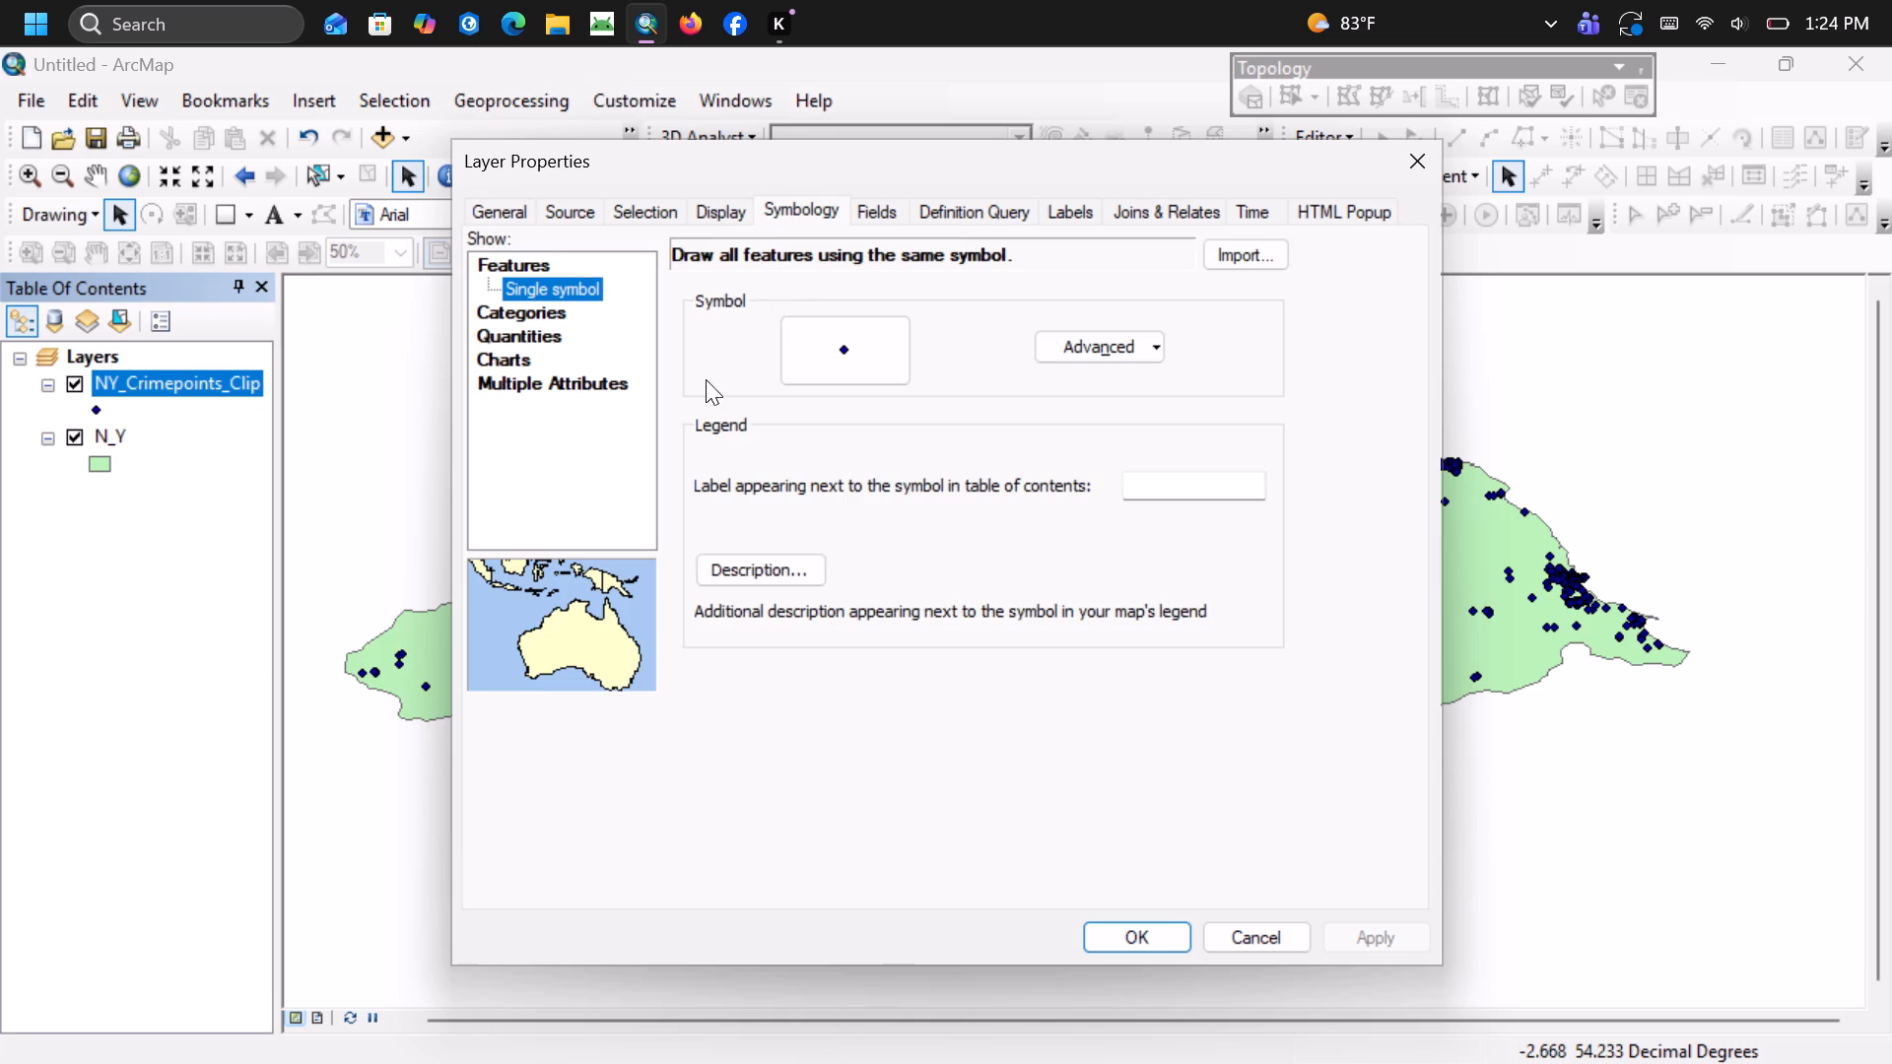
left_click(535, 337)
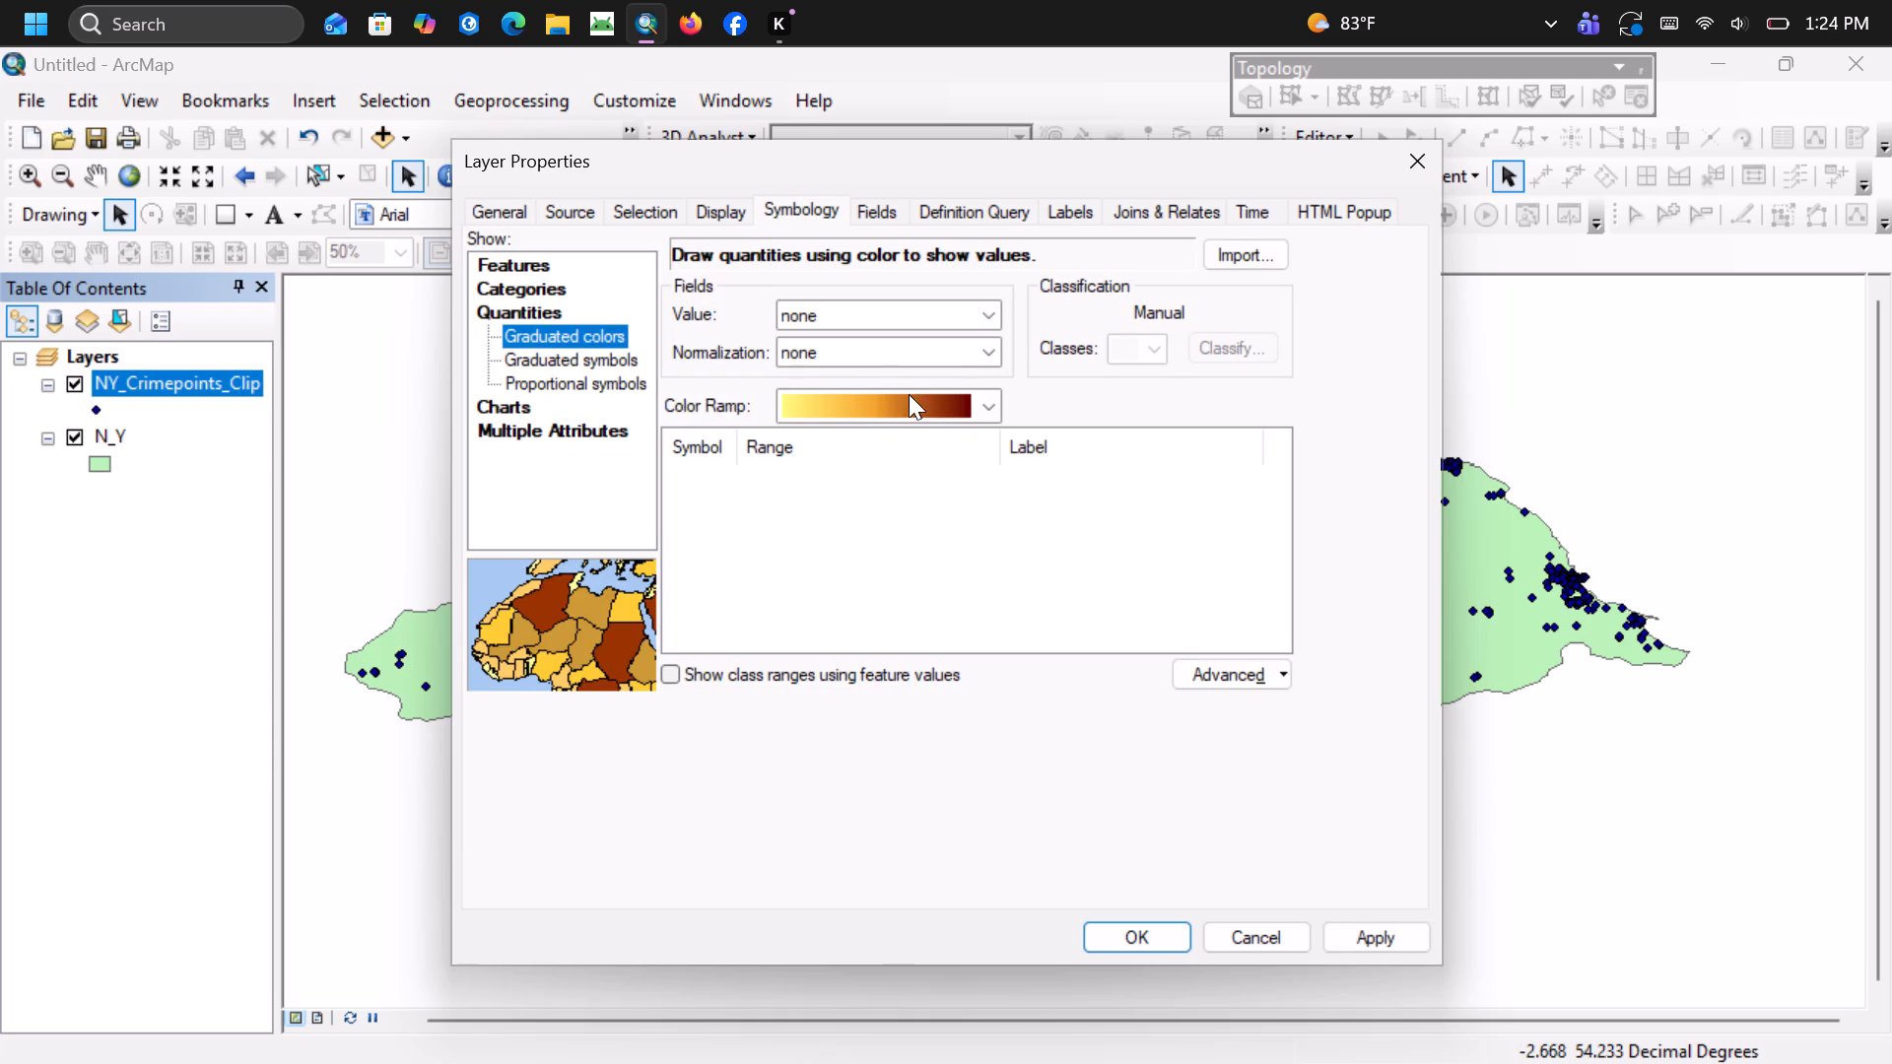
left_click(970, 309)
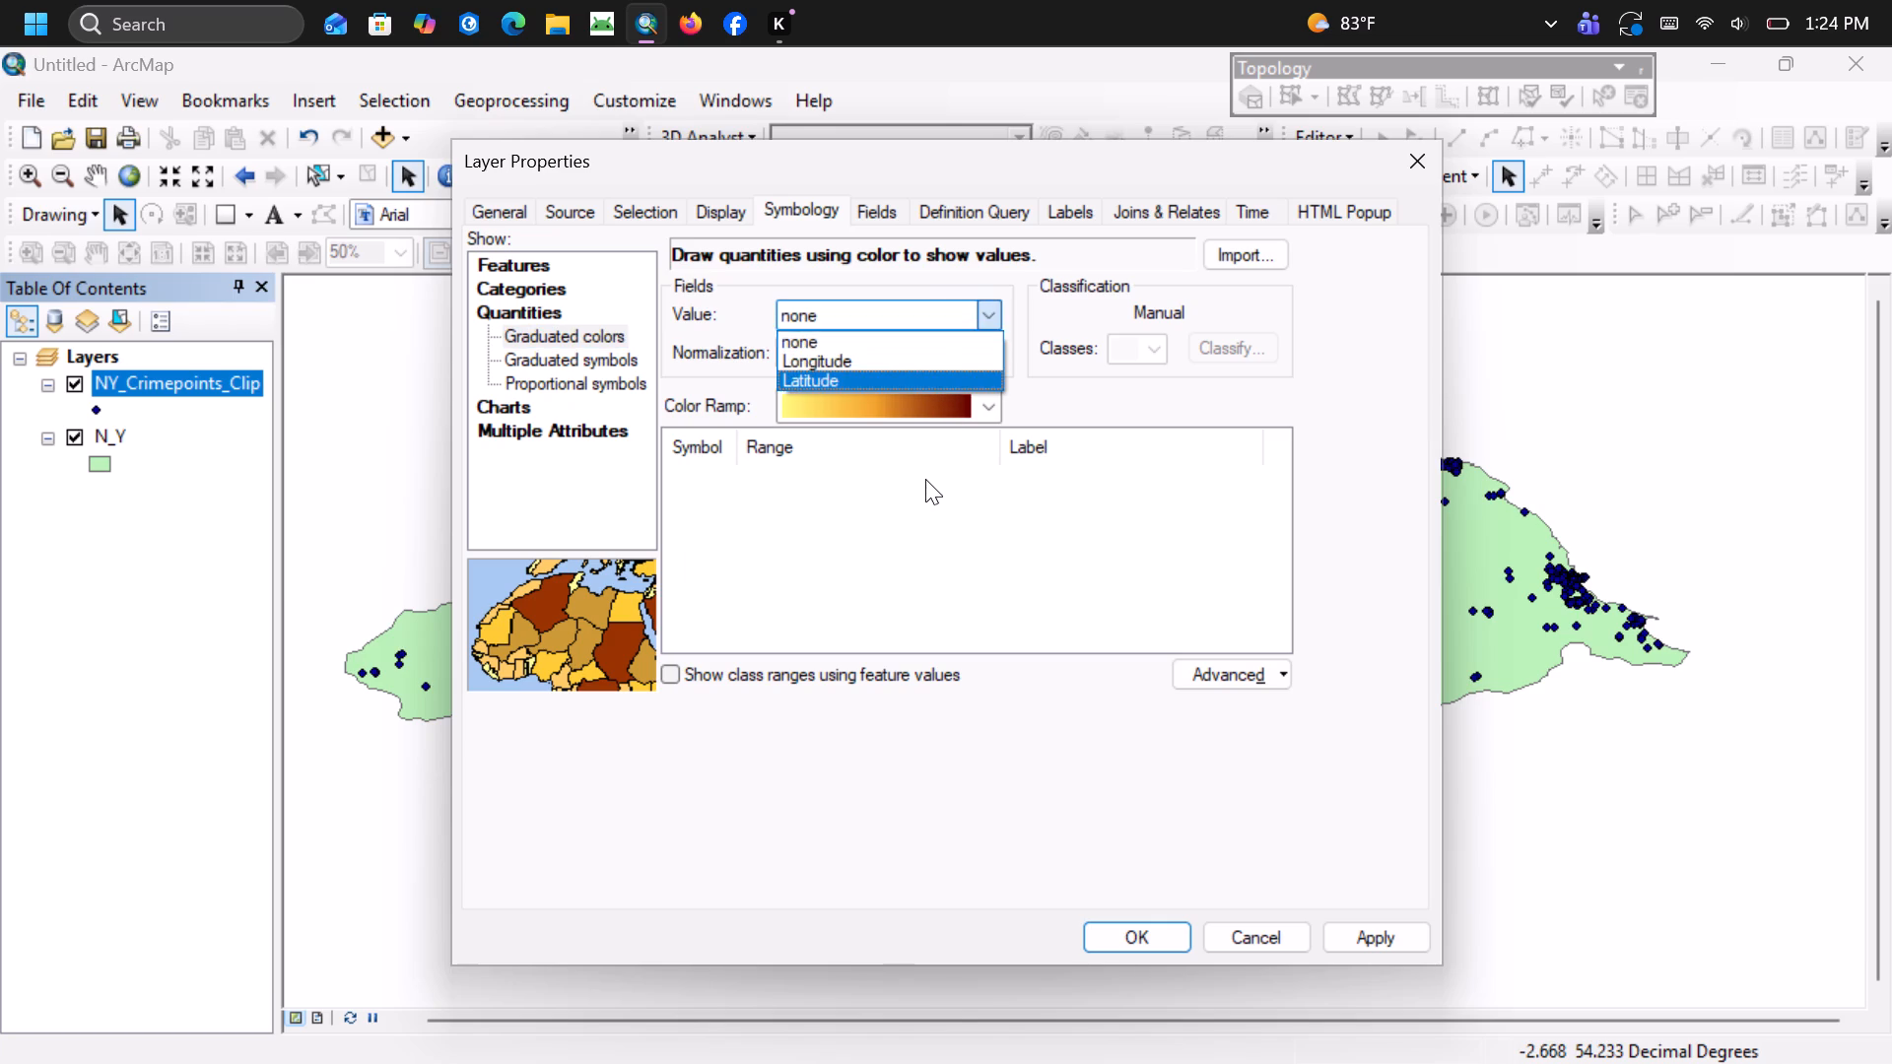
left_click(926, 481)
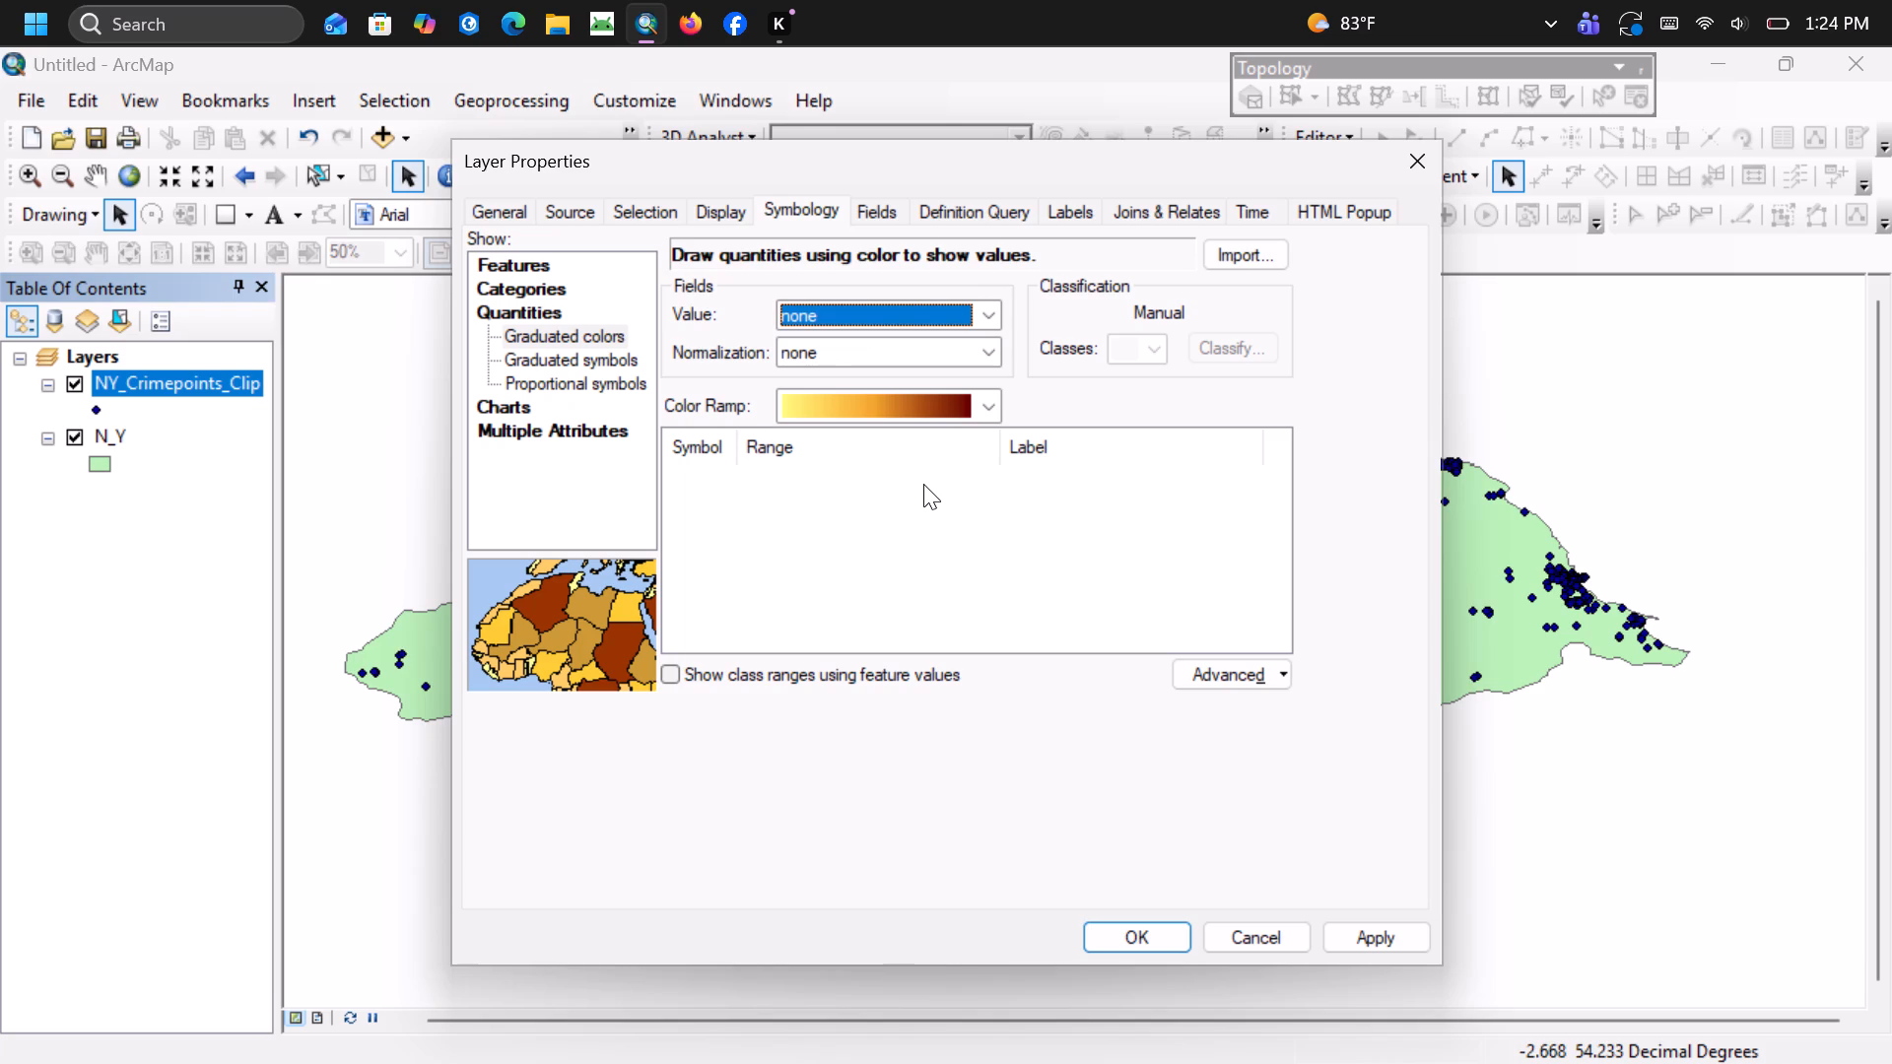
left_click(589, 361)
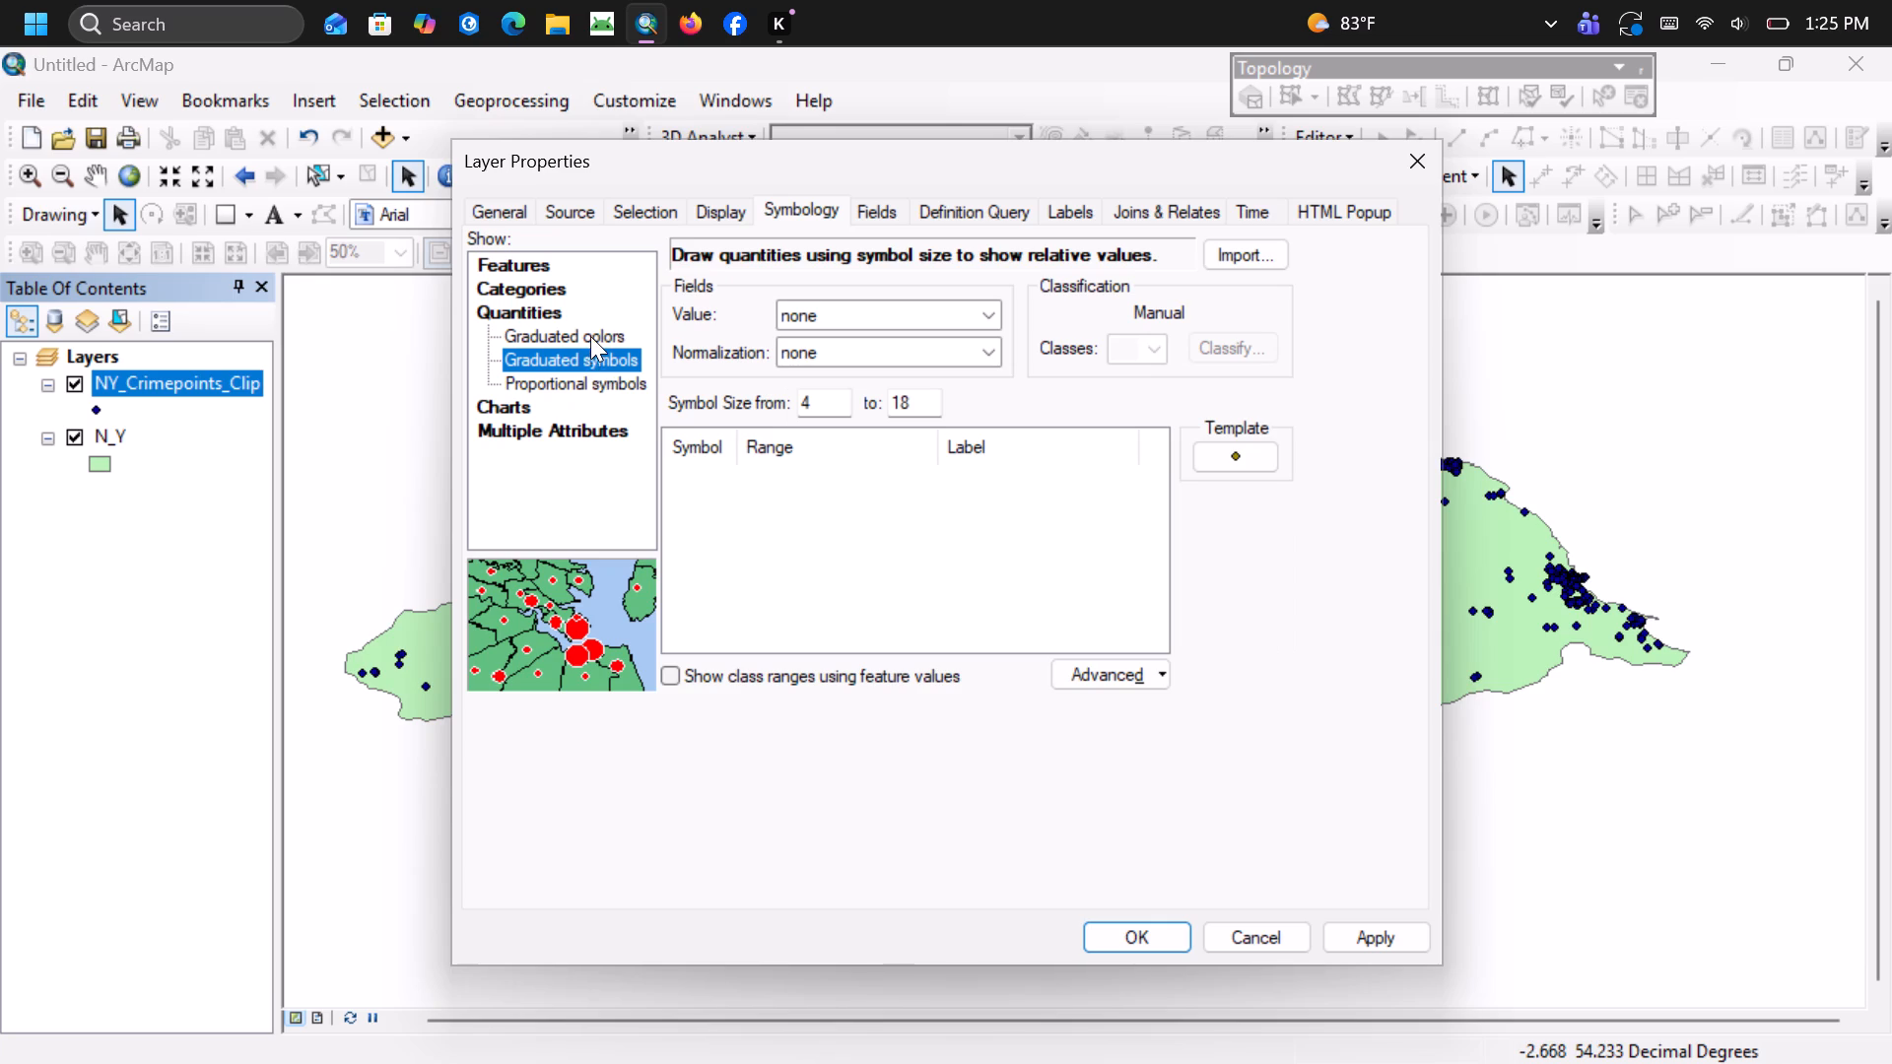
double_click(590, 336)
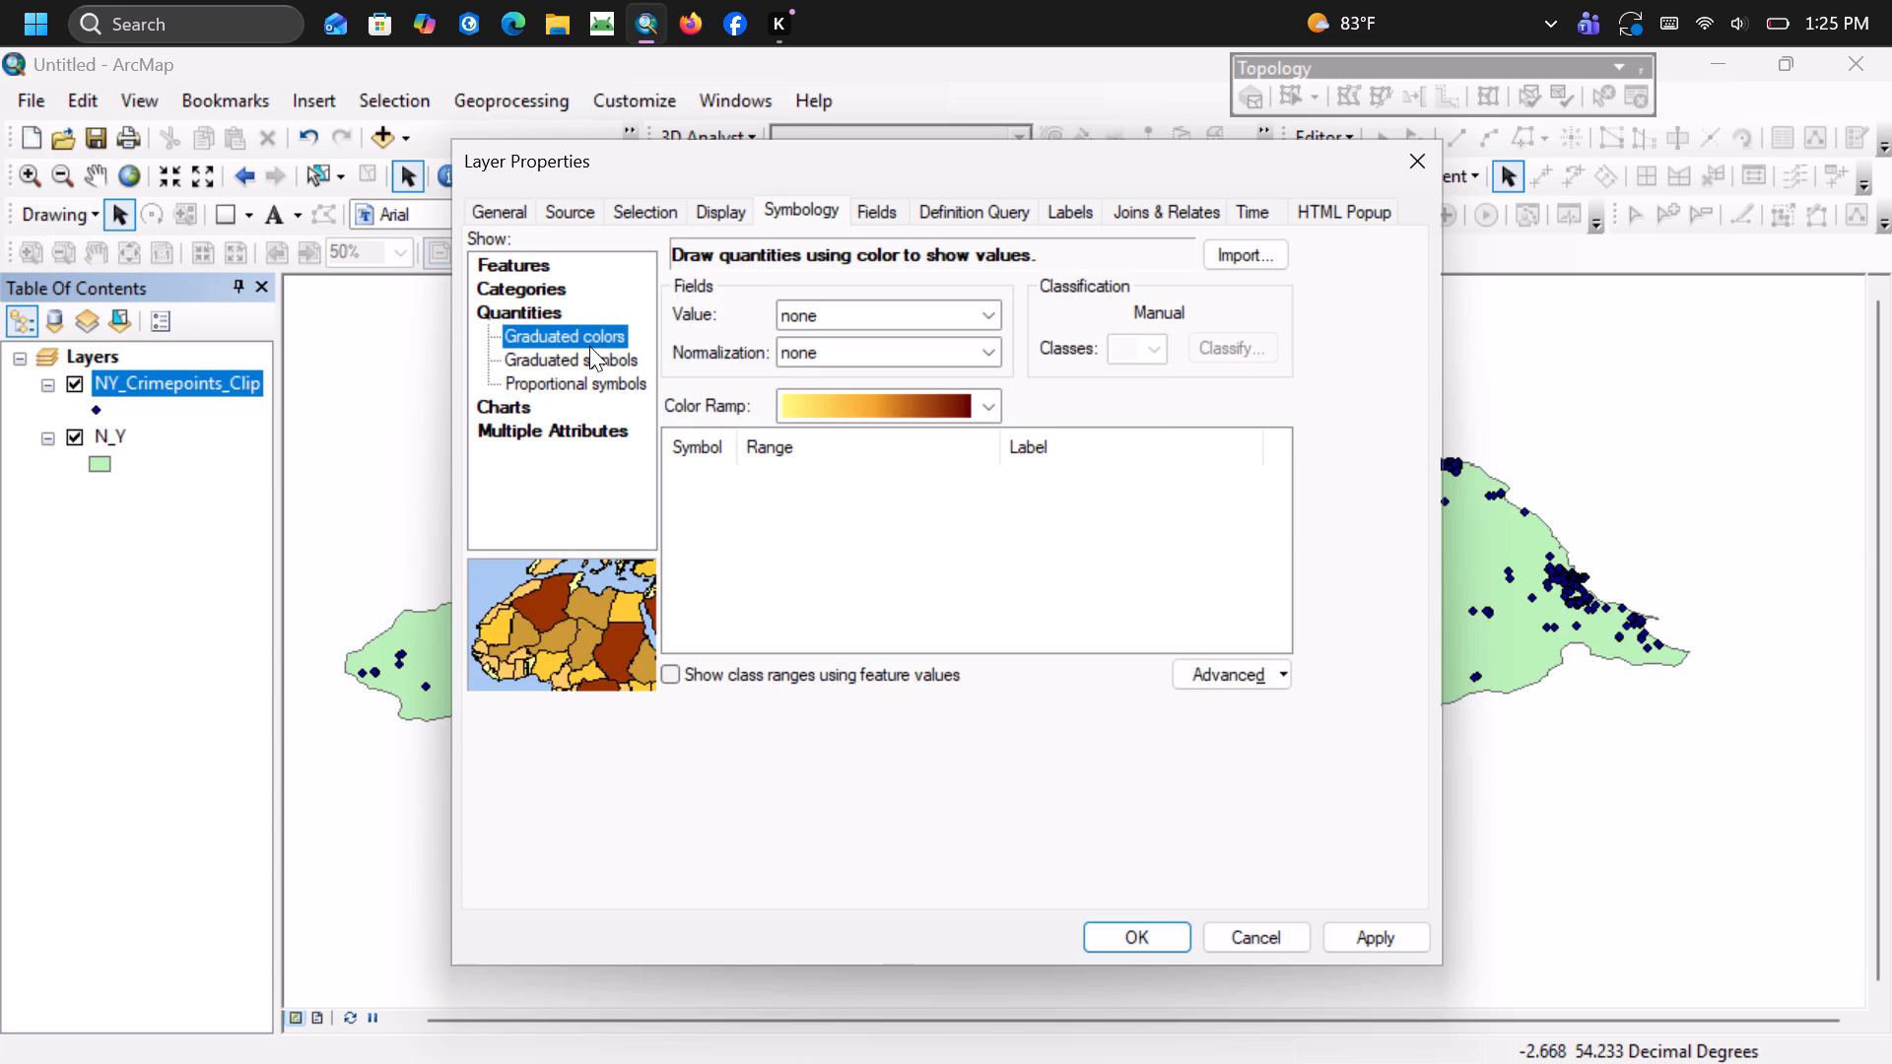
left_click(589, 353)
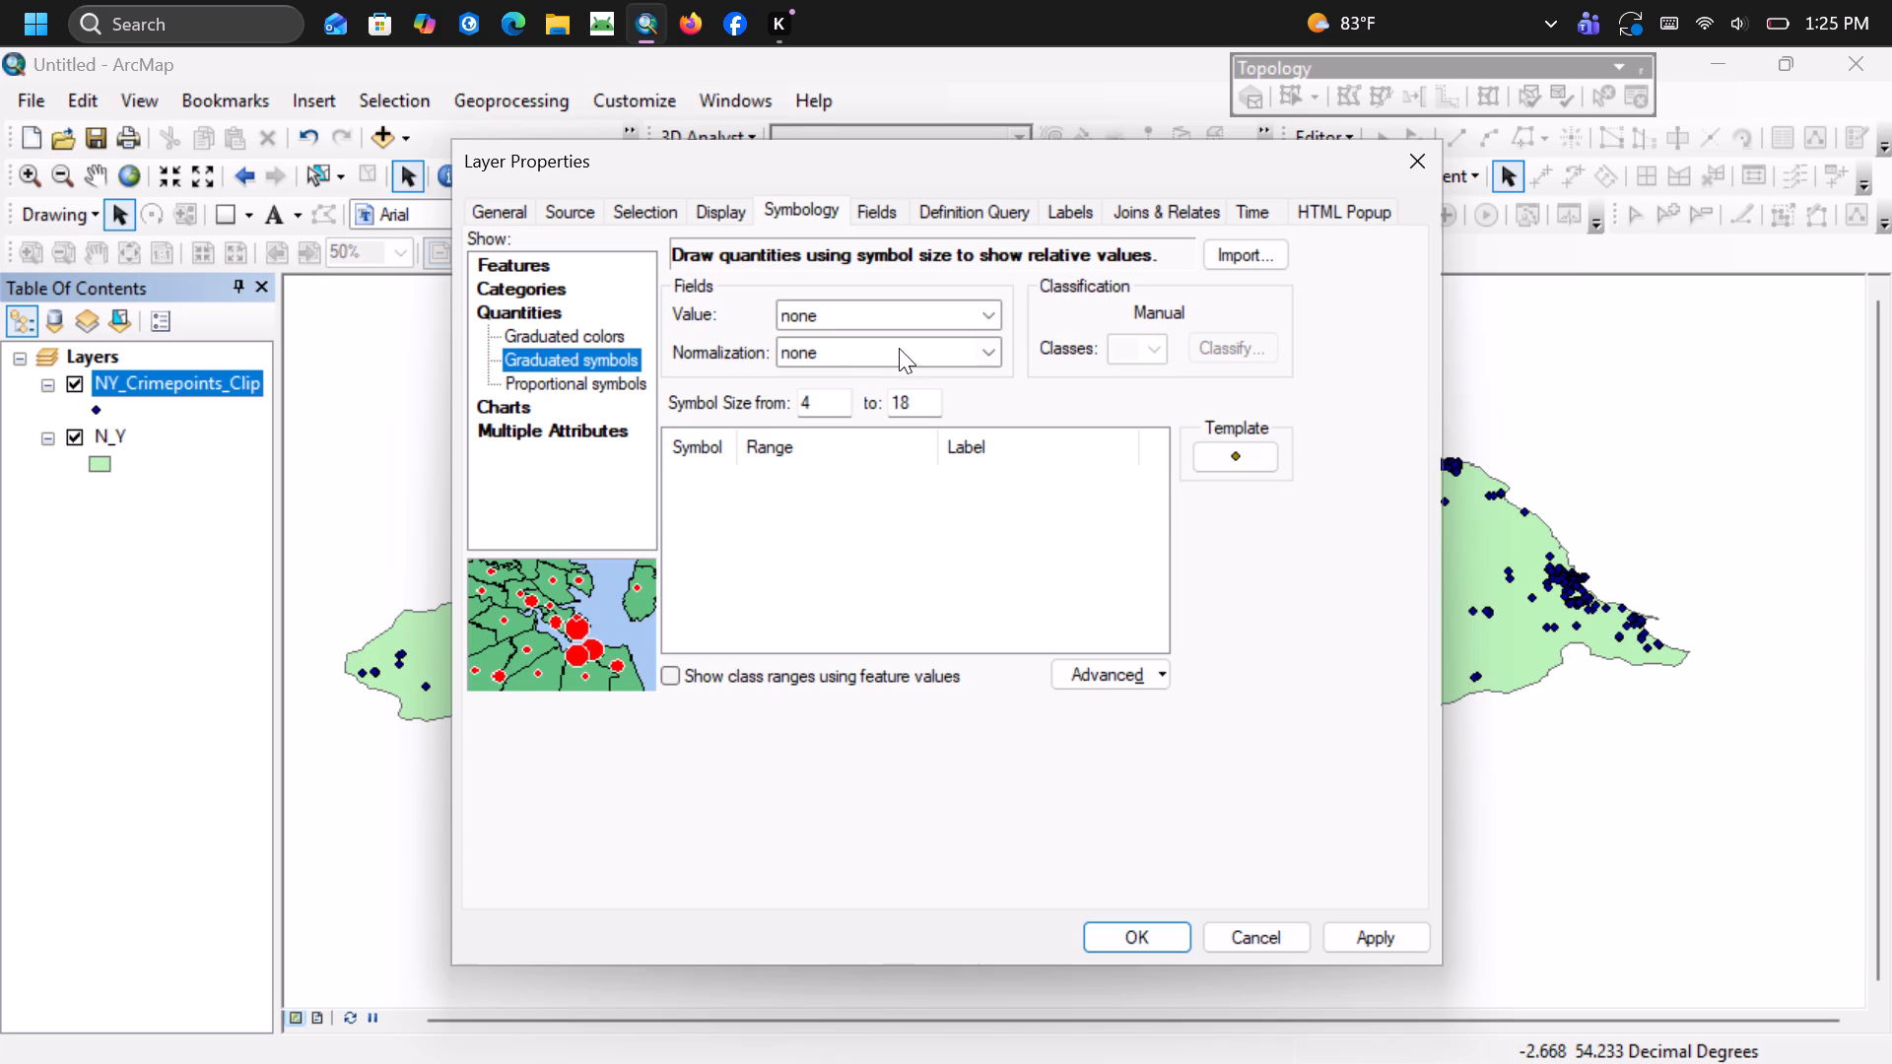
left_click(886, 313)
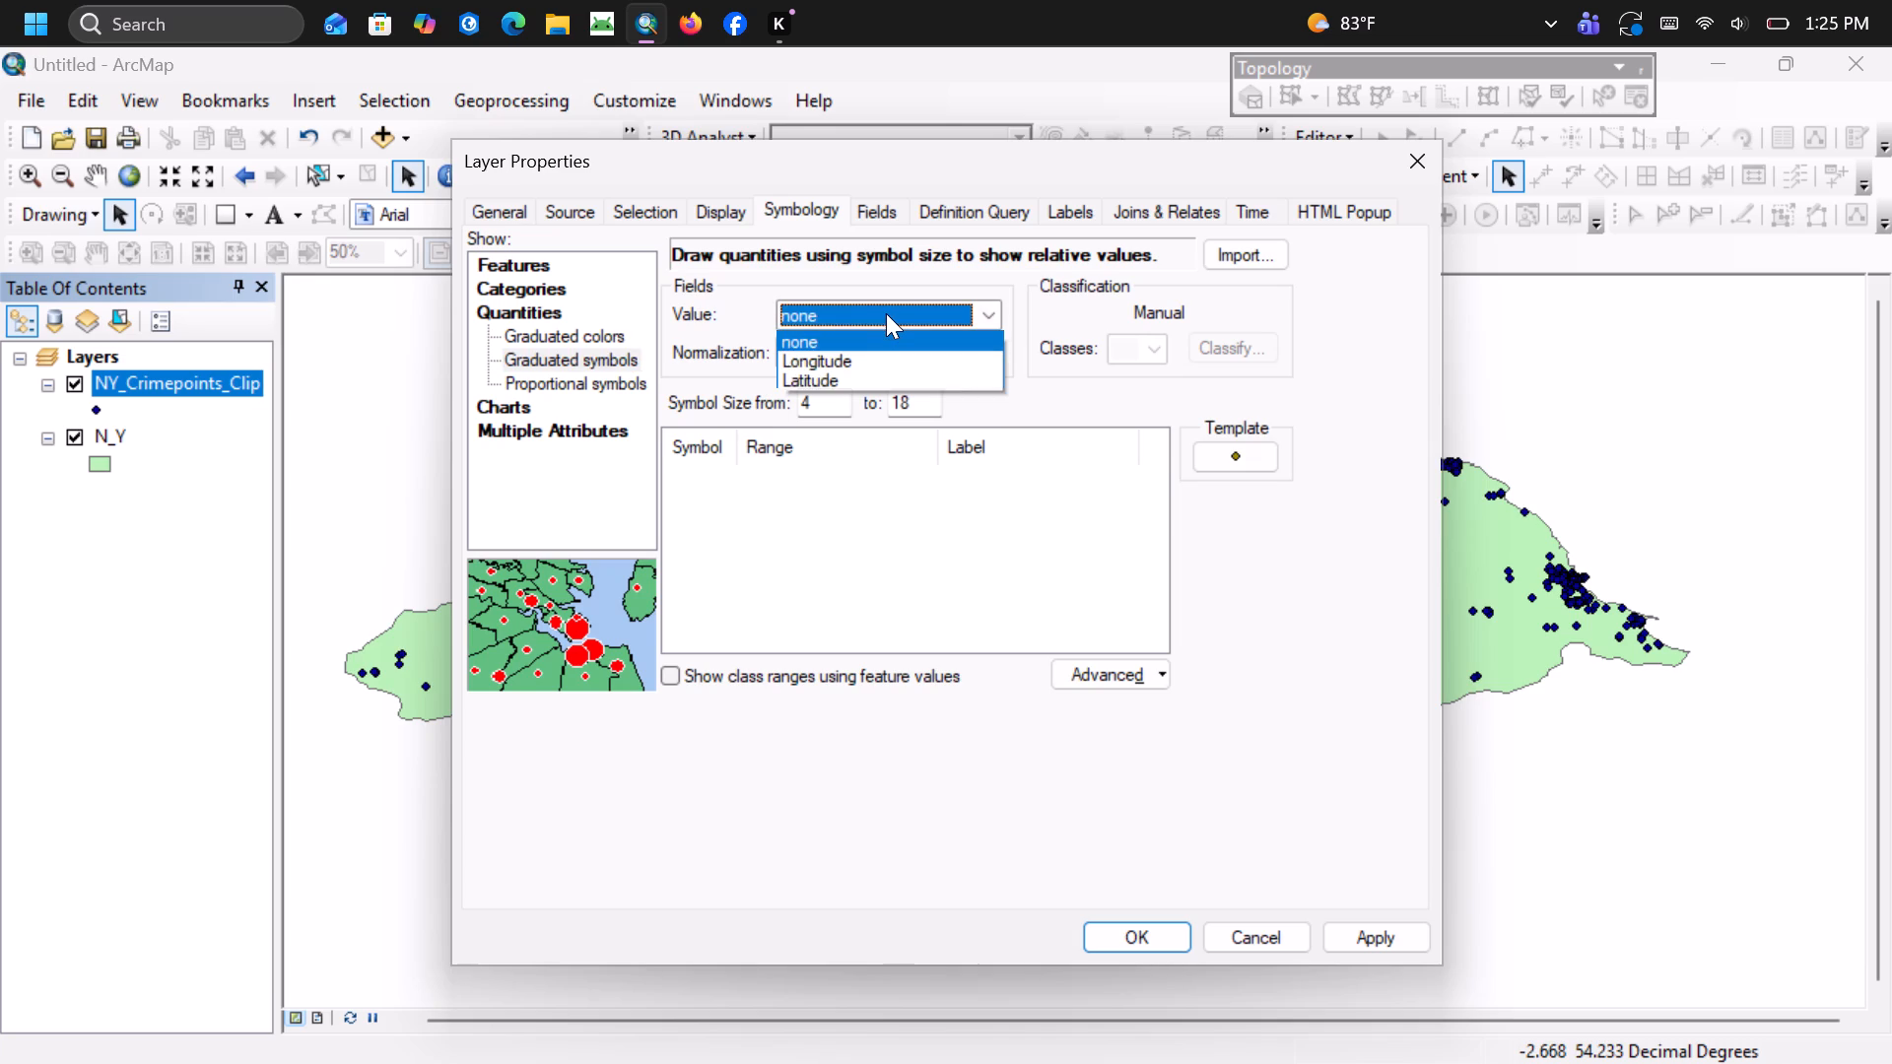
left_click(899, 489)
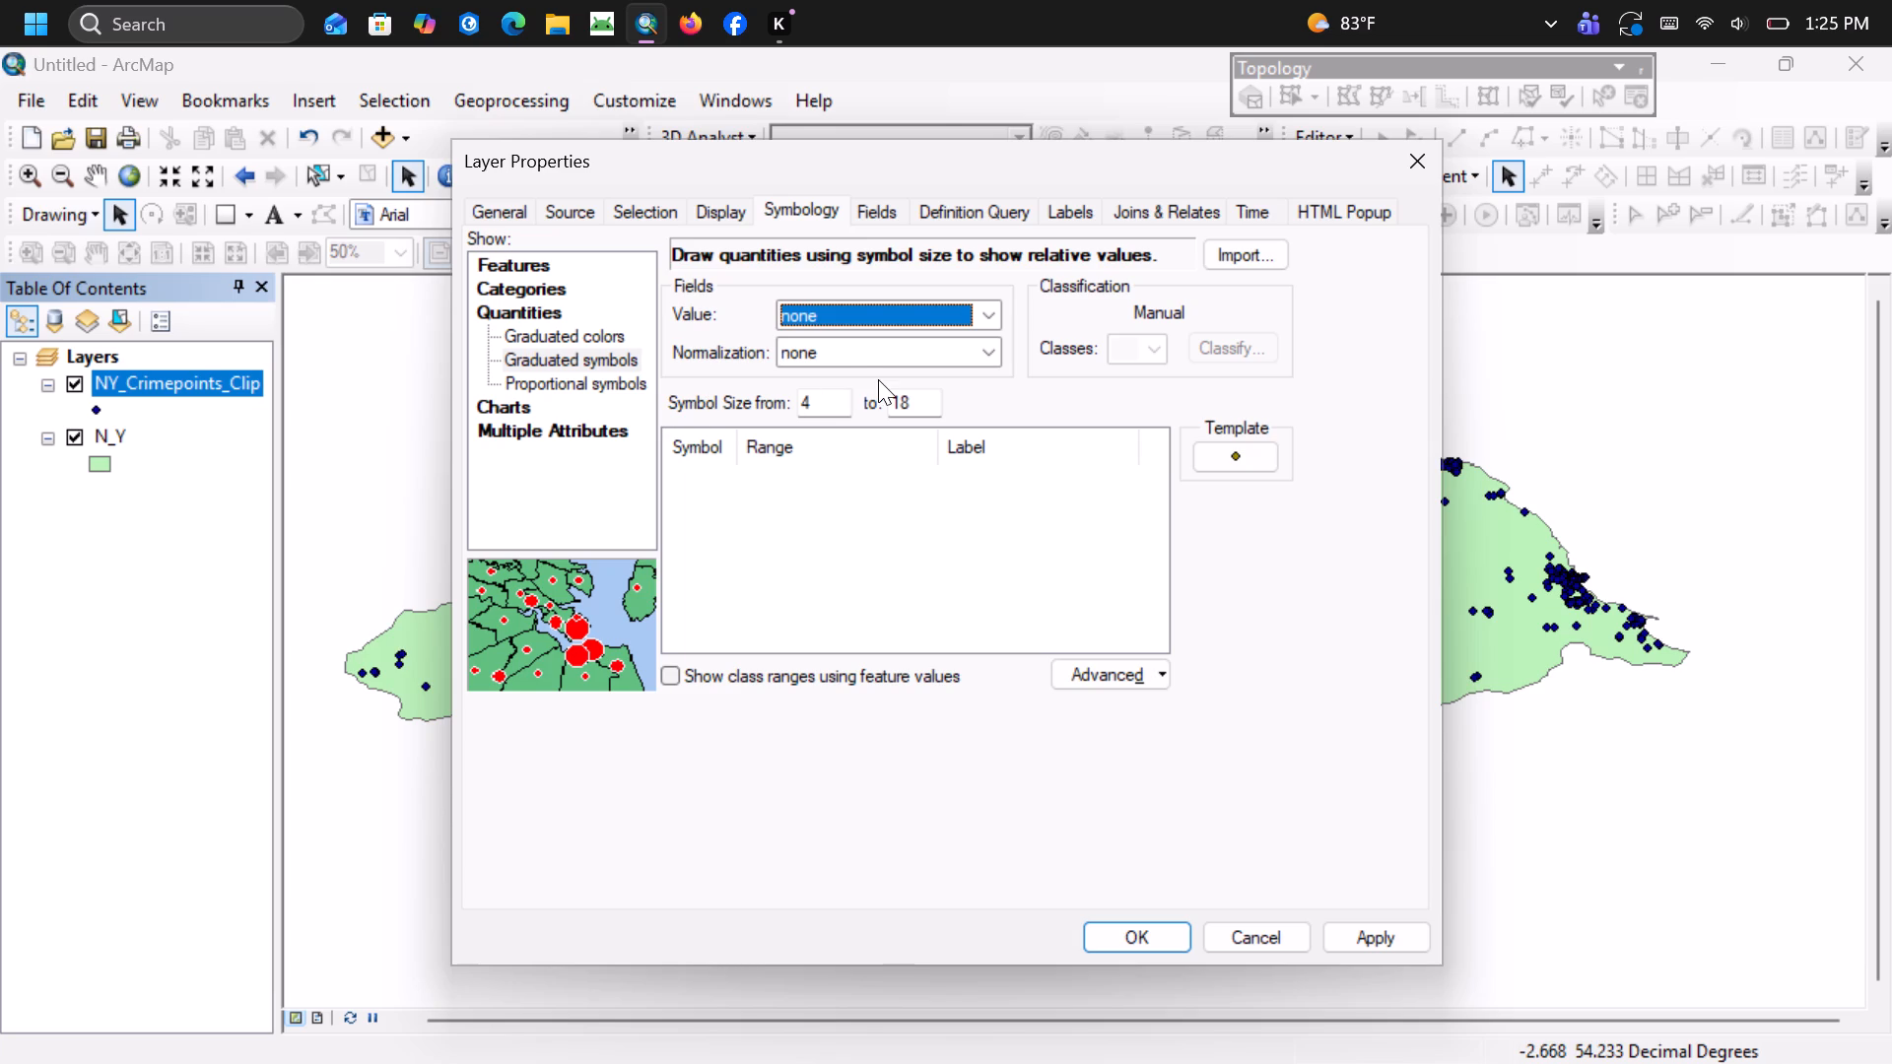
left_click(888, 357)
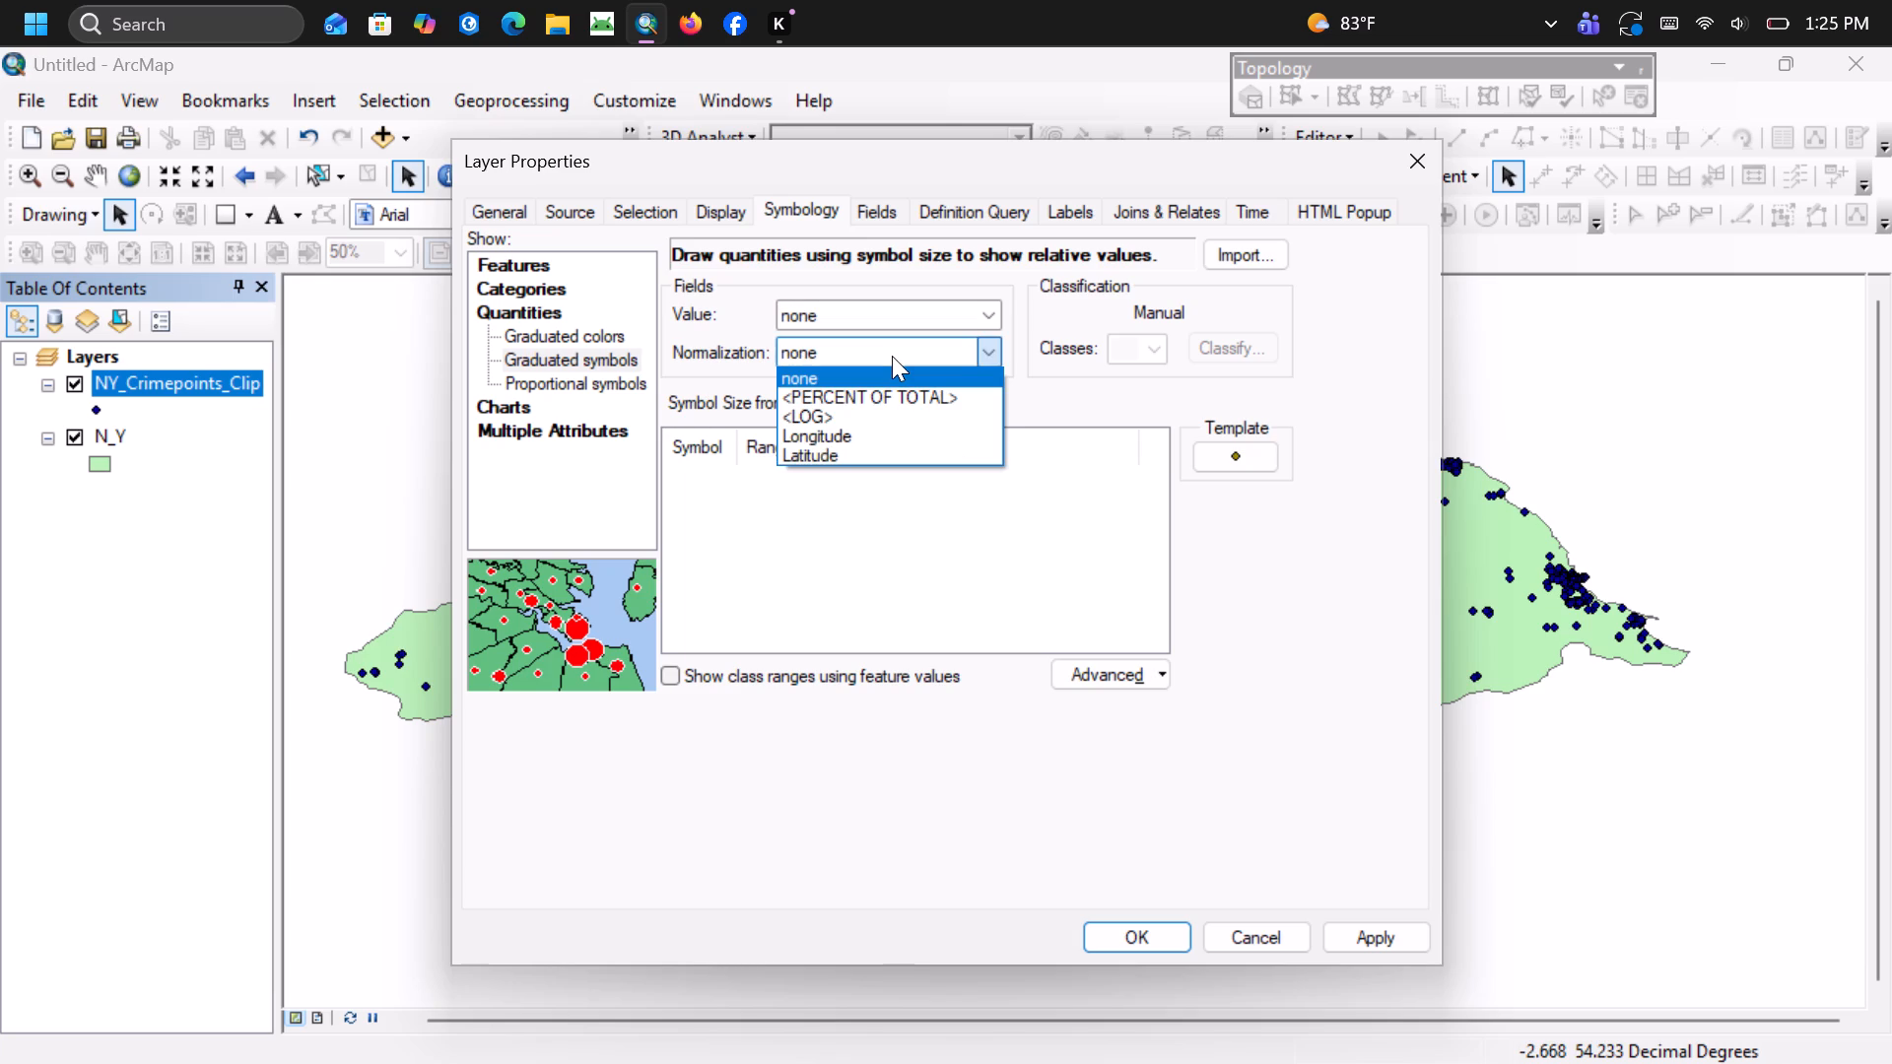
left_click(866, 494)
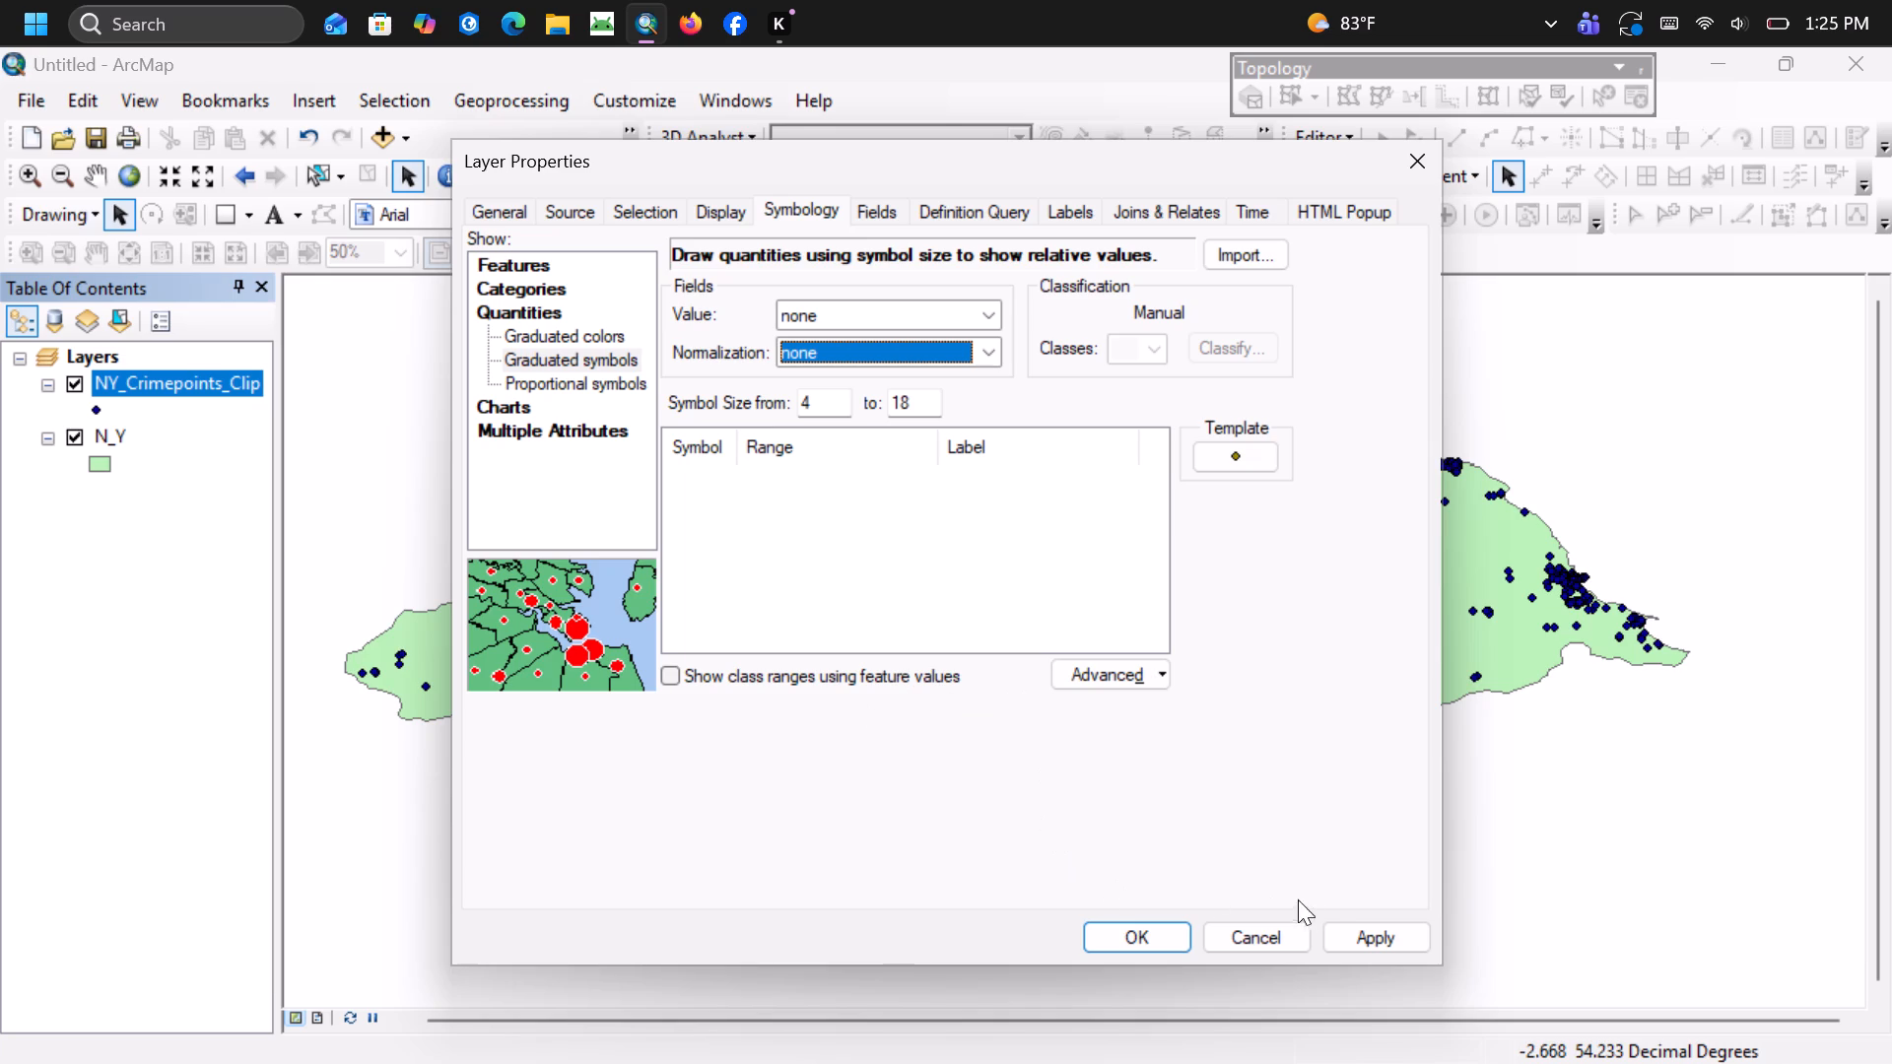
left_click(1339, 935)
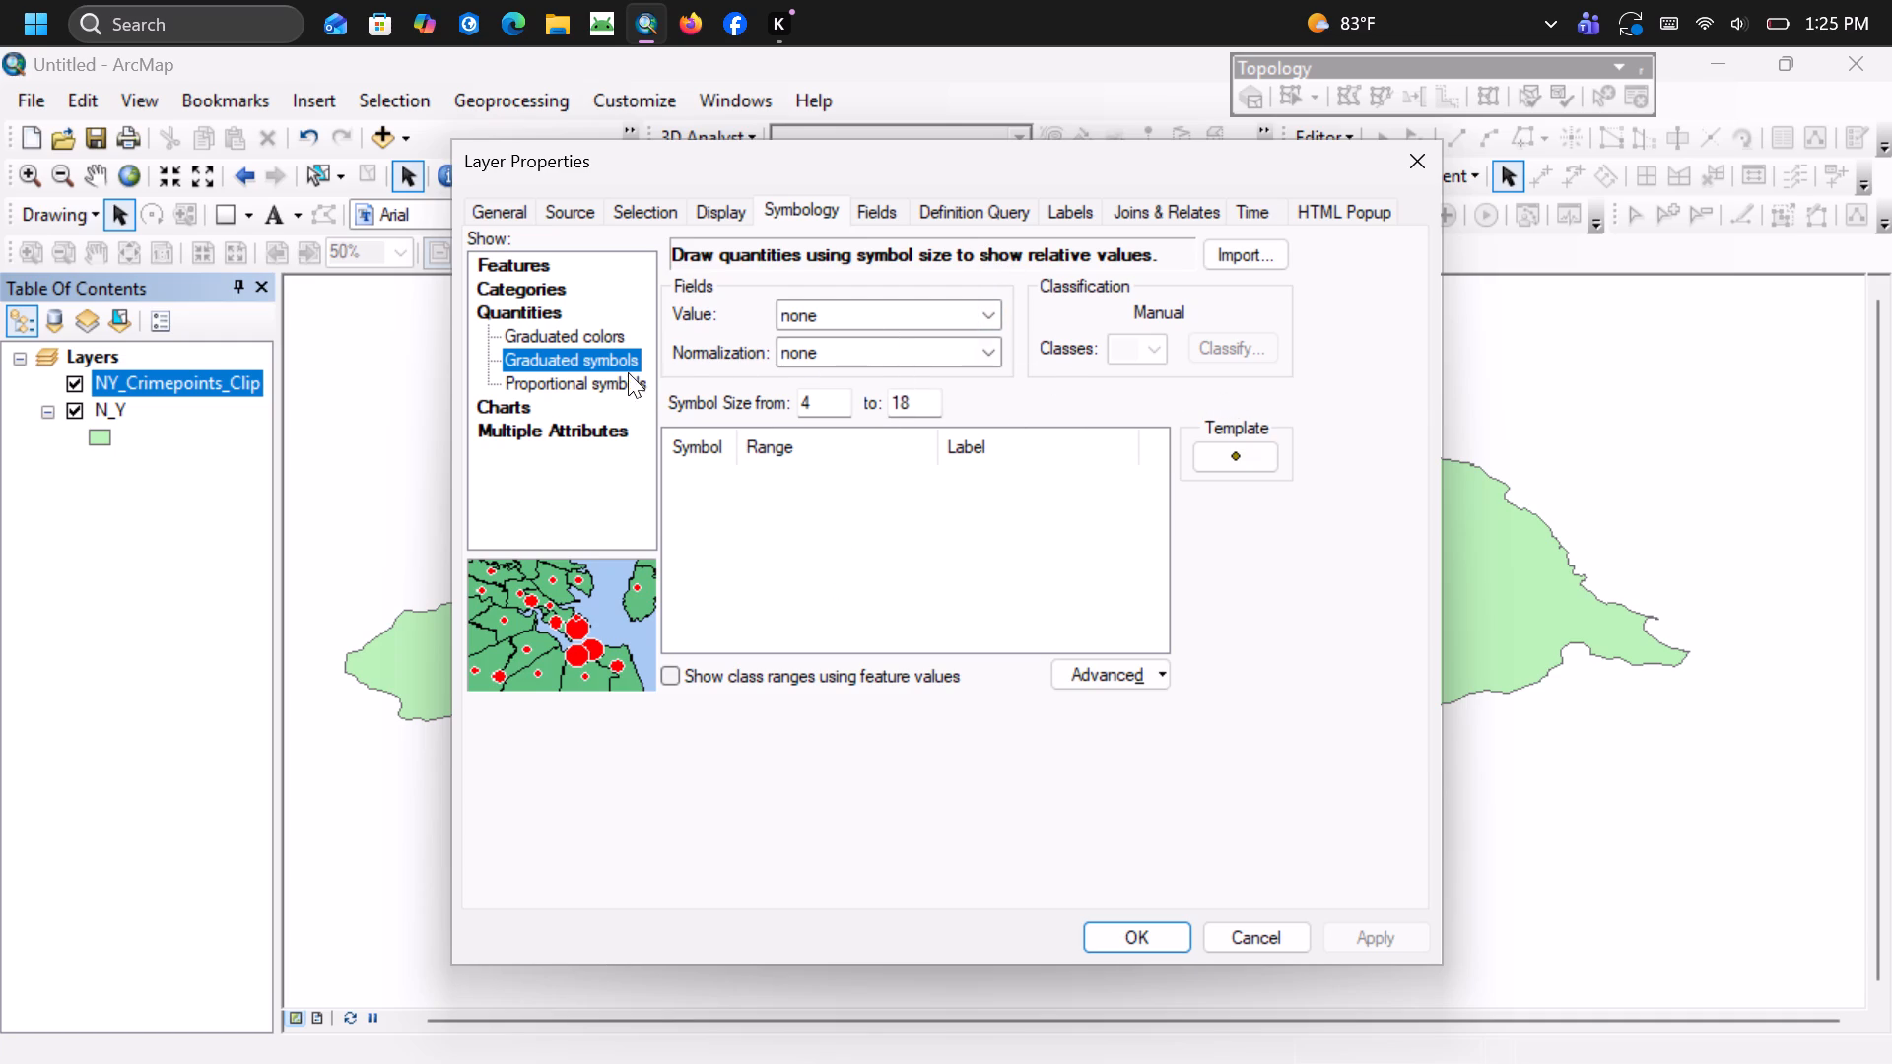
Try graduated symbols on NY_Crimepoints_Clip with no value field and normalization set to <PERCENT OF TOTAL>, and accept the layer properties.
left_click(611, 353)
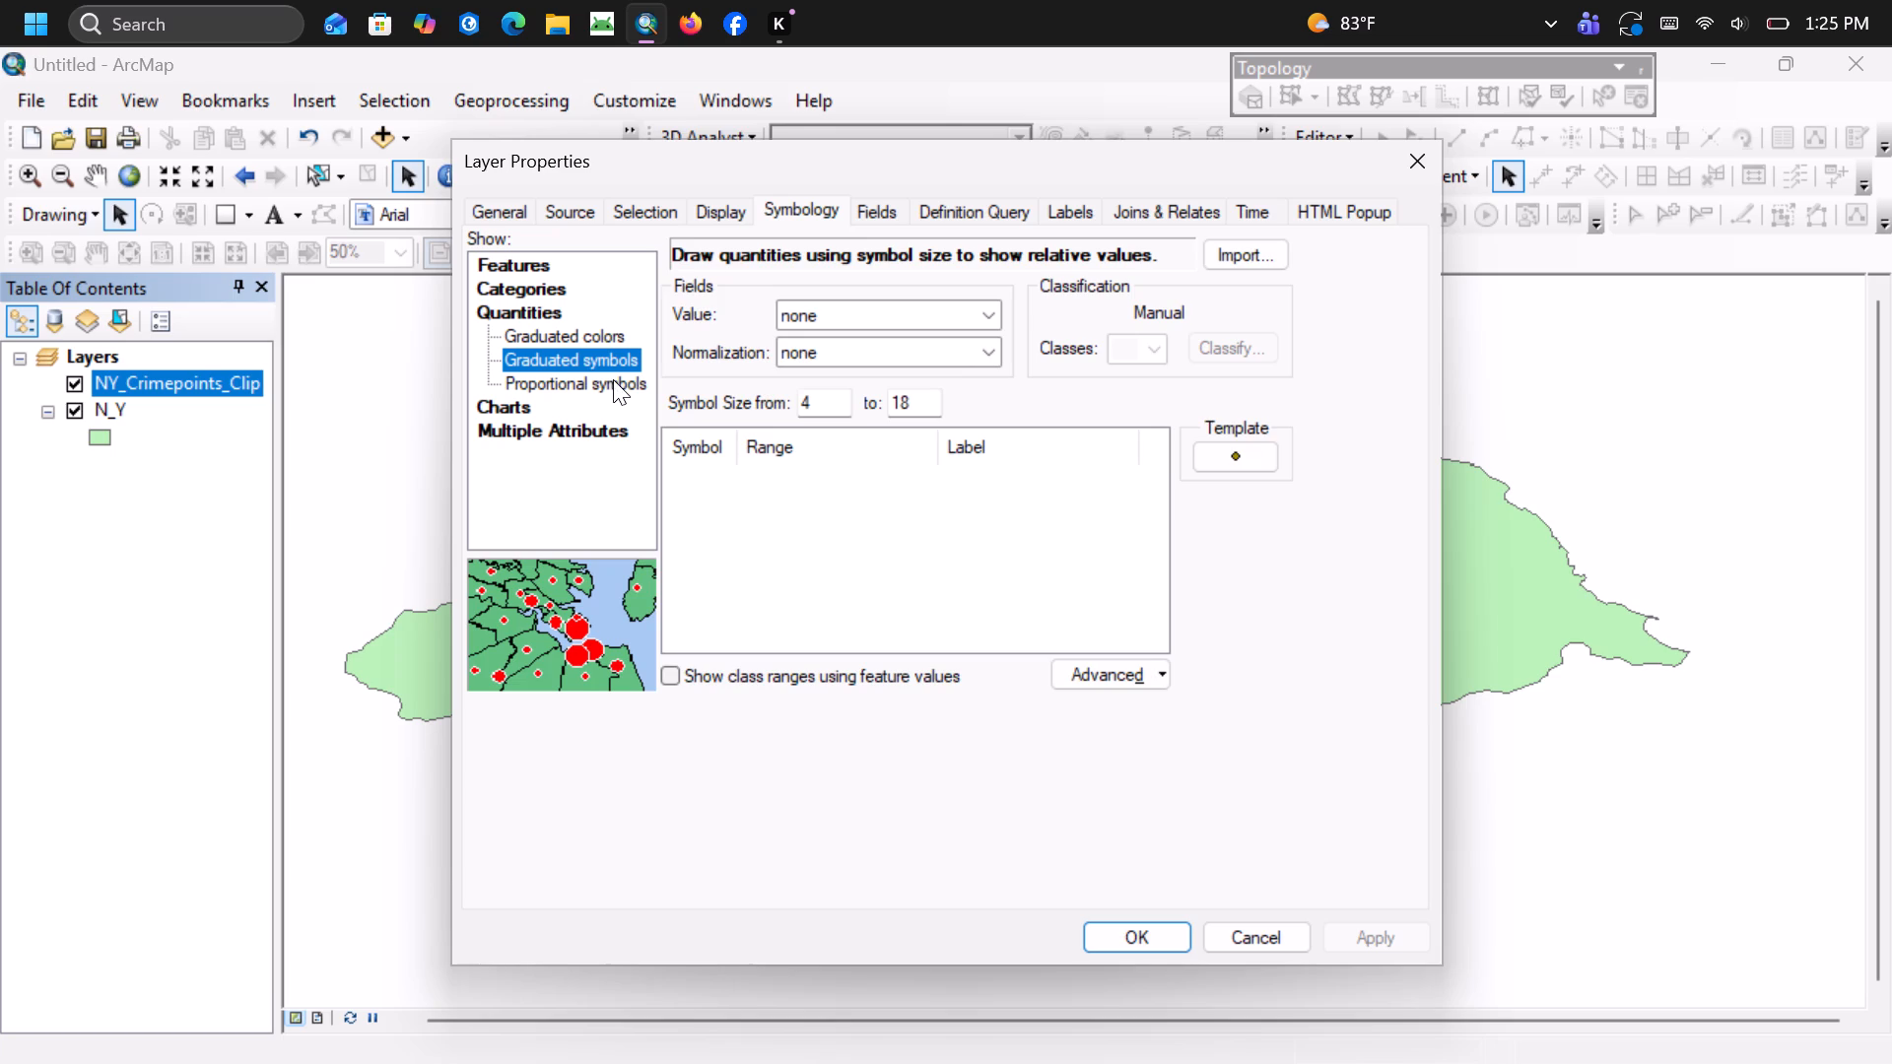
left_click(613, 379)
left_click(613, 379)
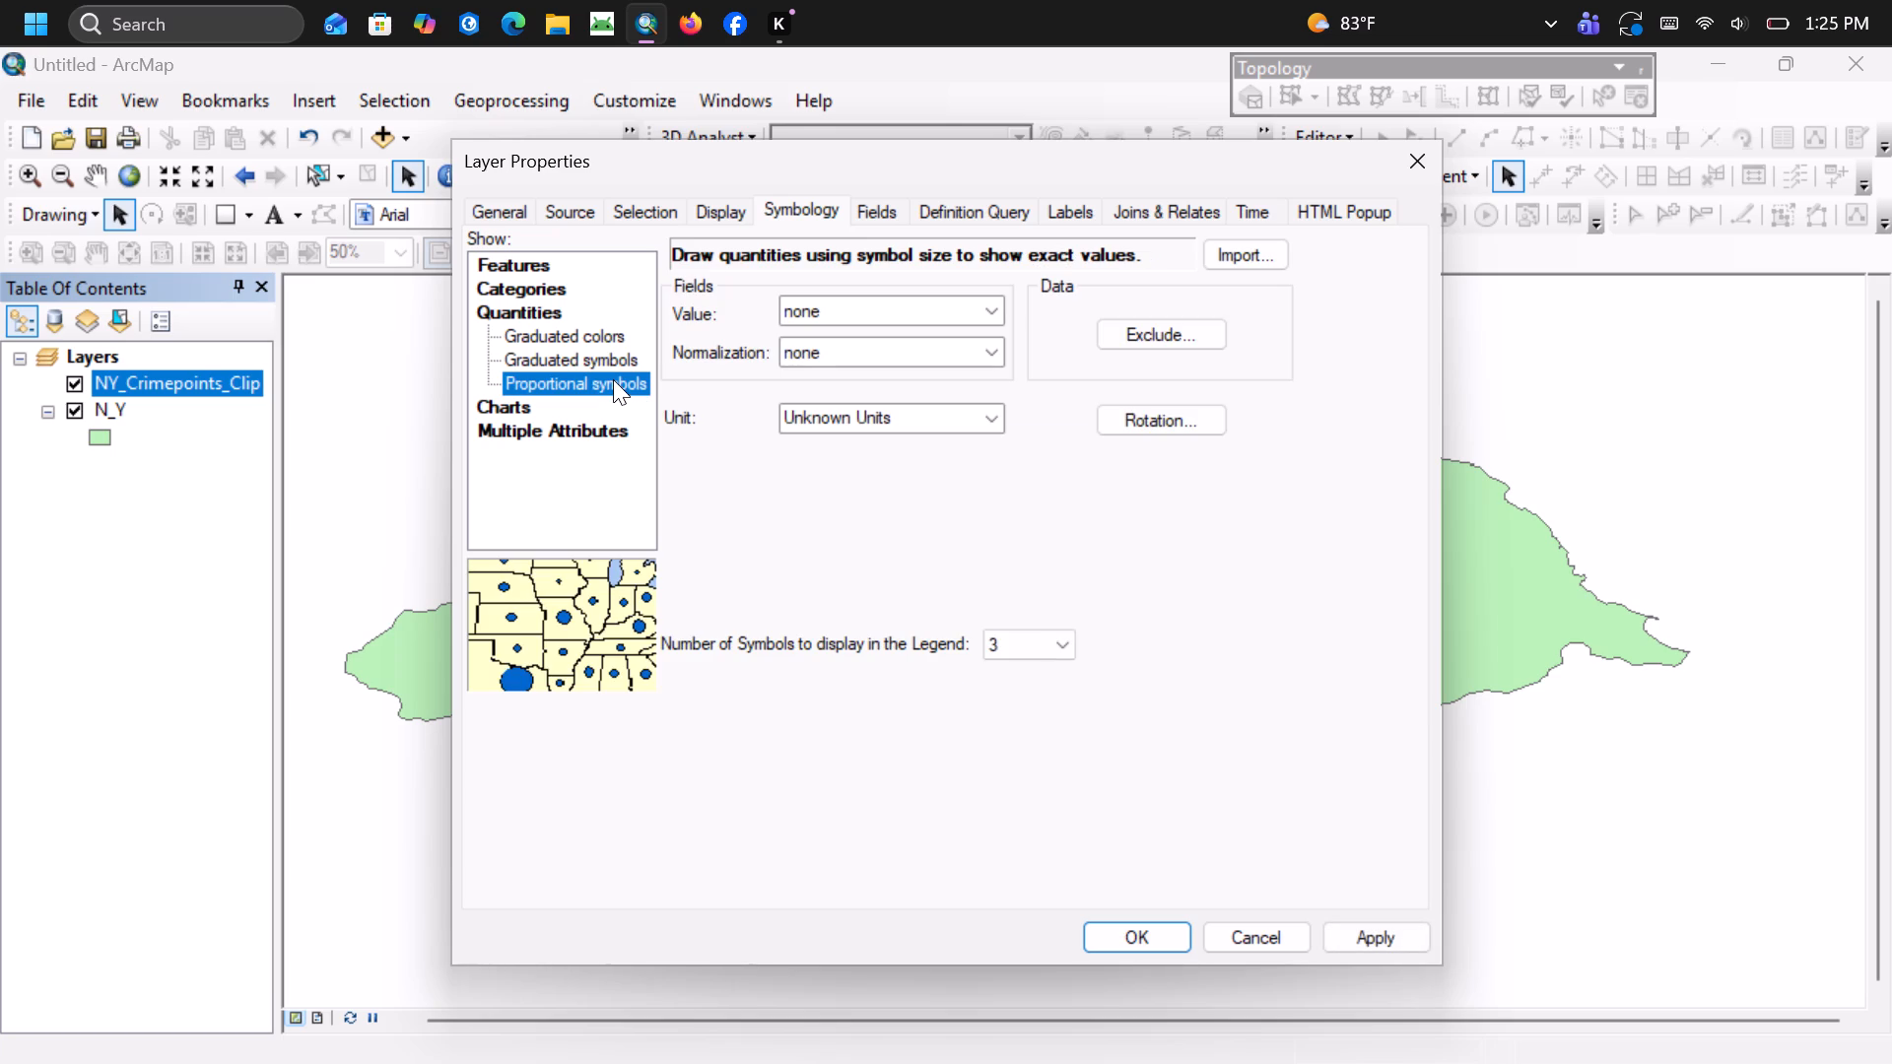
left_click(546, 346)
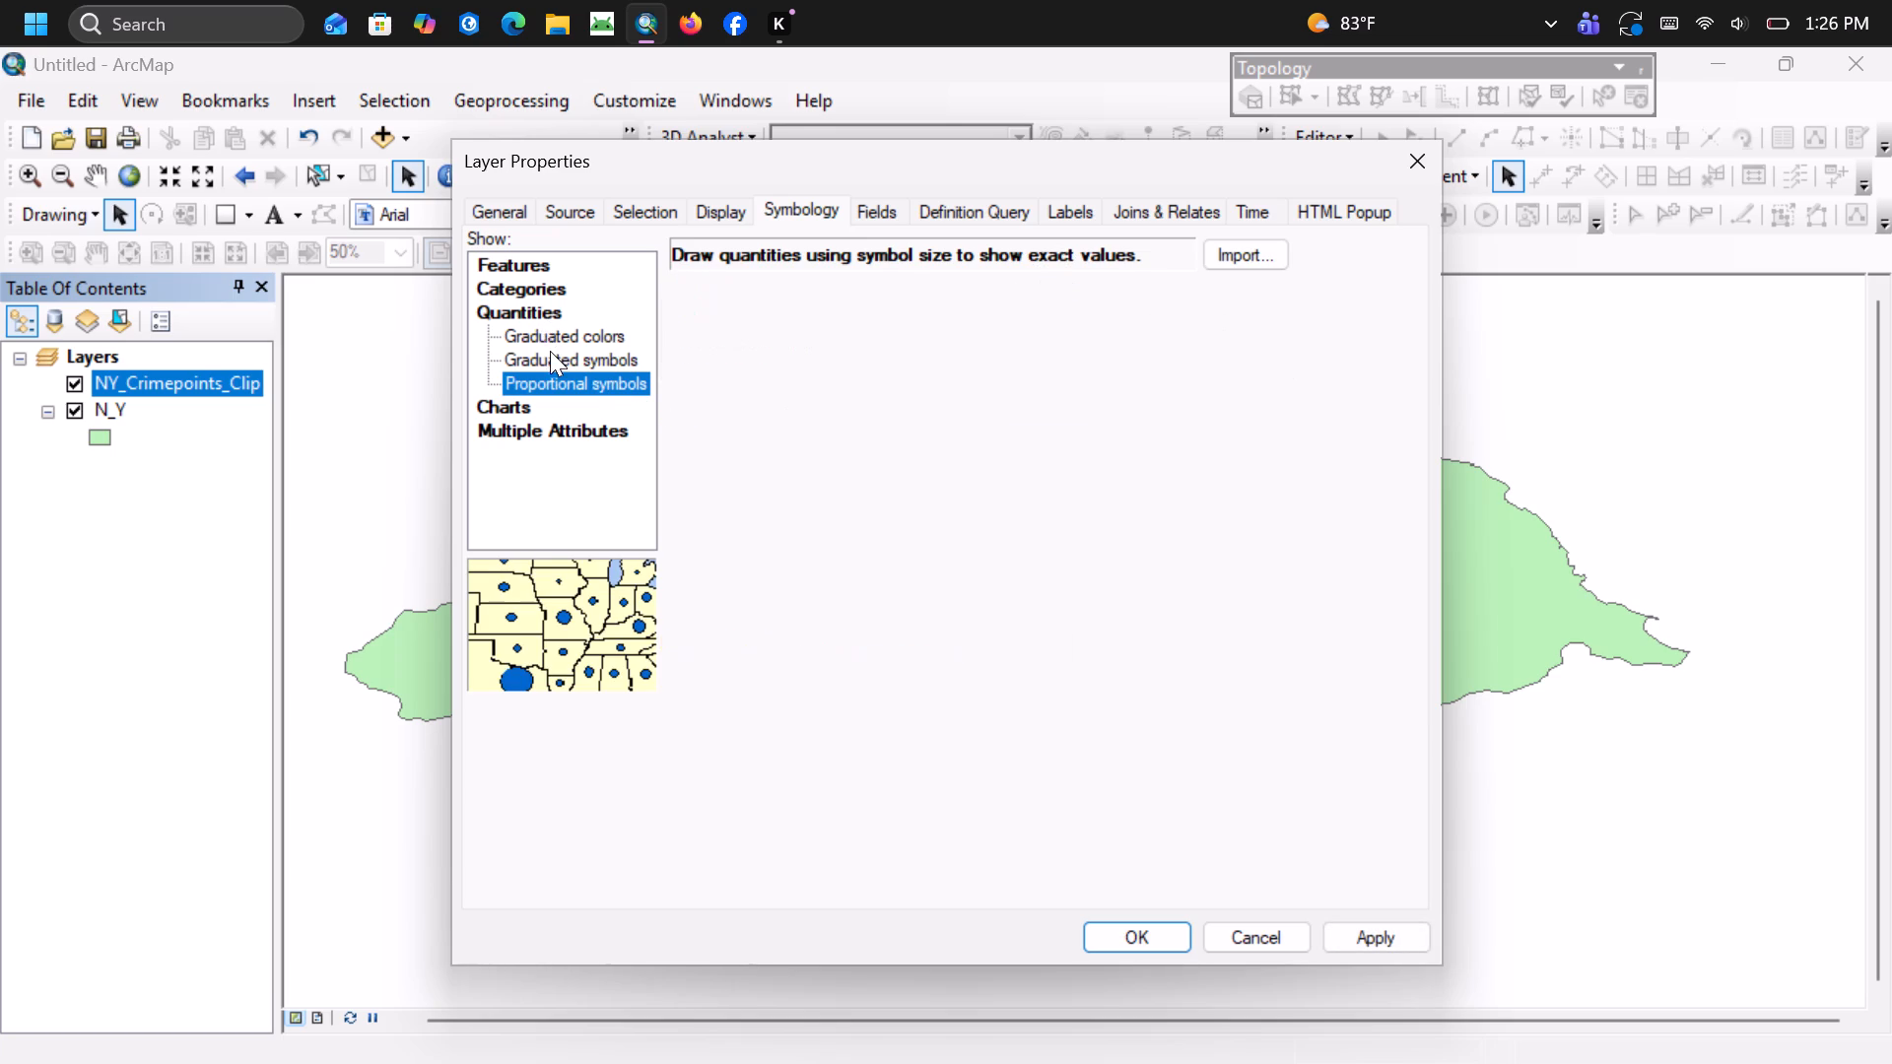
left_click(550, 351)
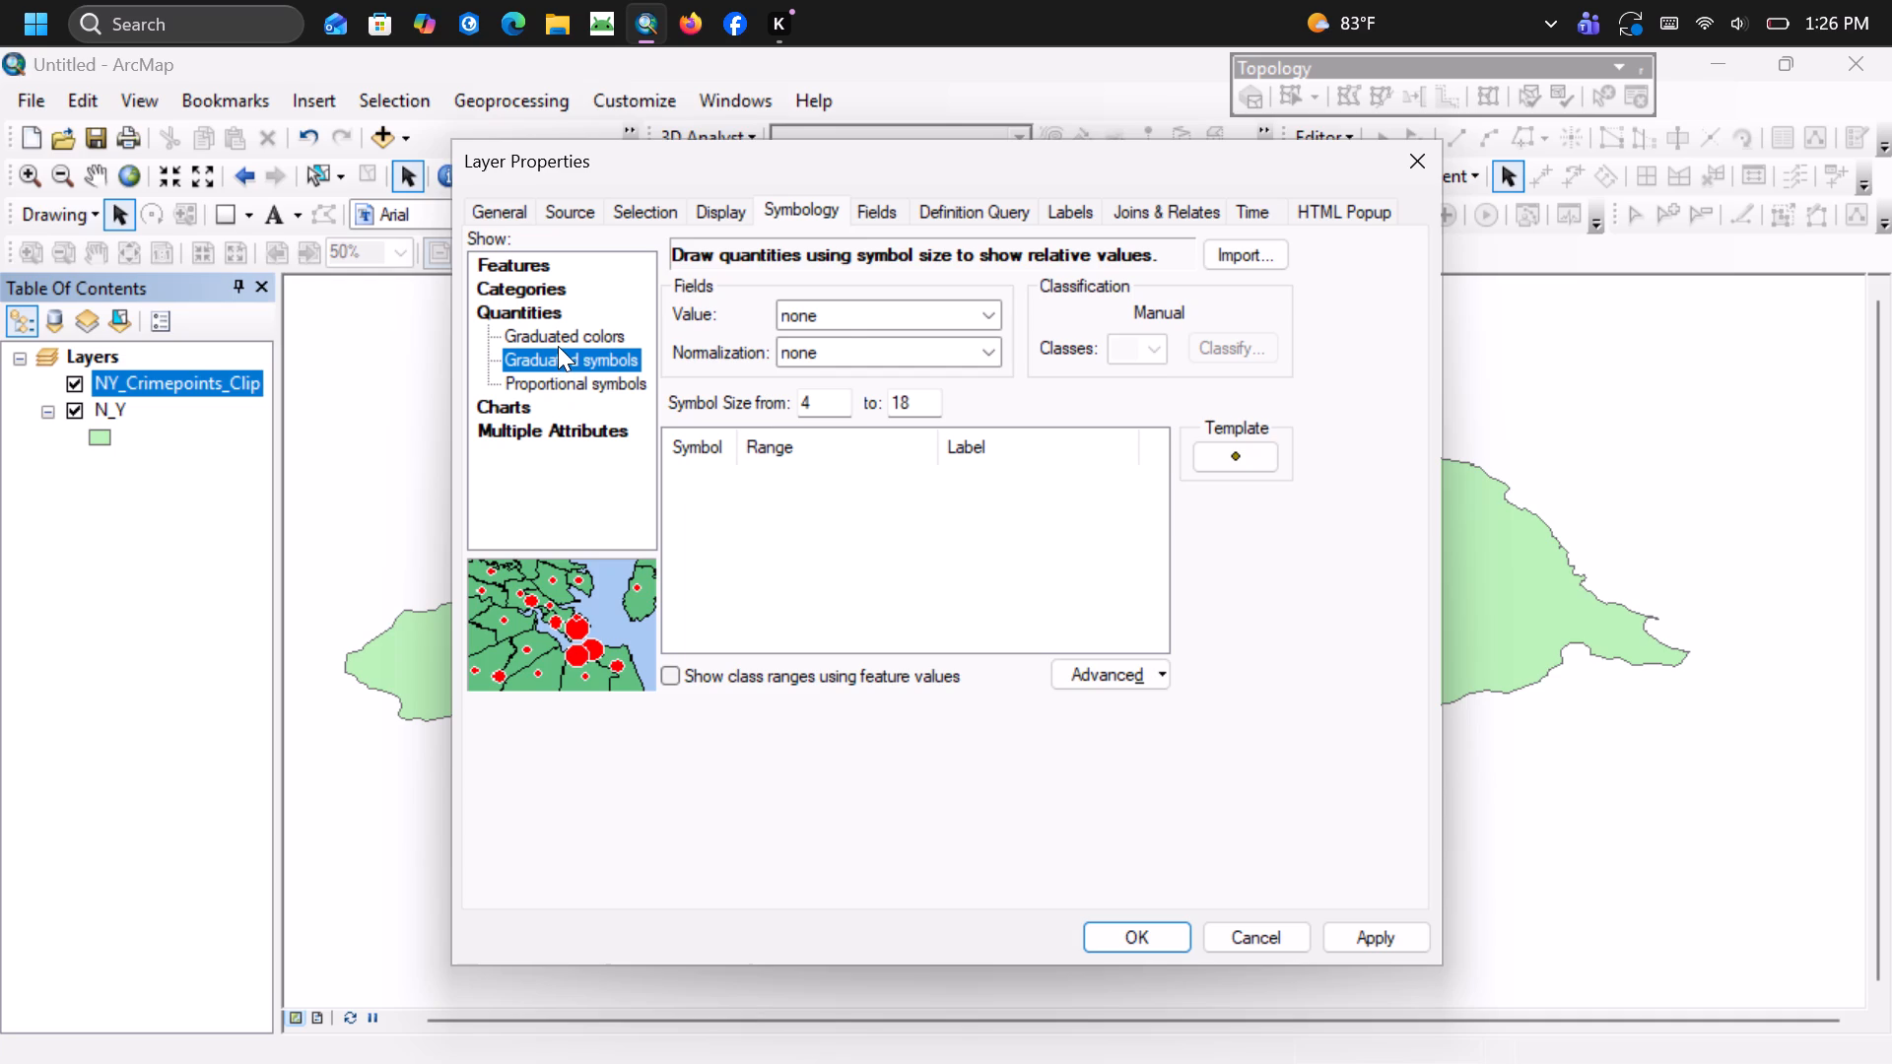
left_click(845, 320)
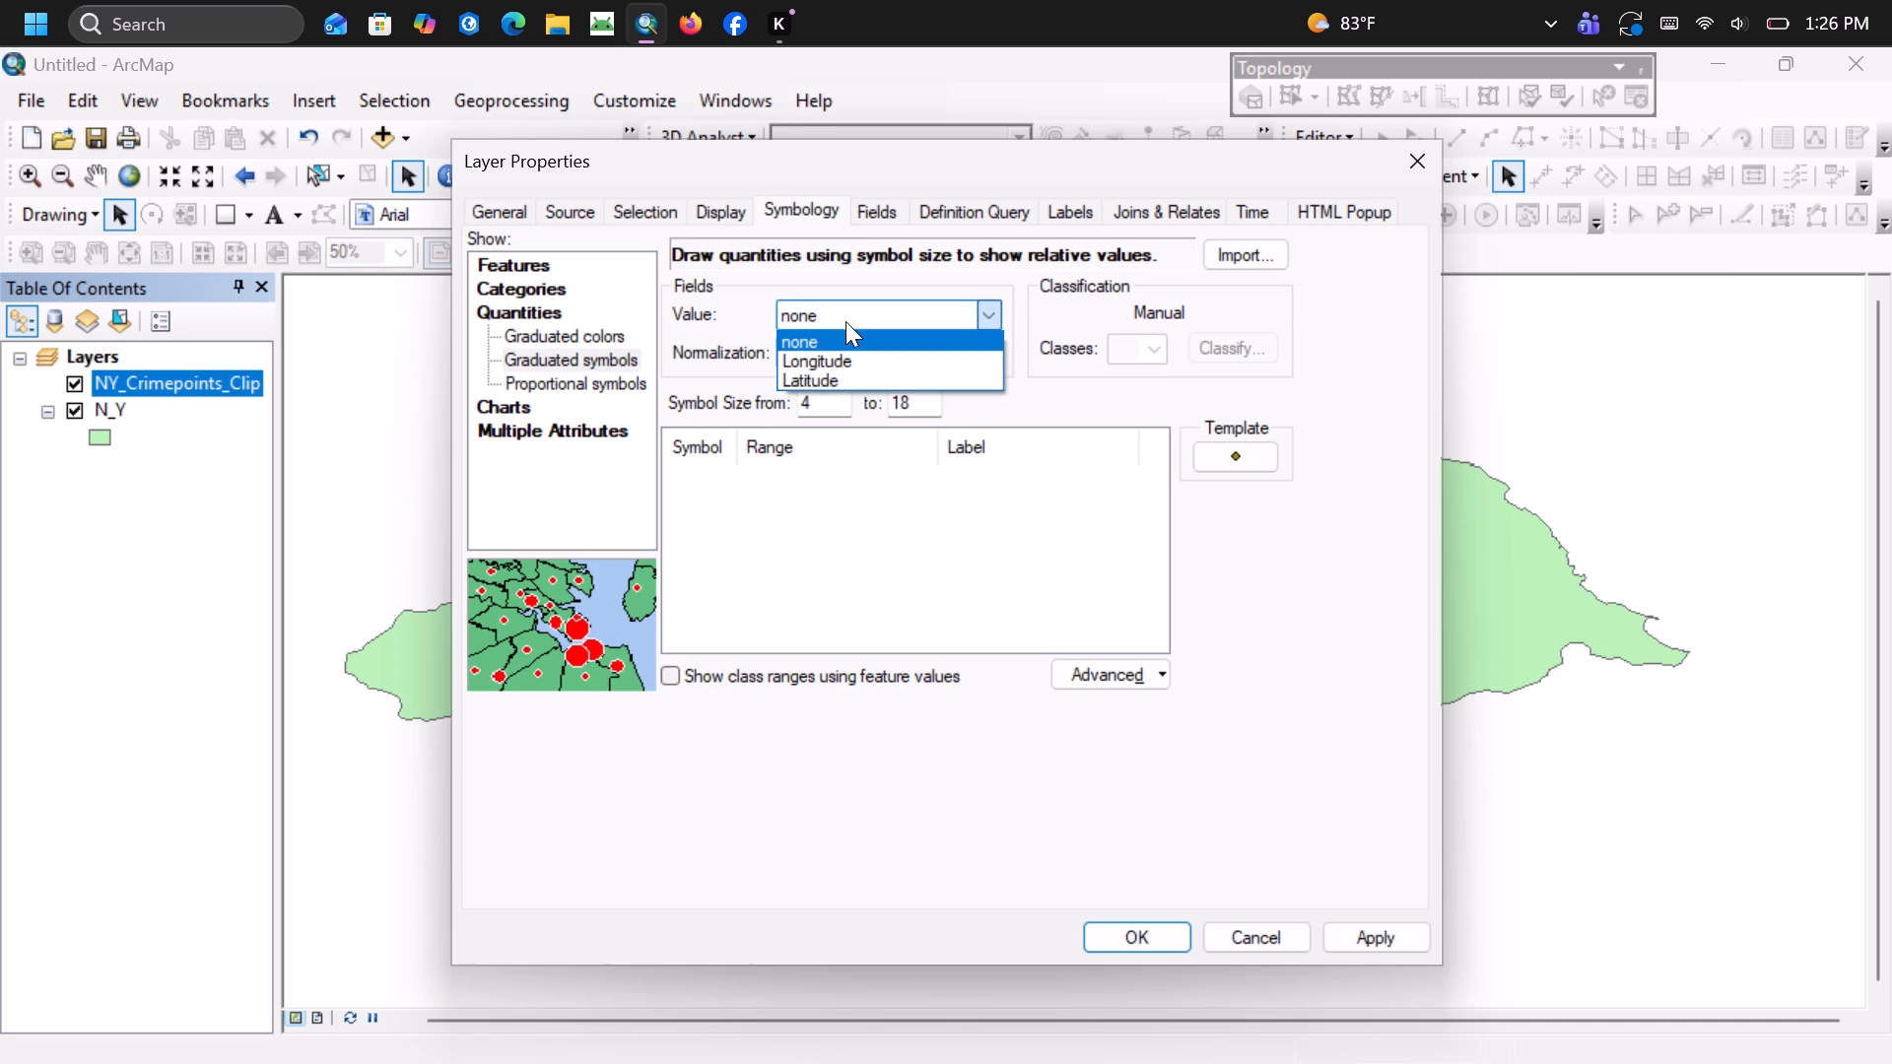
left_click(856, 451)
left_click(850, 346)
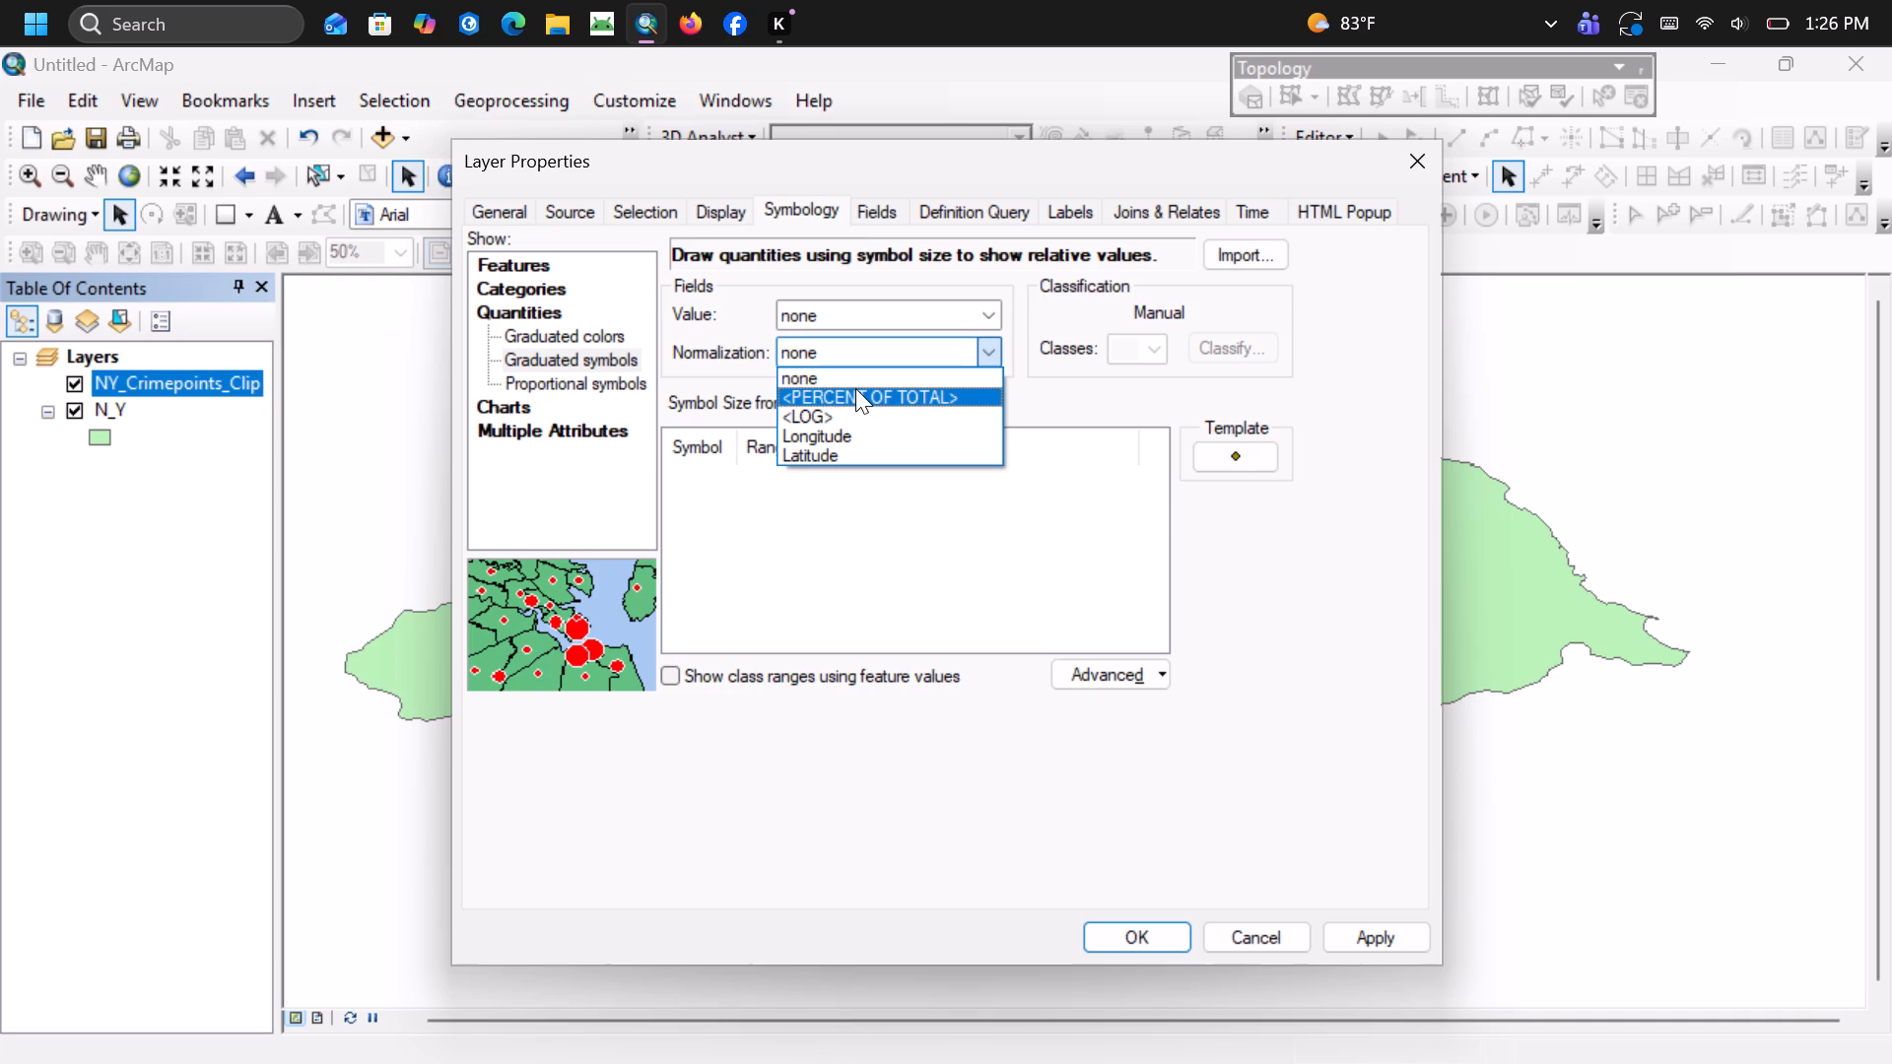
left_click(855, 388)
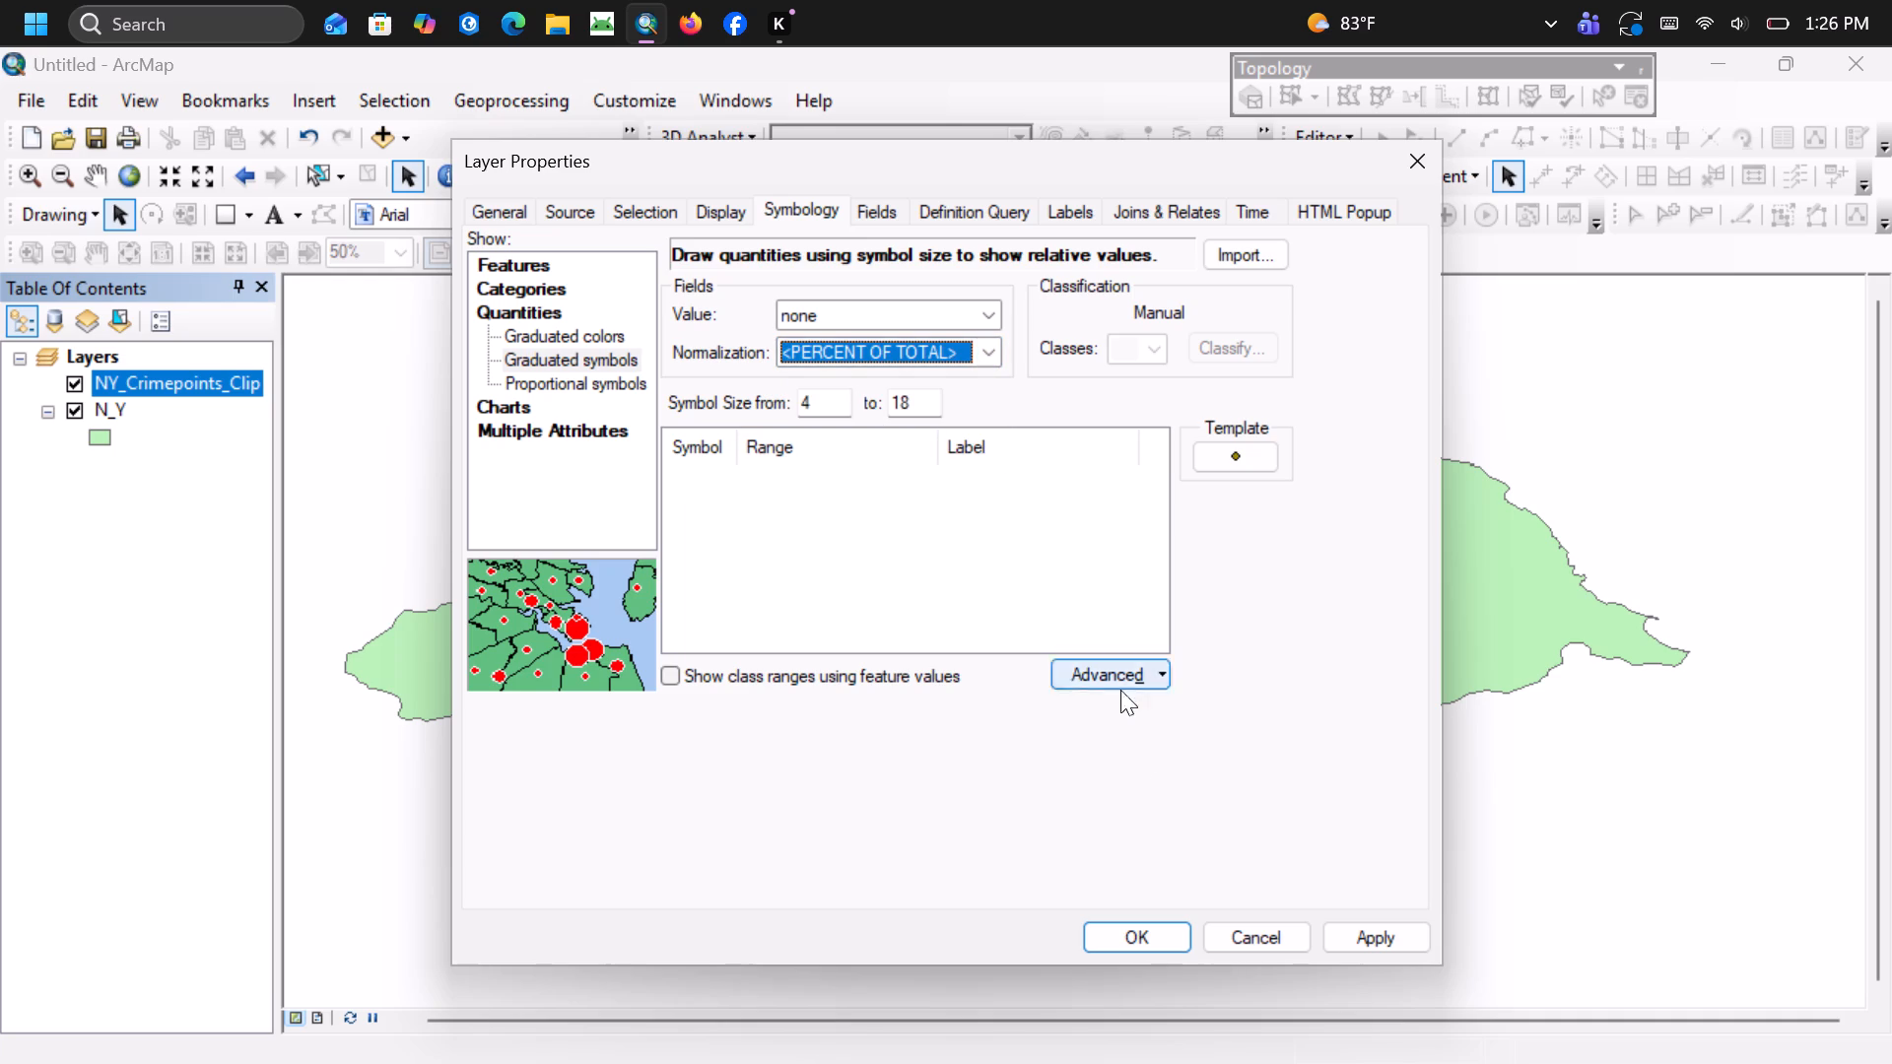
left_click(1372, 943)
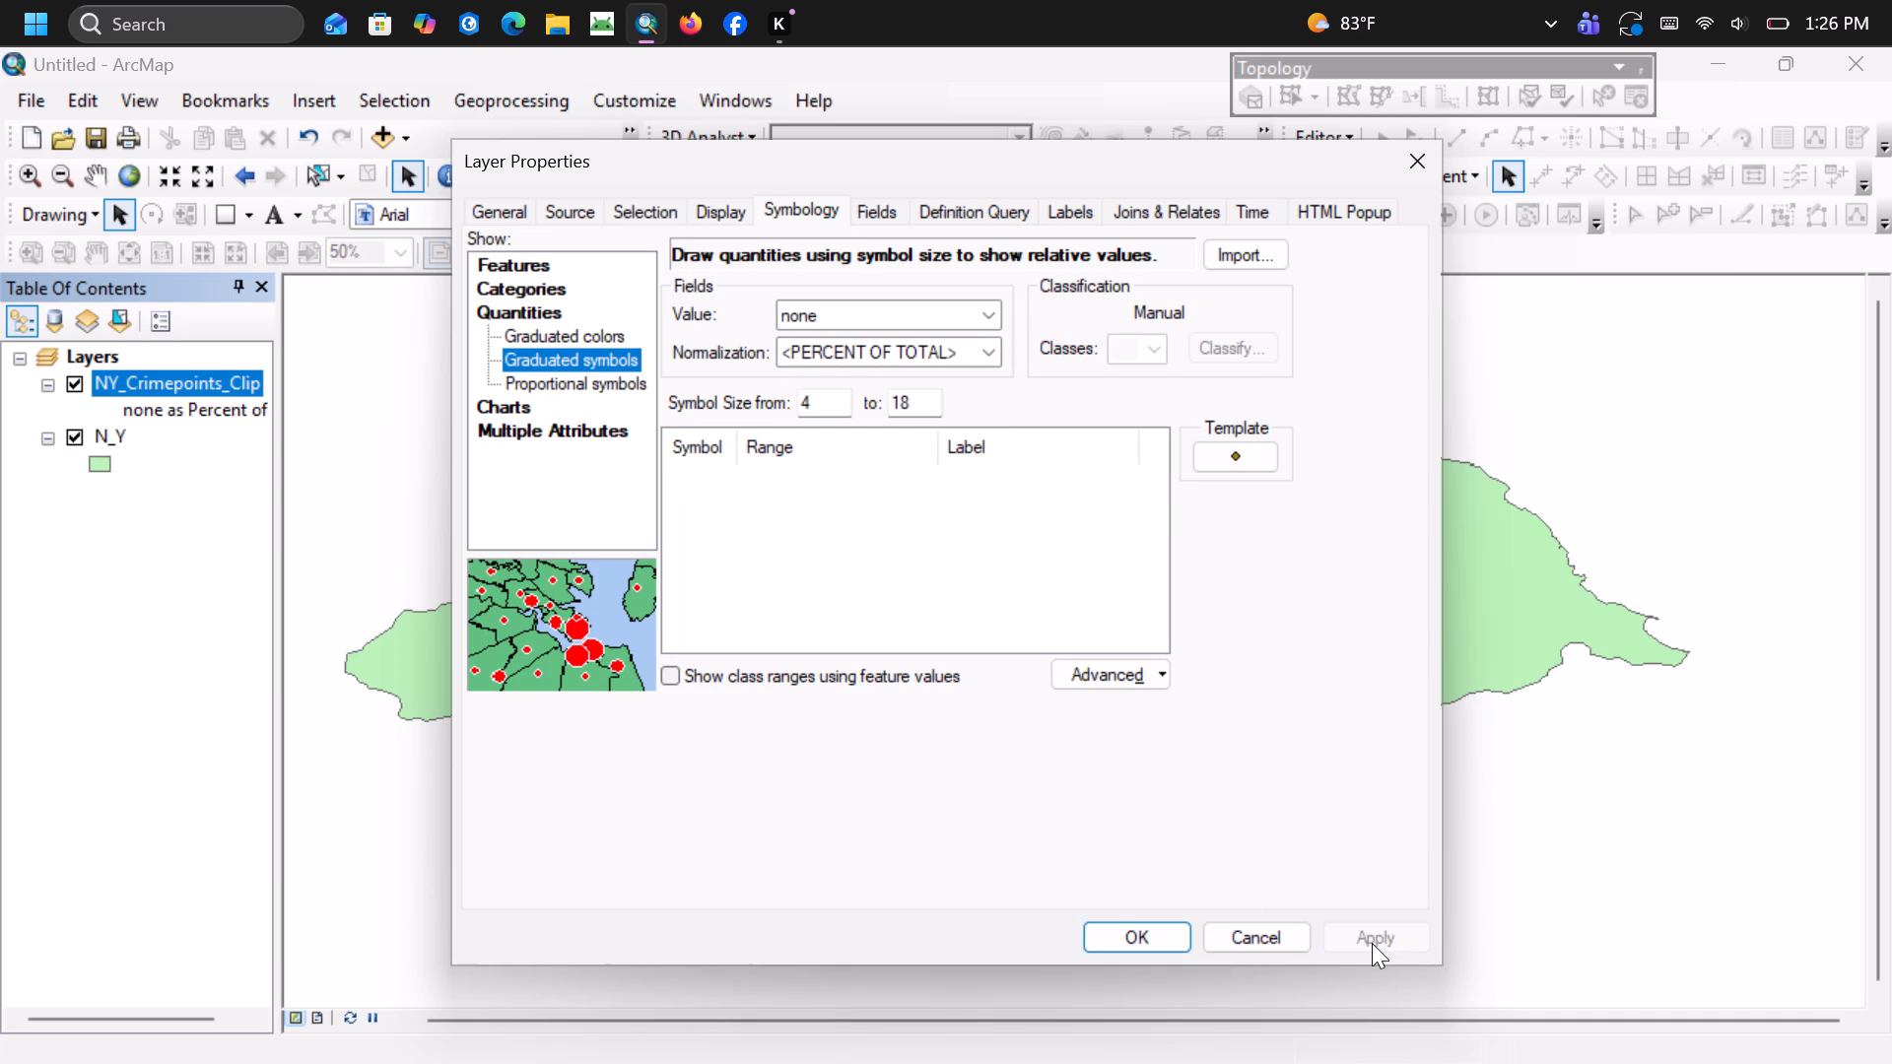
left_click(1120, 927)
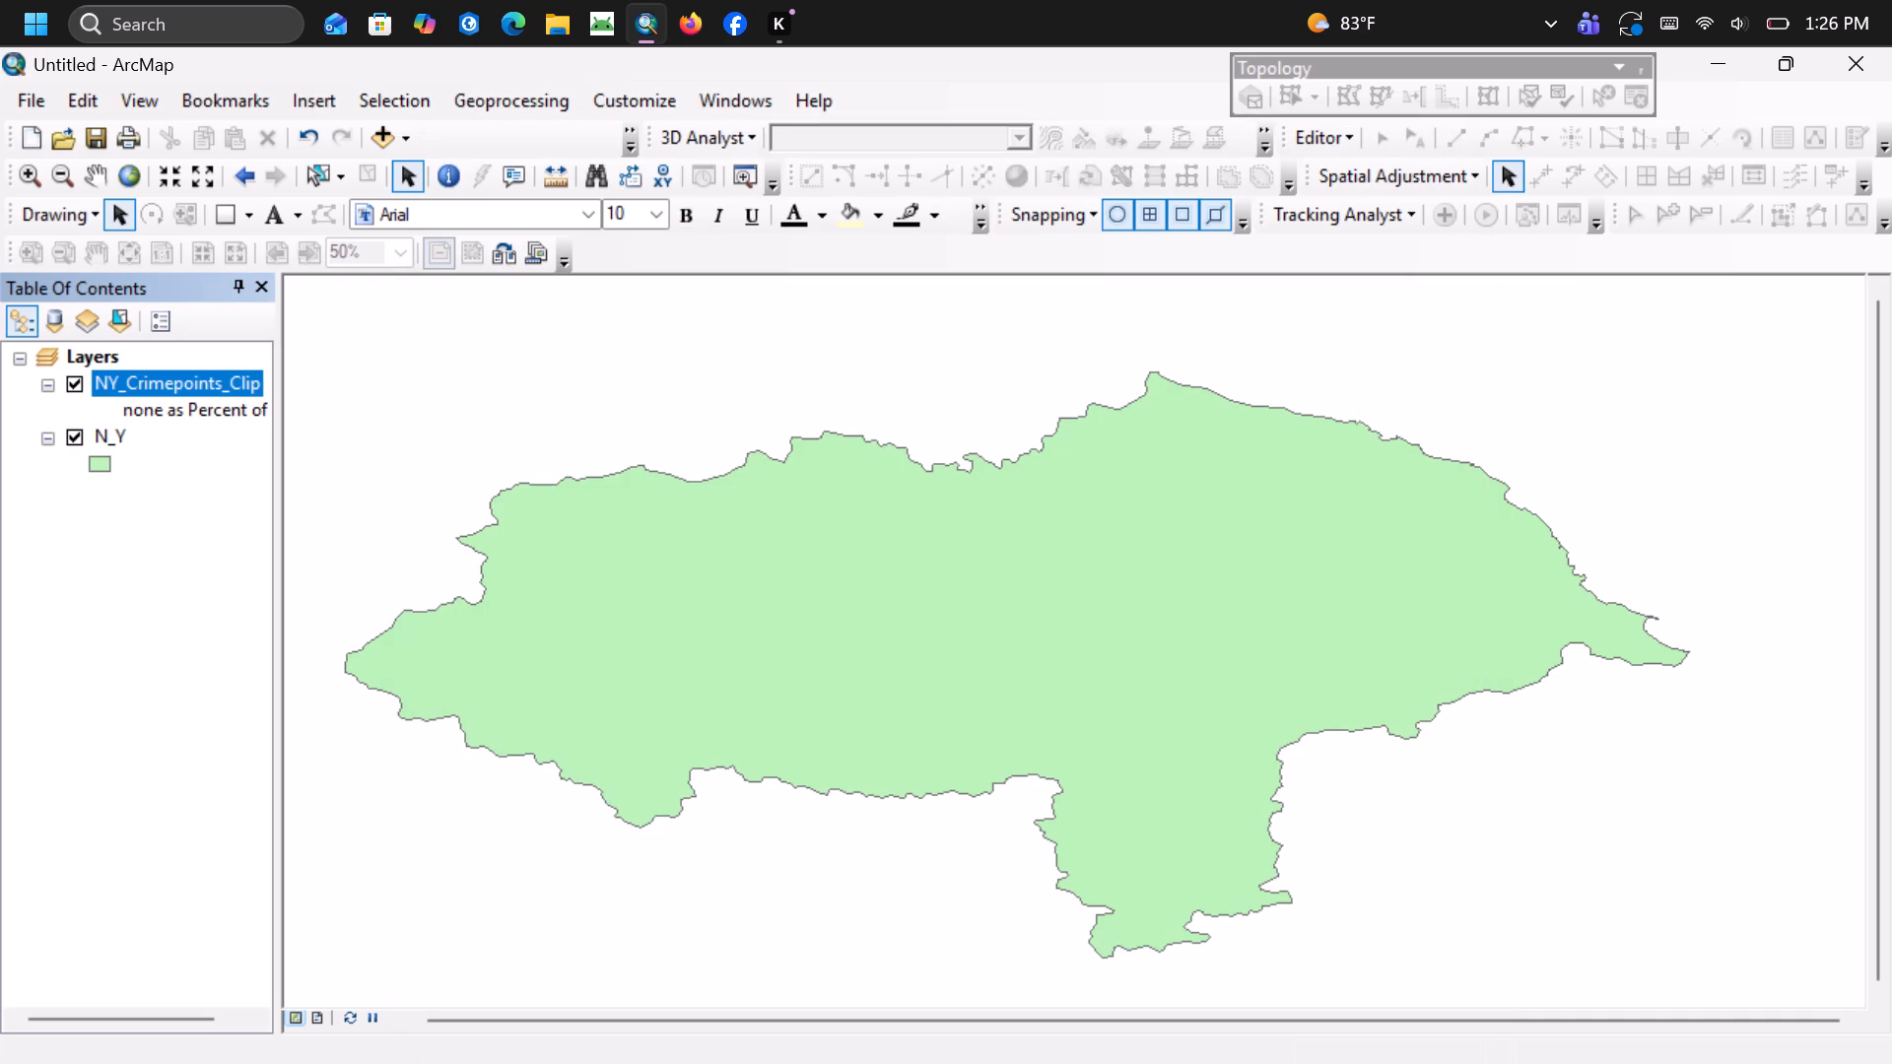
Step back through the layer history to before the clip, keeping only NY_Crimepoints and N_Y in the map.
right_click(172, 387)
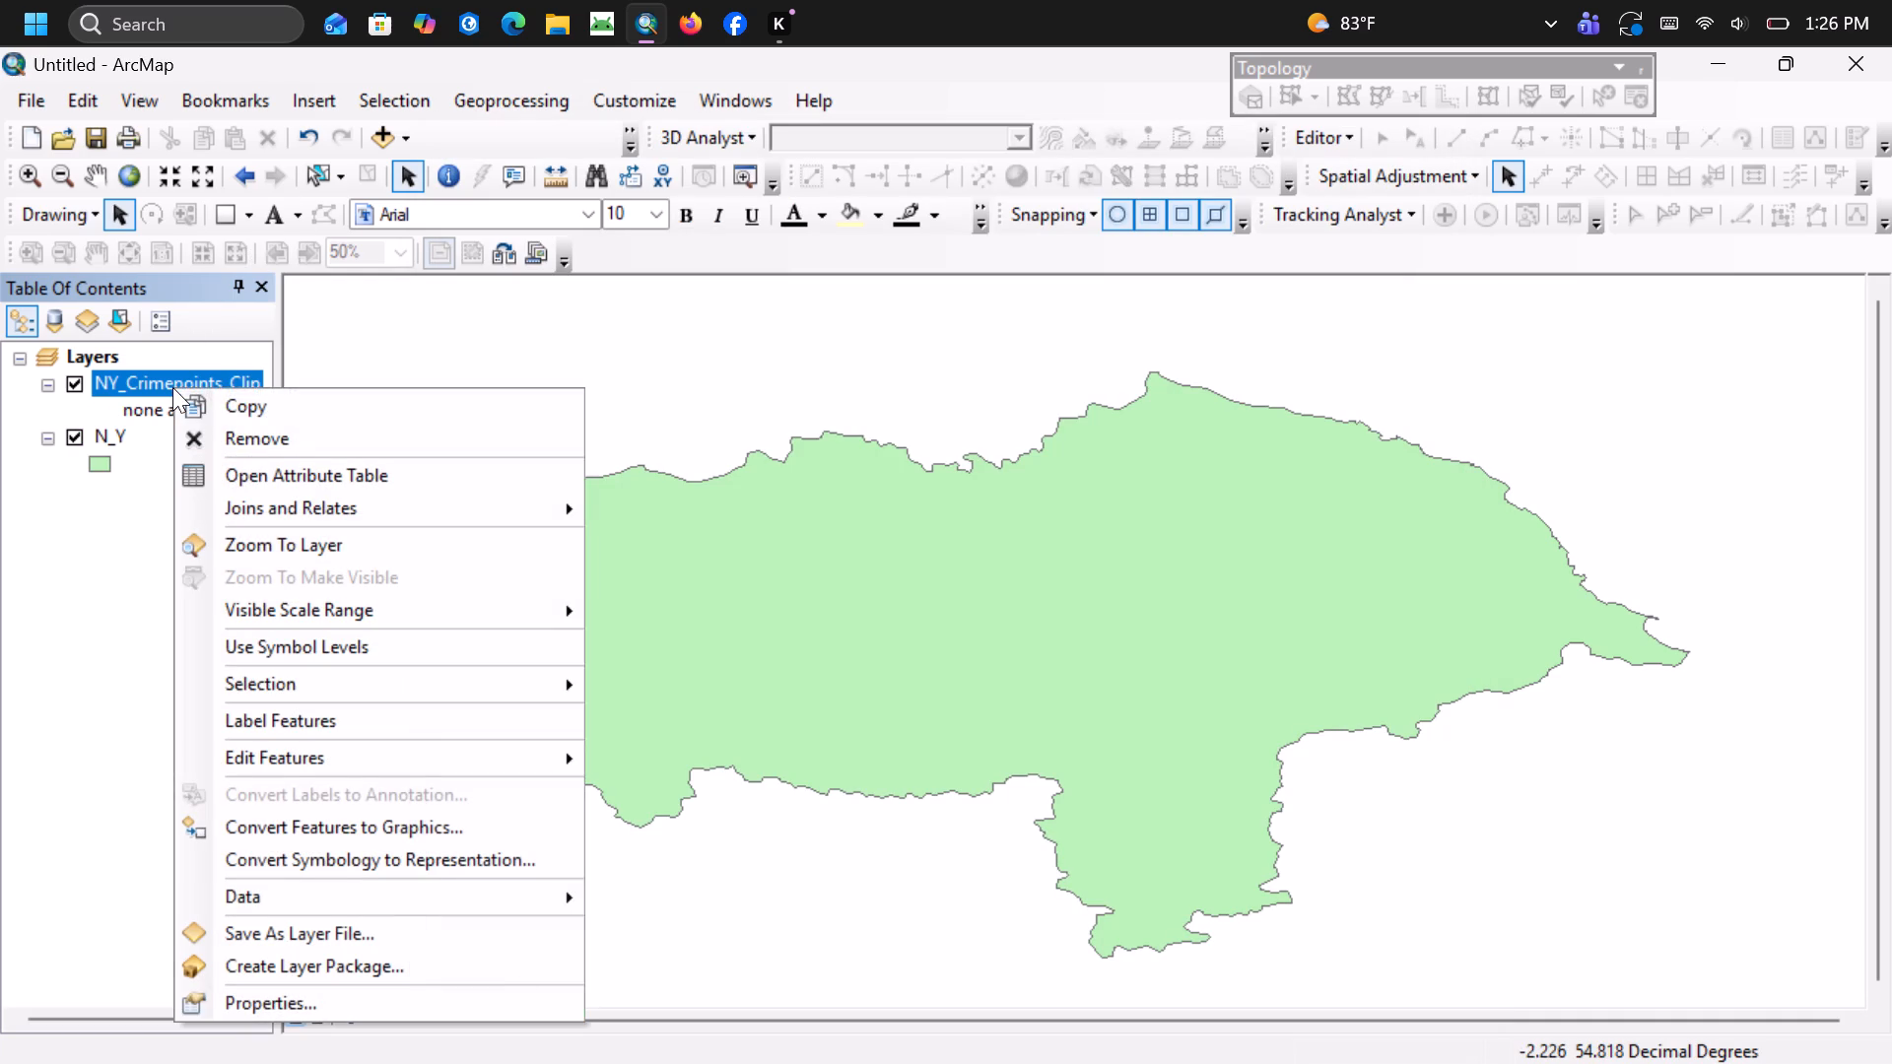
left_click(309, 359)
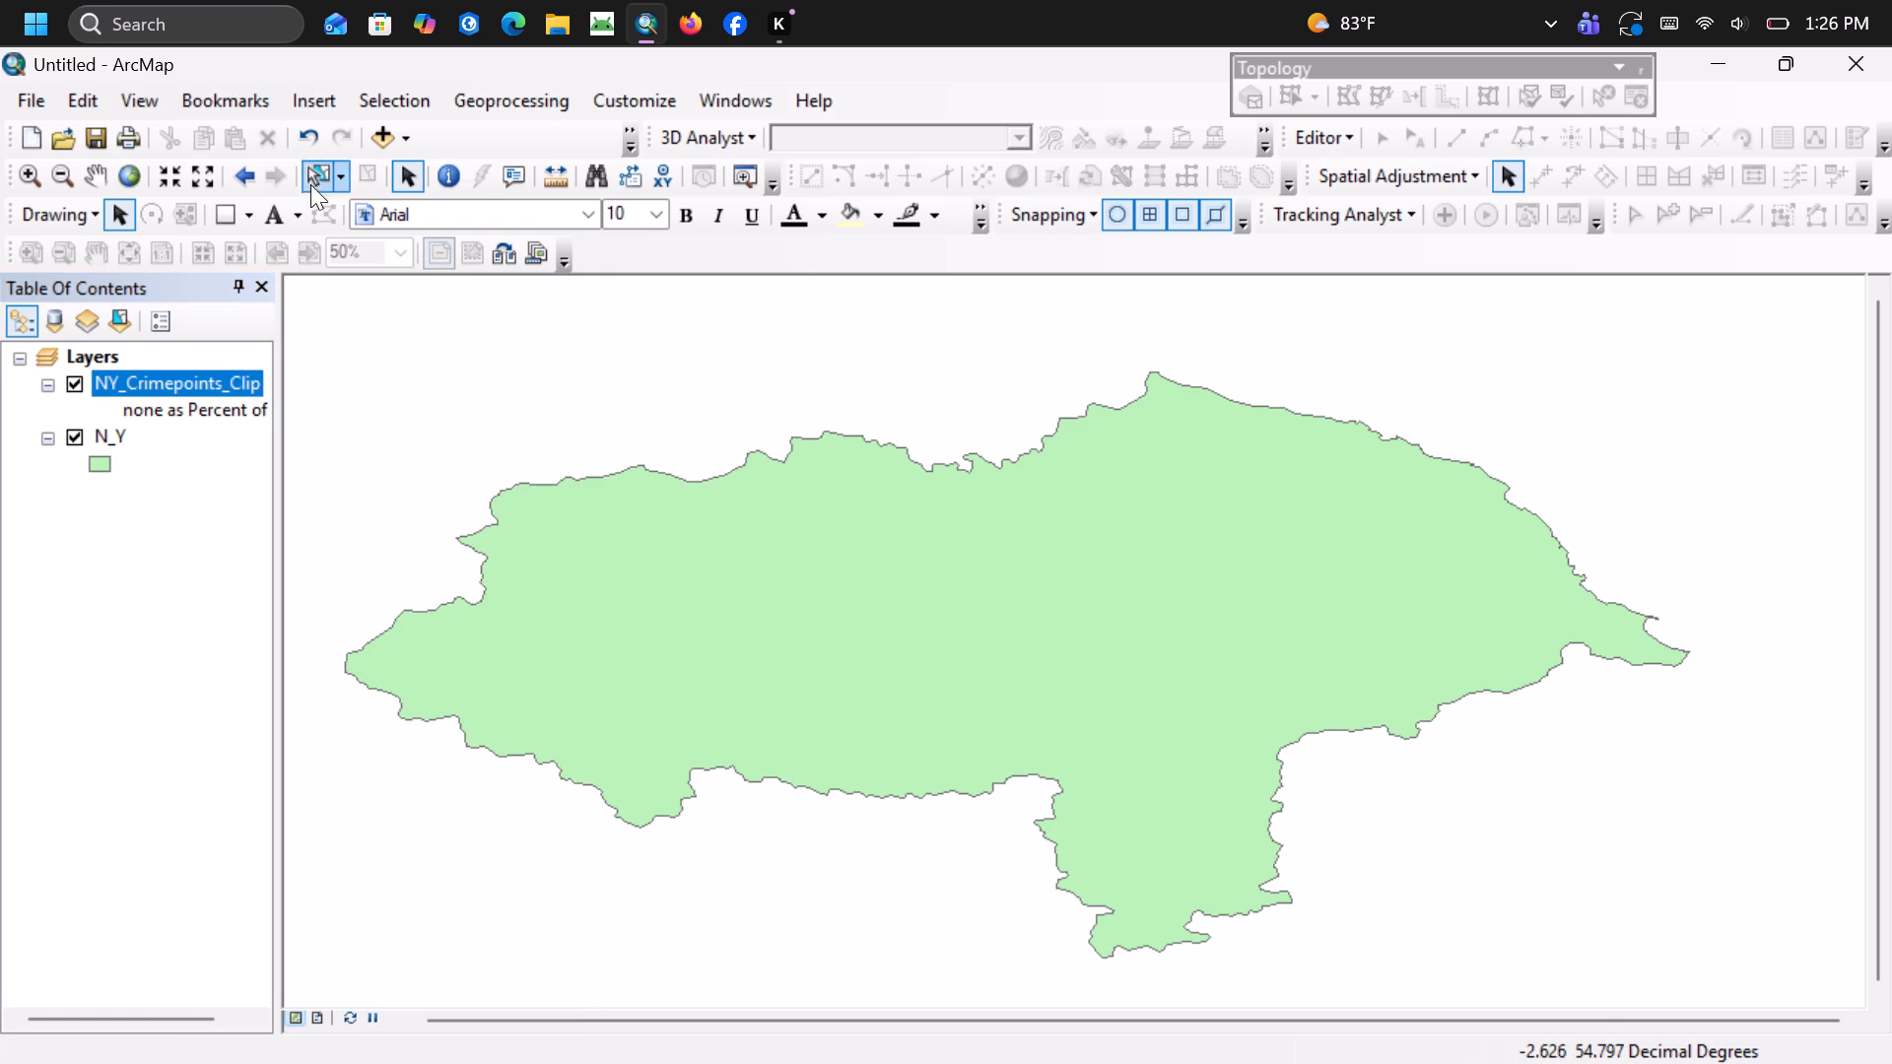
left_click(318, 126)
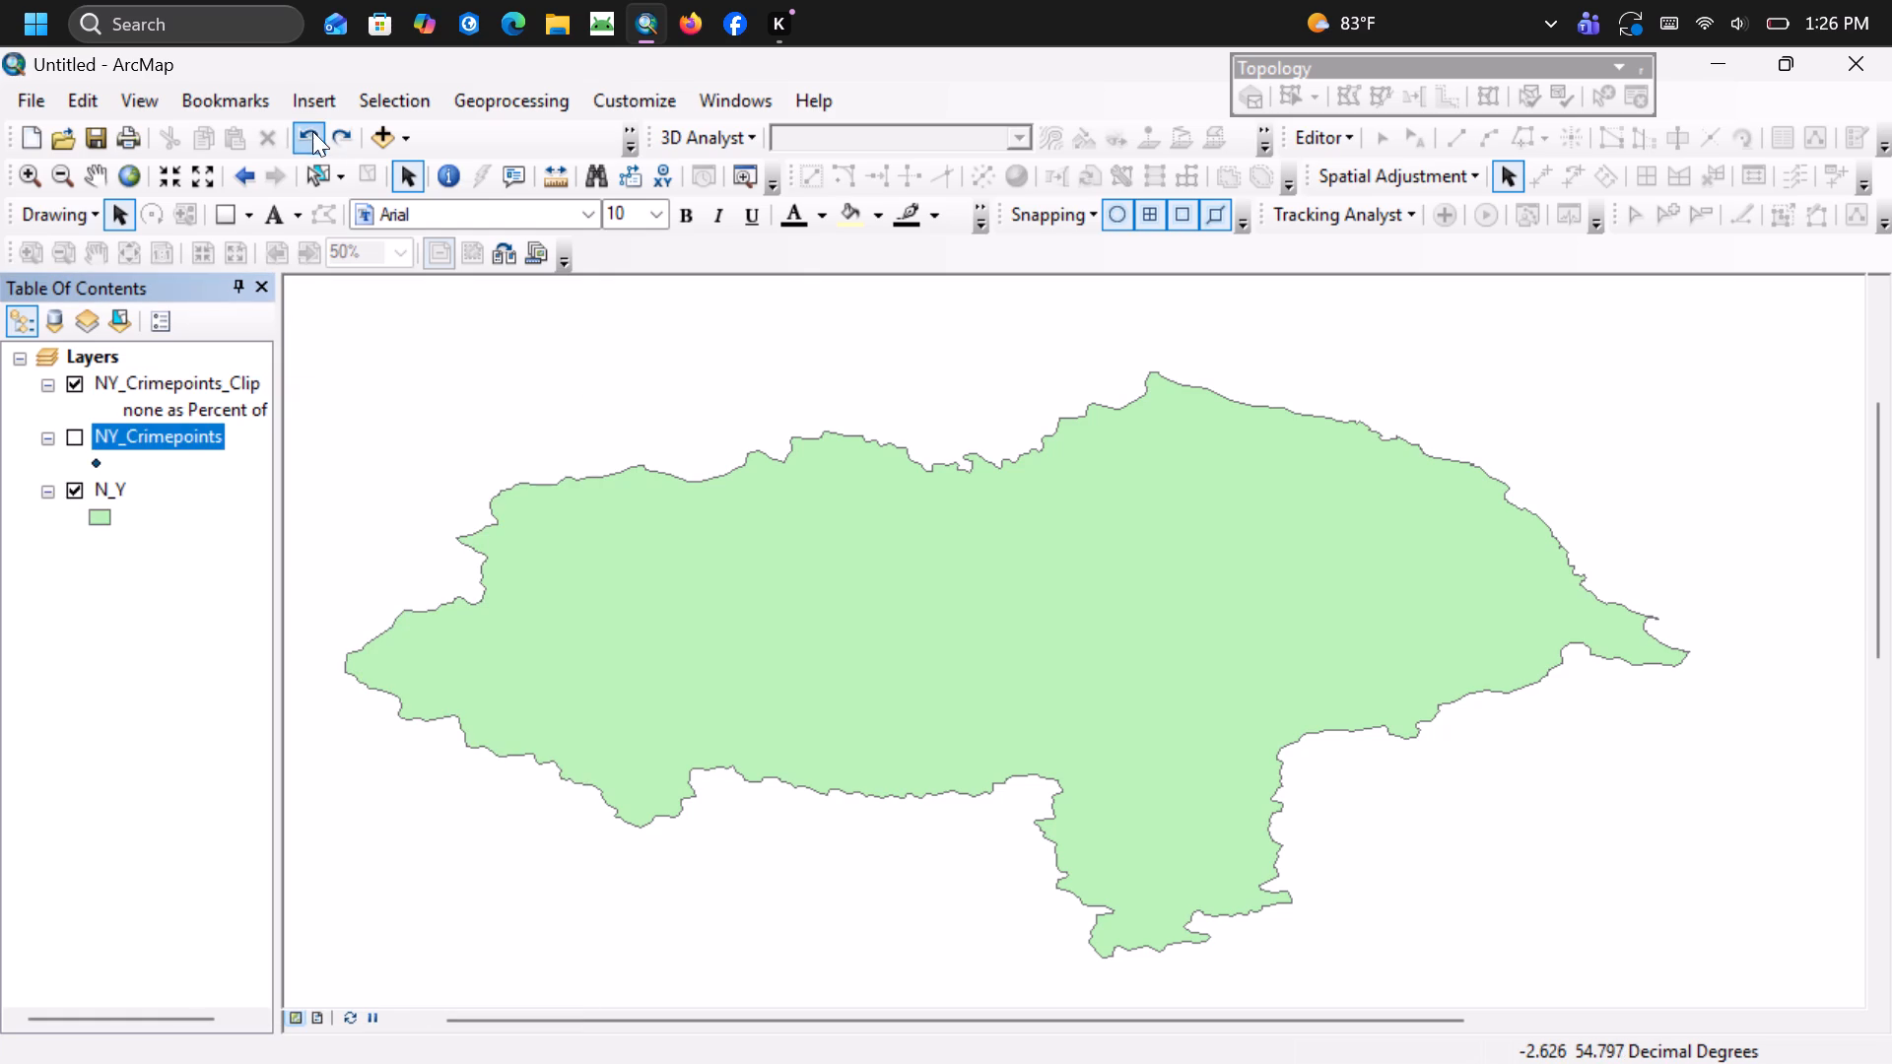
left_click(311, 130)
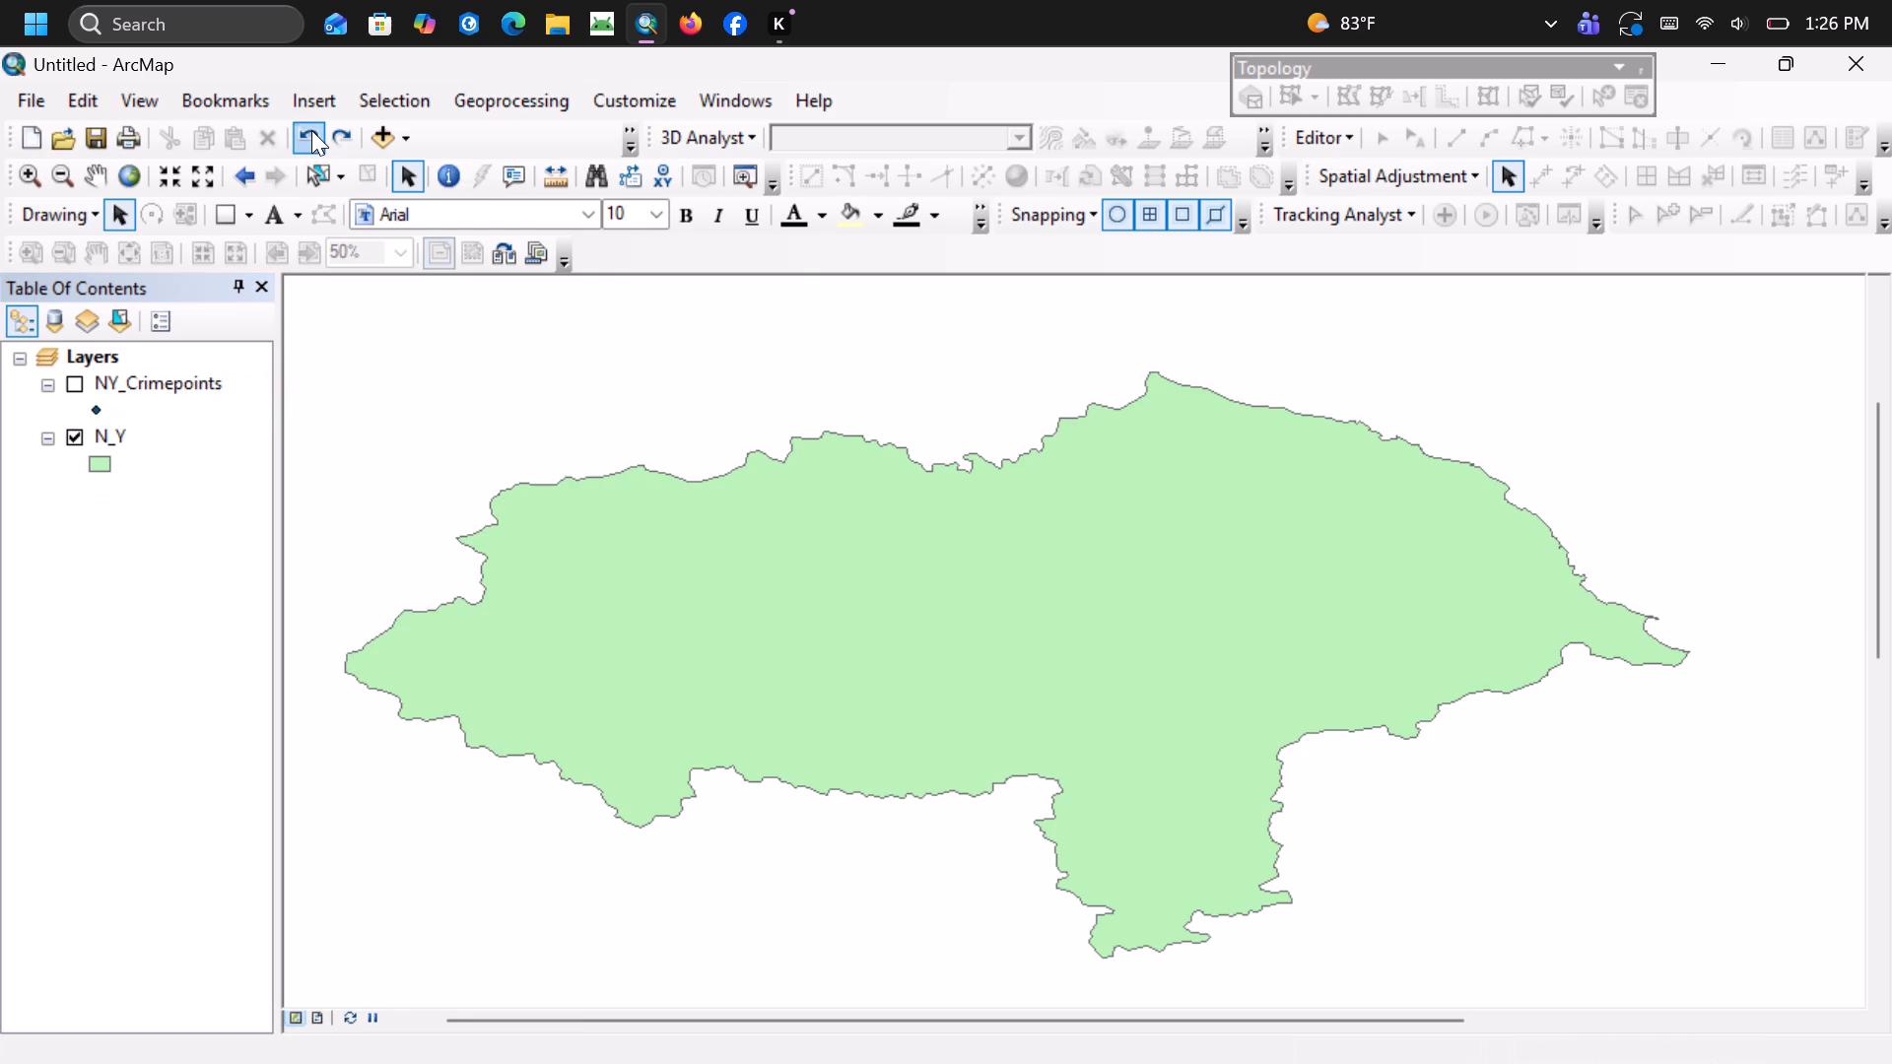
left_click(311, 130)
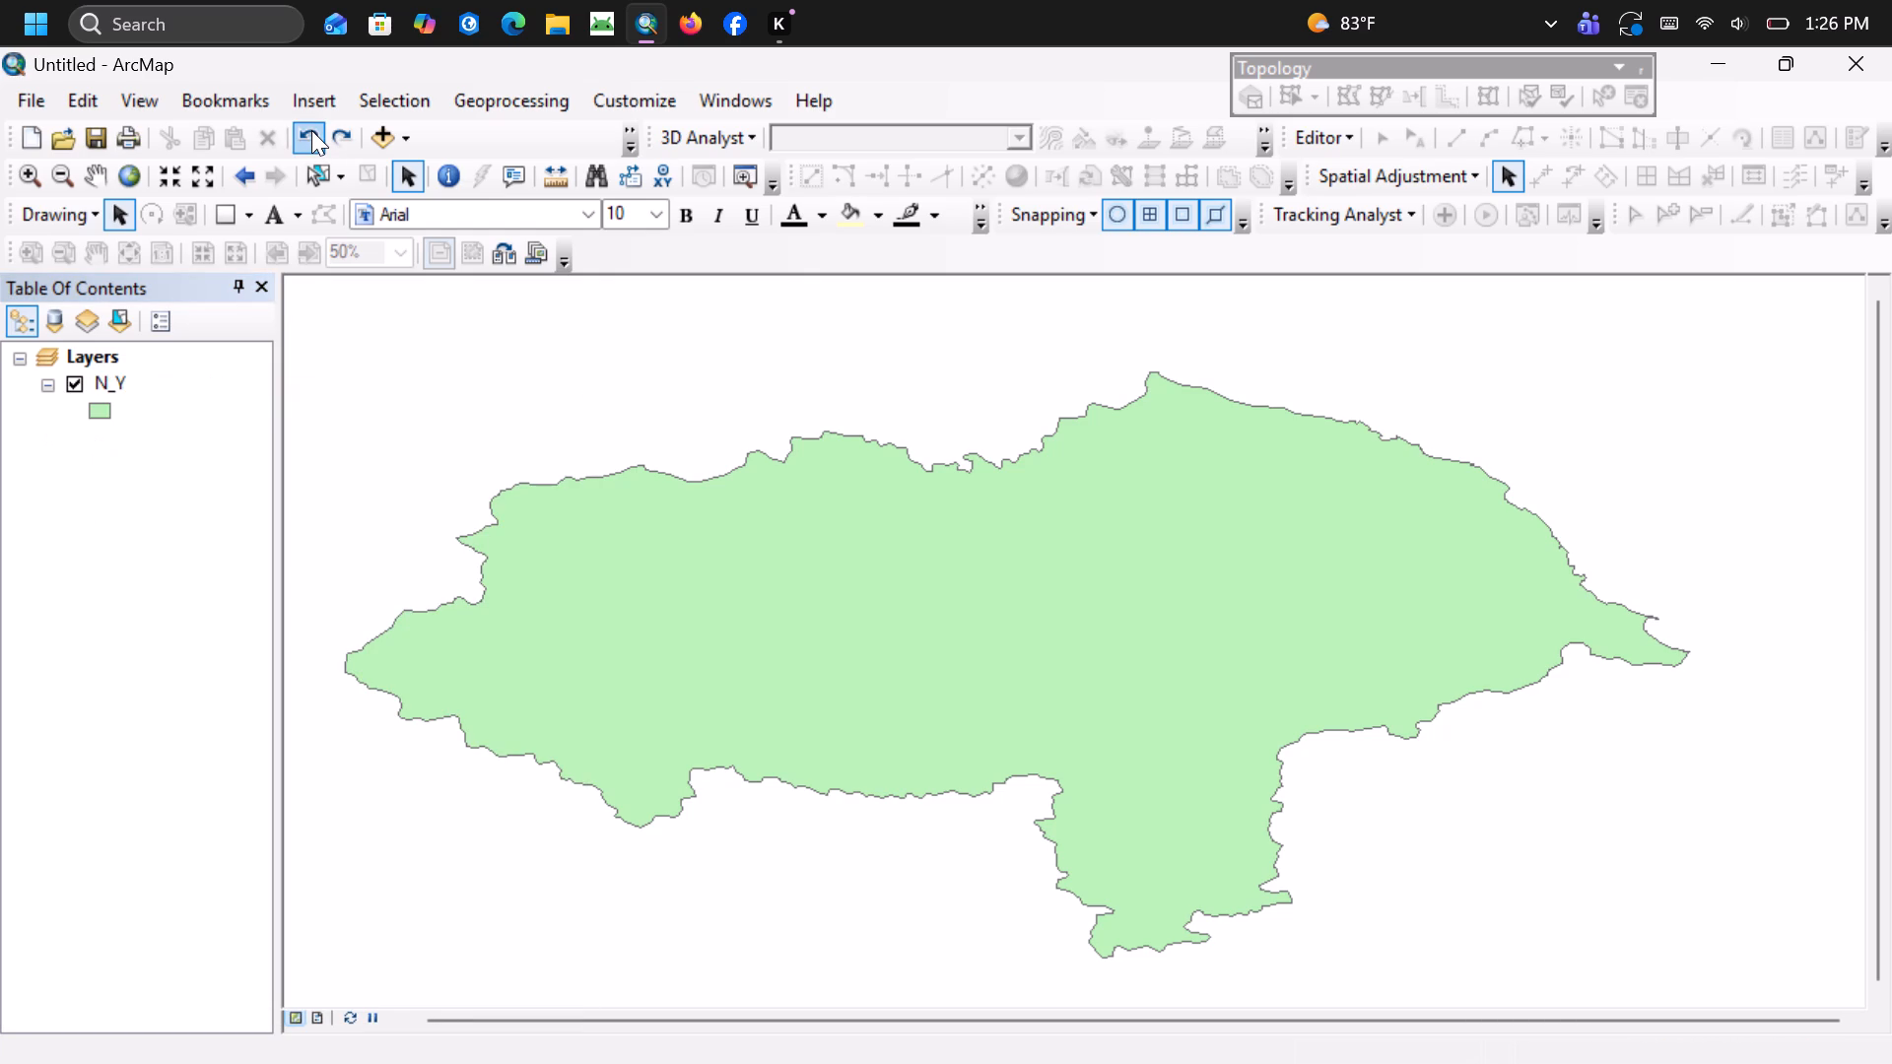
left_click(338, 131)
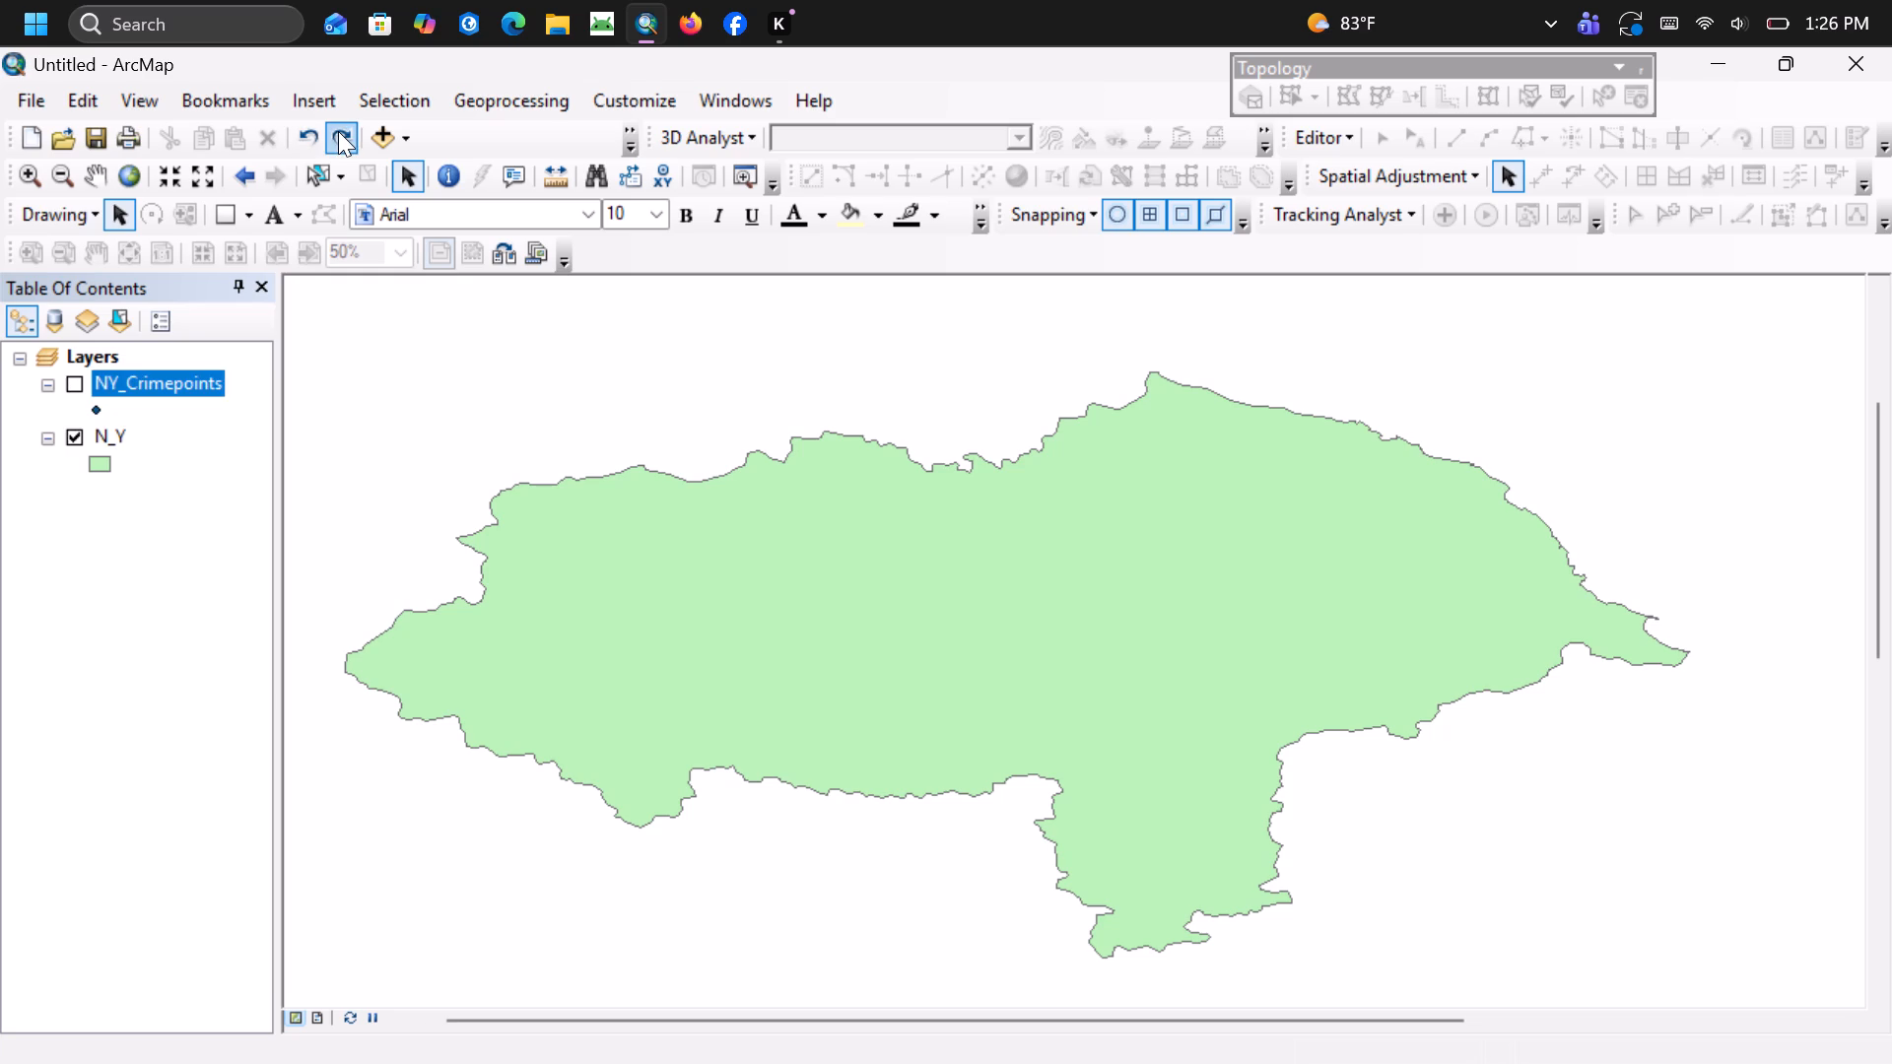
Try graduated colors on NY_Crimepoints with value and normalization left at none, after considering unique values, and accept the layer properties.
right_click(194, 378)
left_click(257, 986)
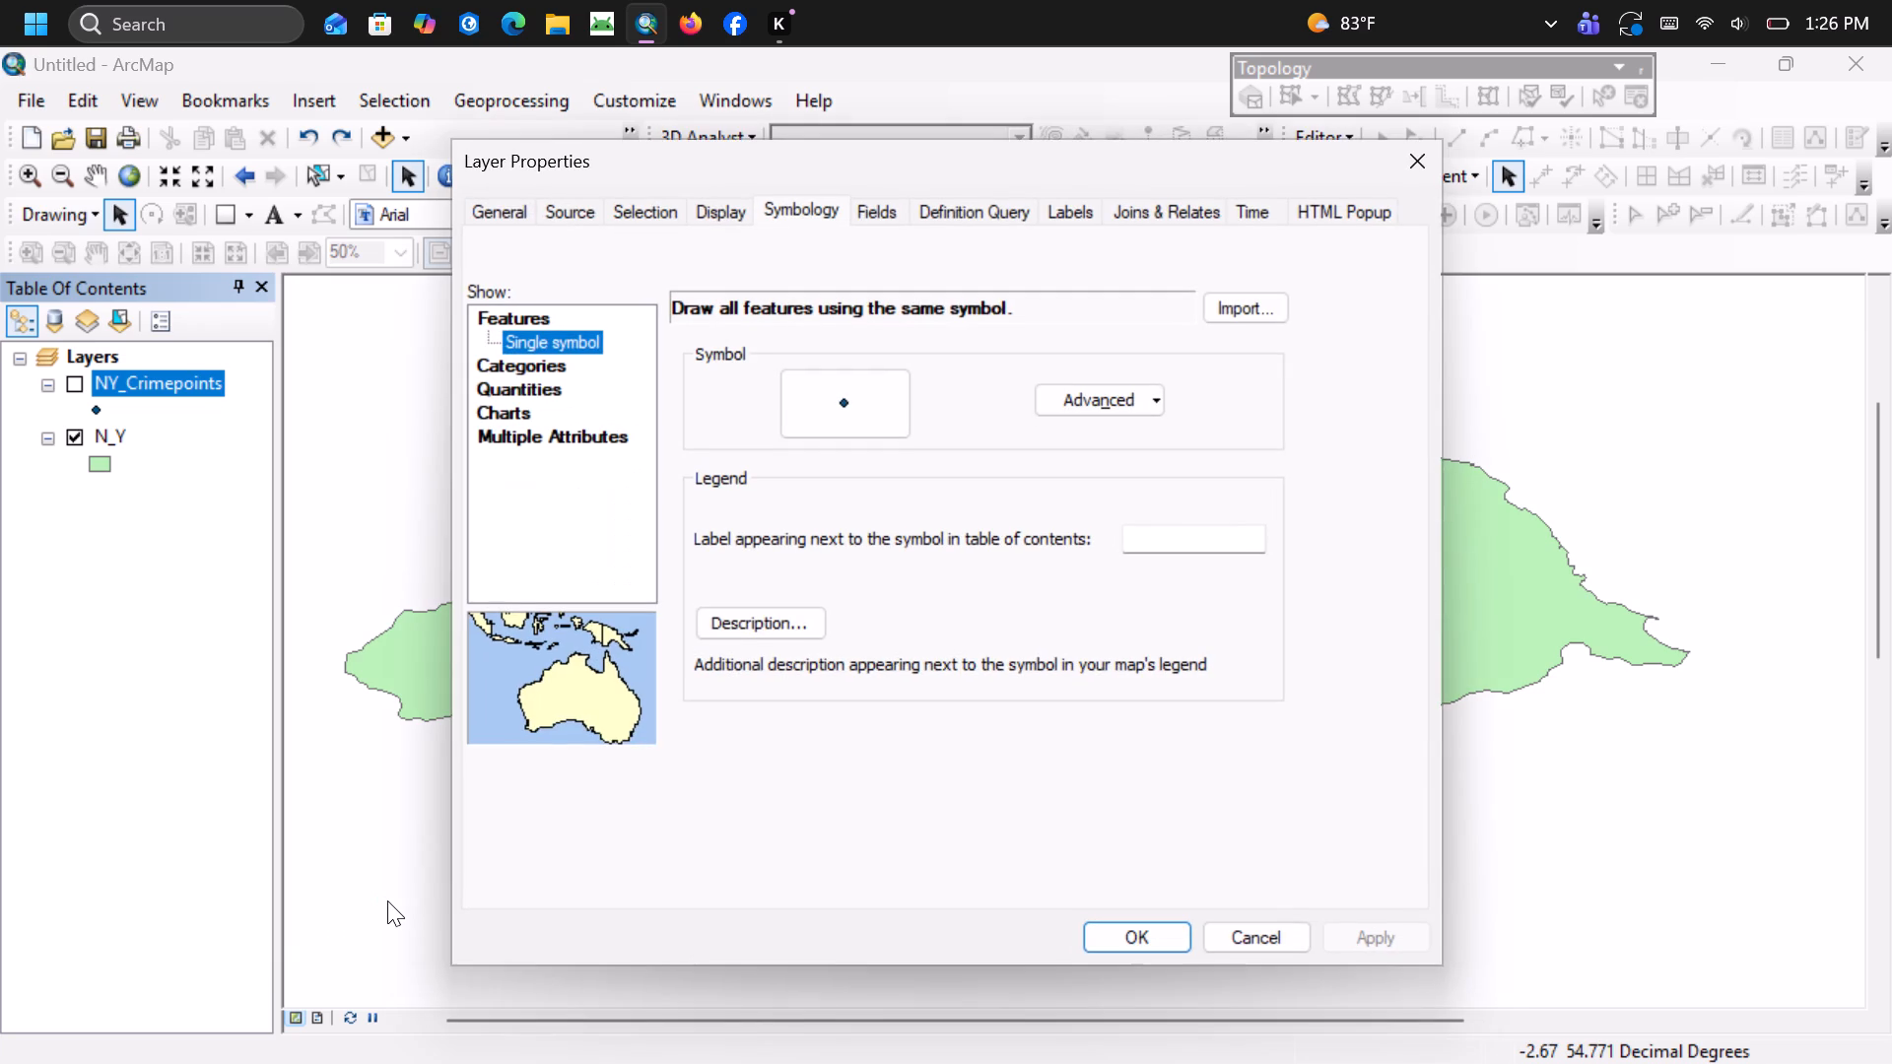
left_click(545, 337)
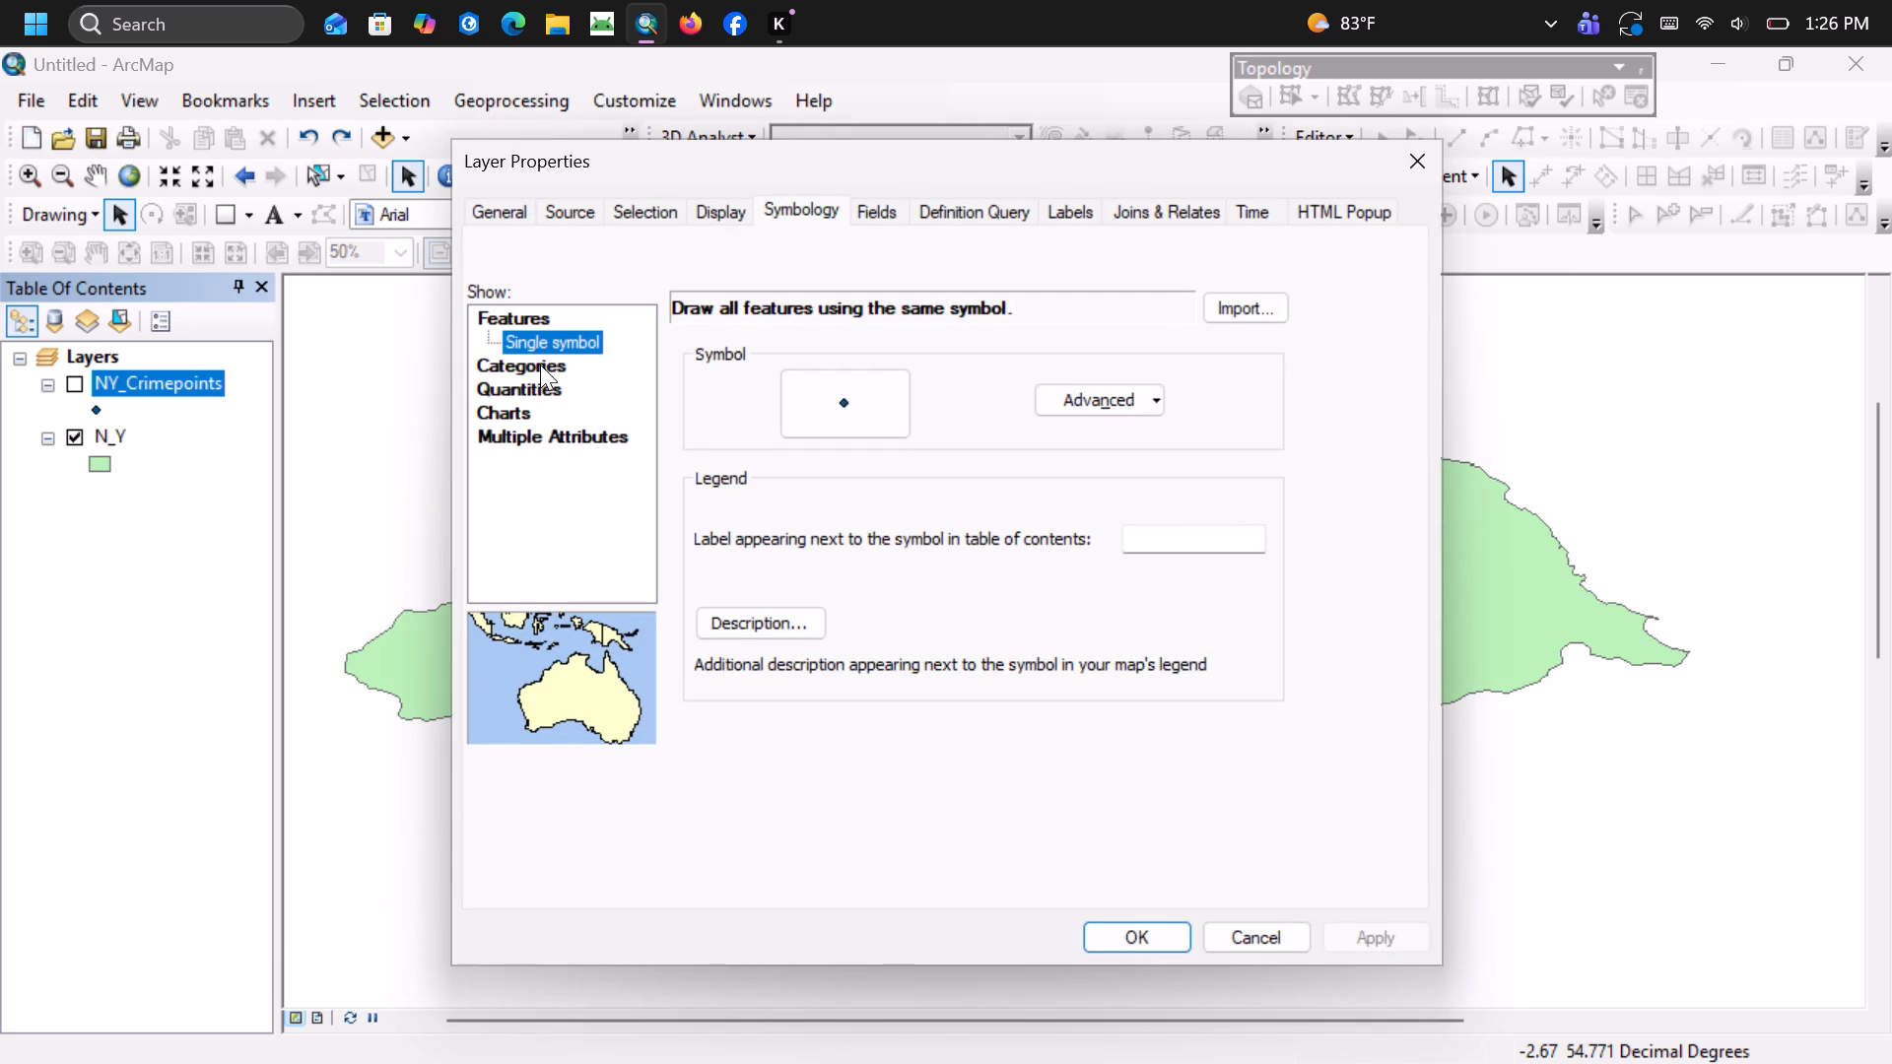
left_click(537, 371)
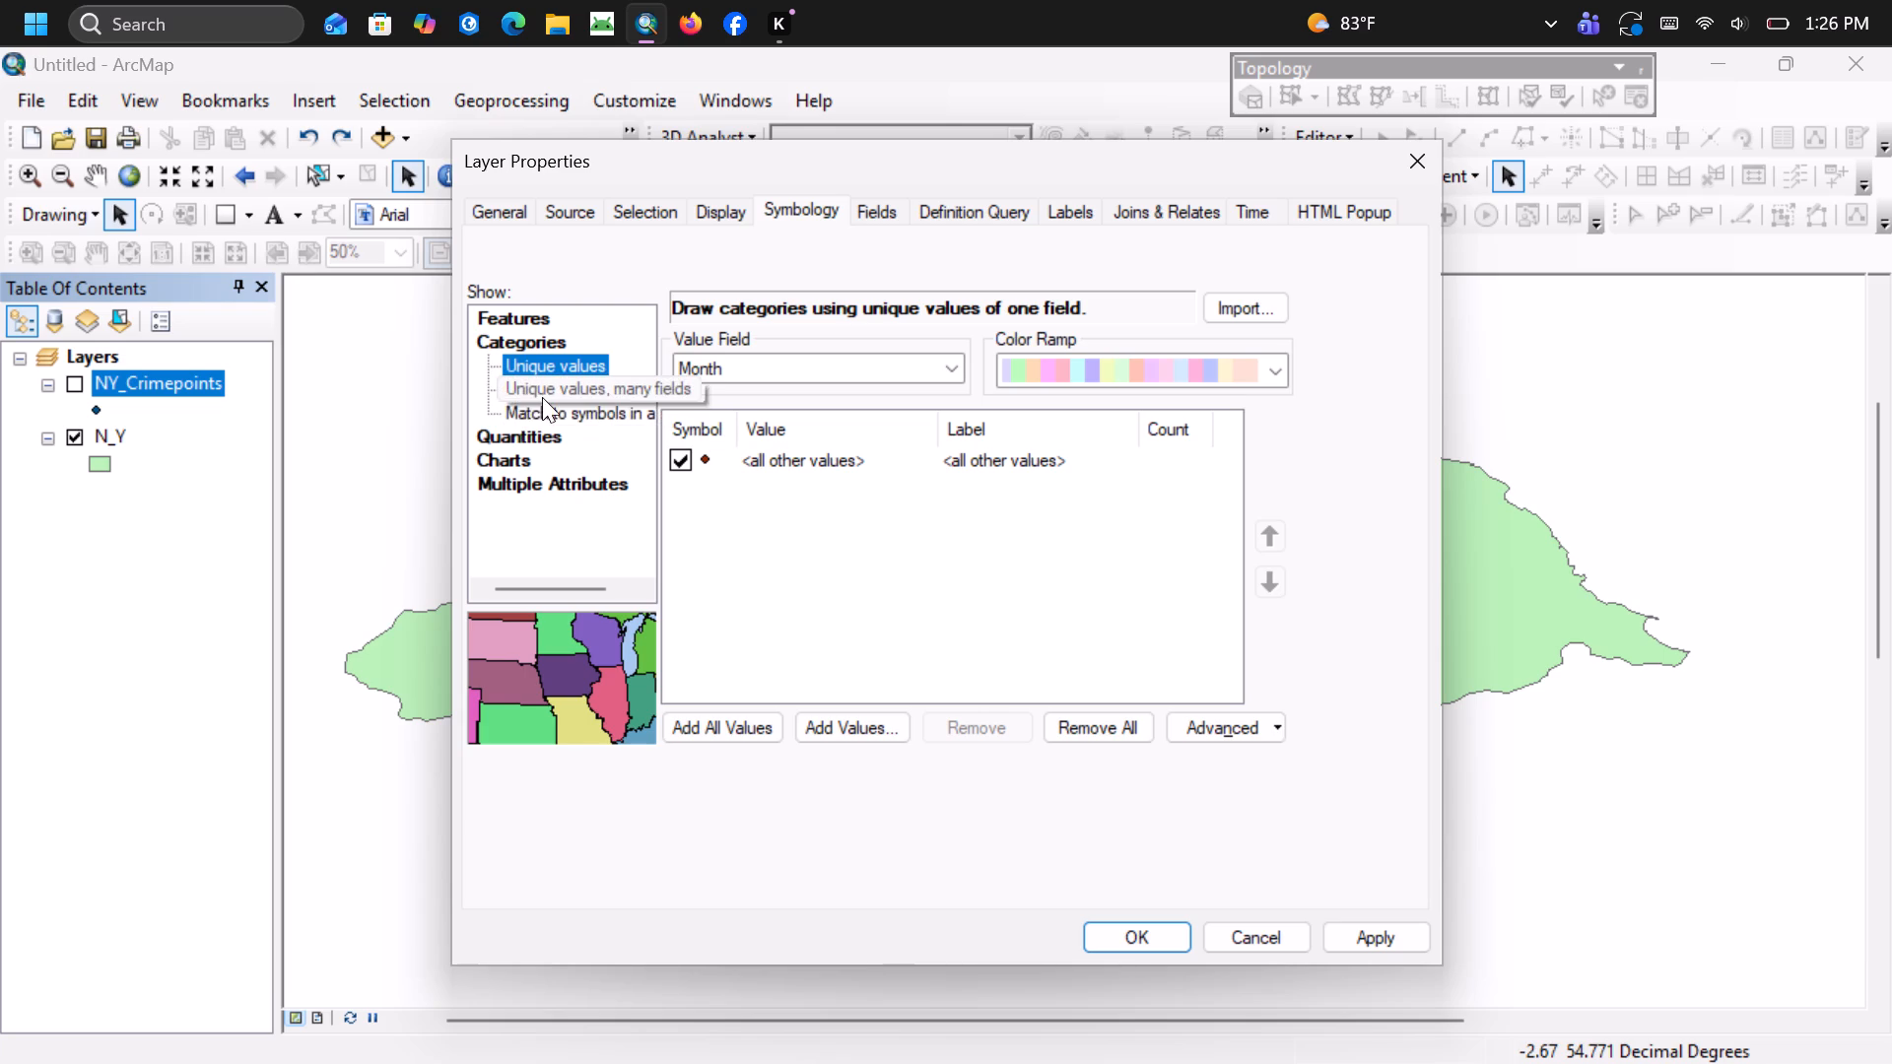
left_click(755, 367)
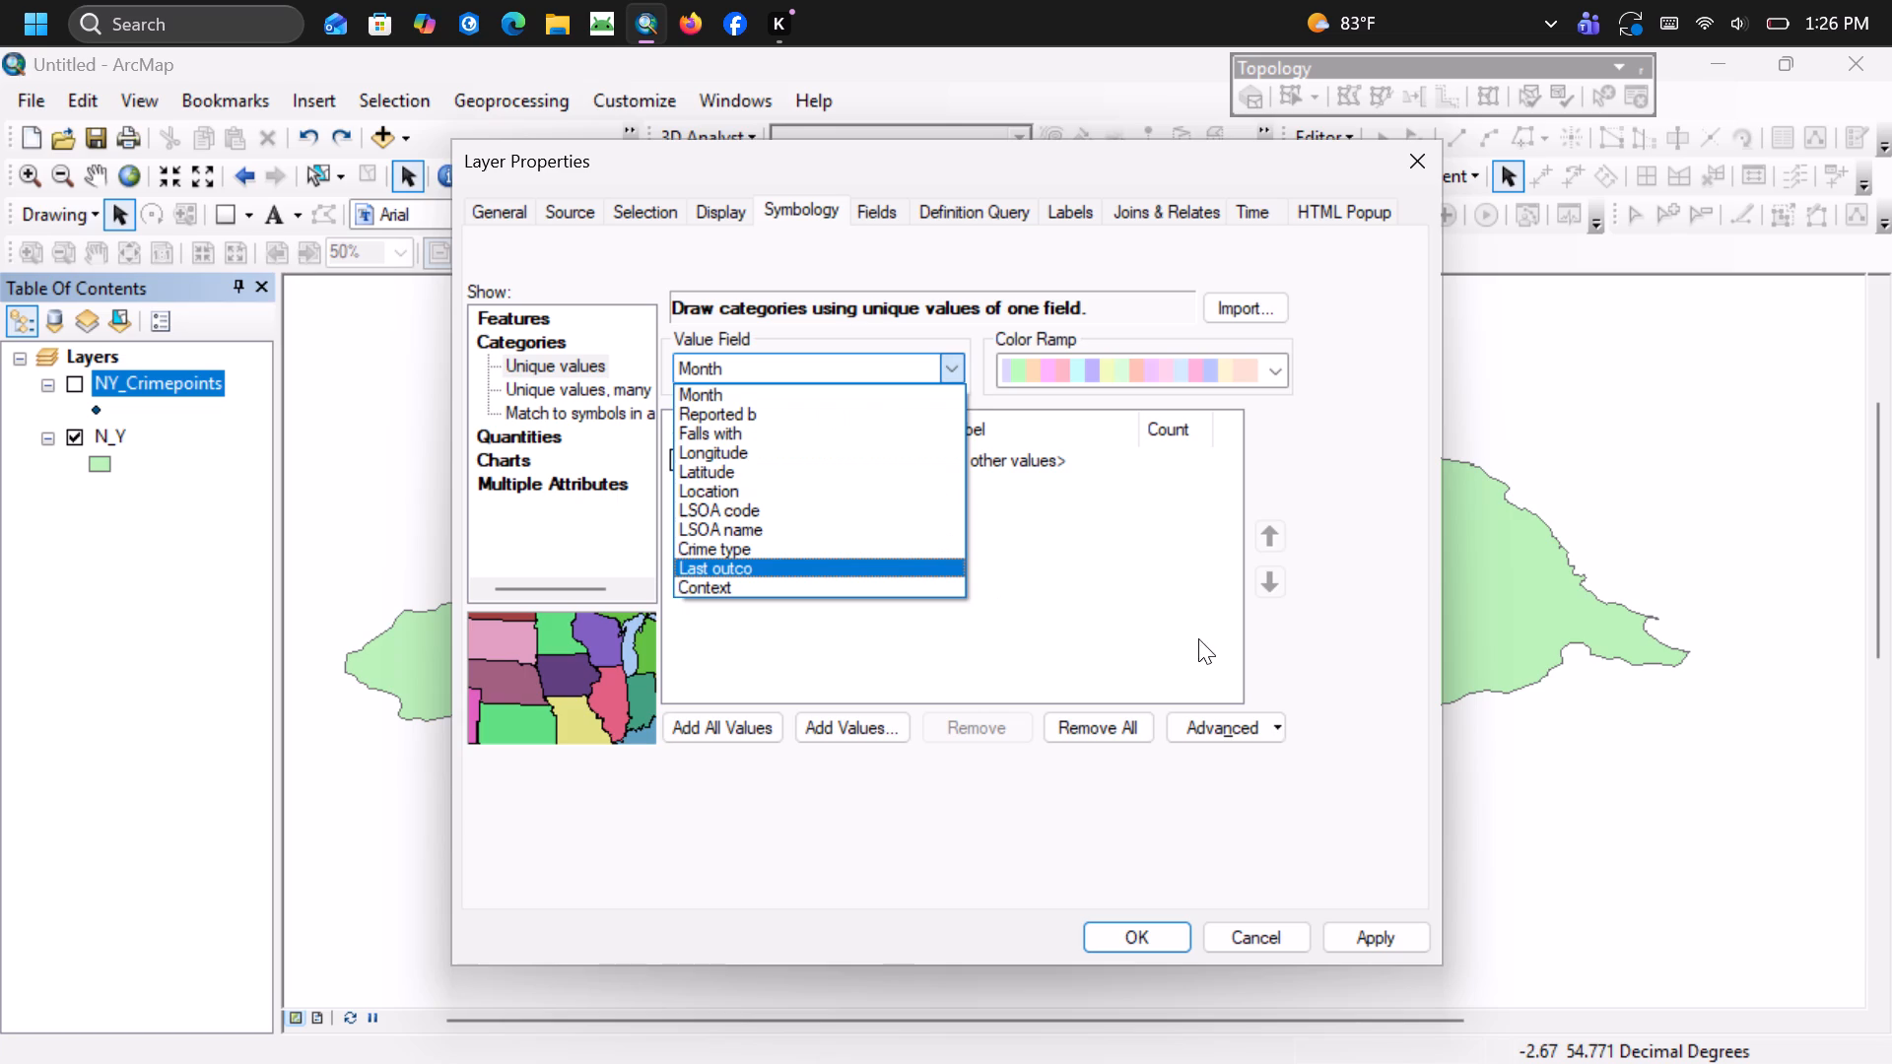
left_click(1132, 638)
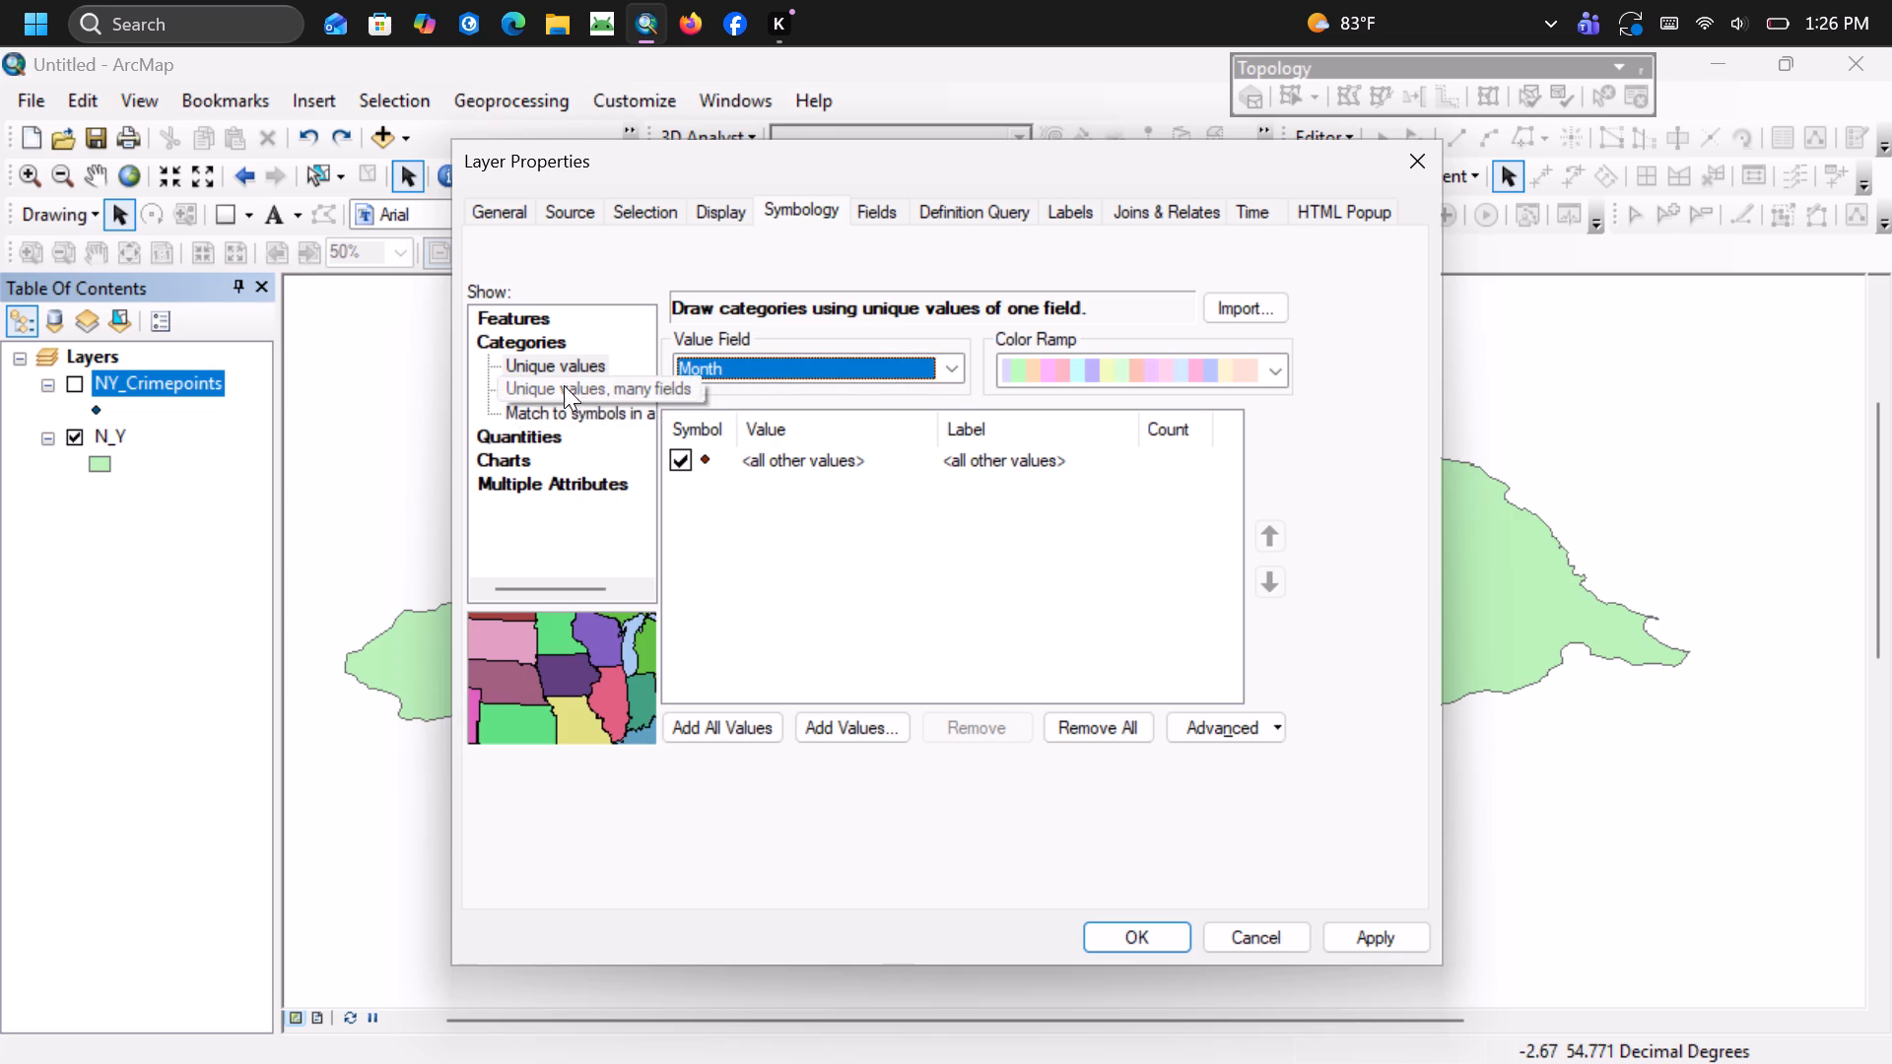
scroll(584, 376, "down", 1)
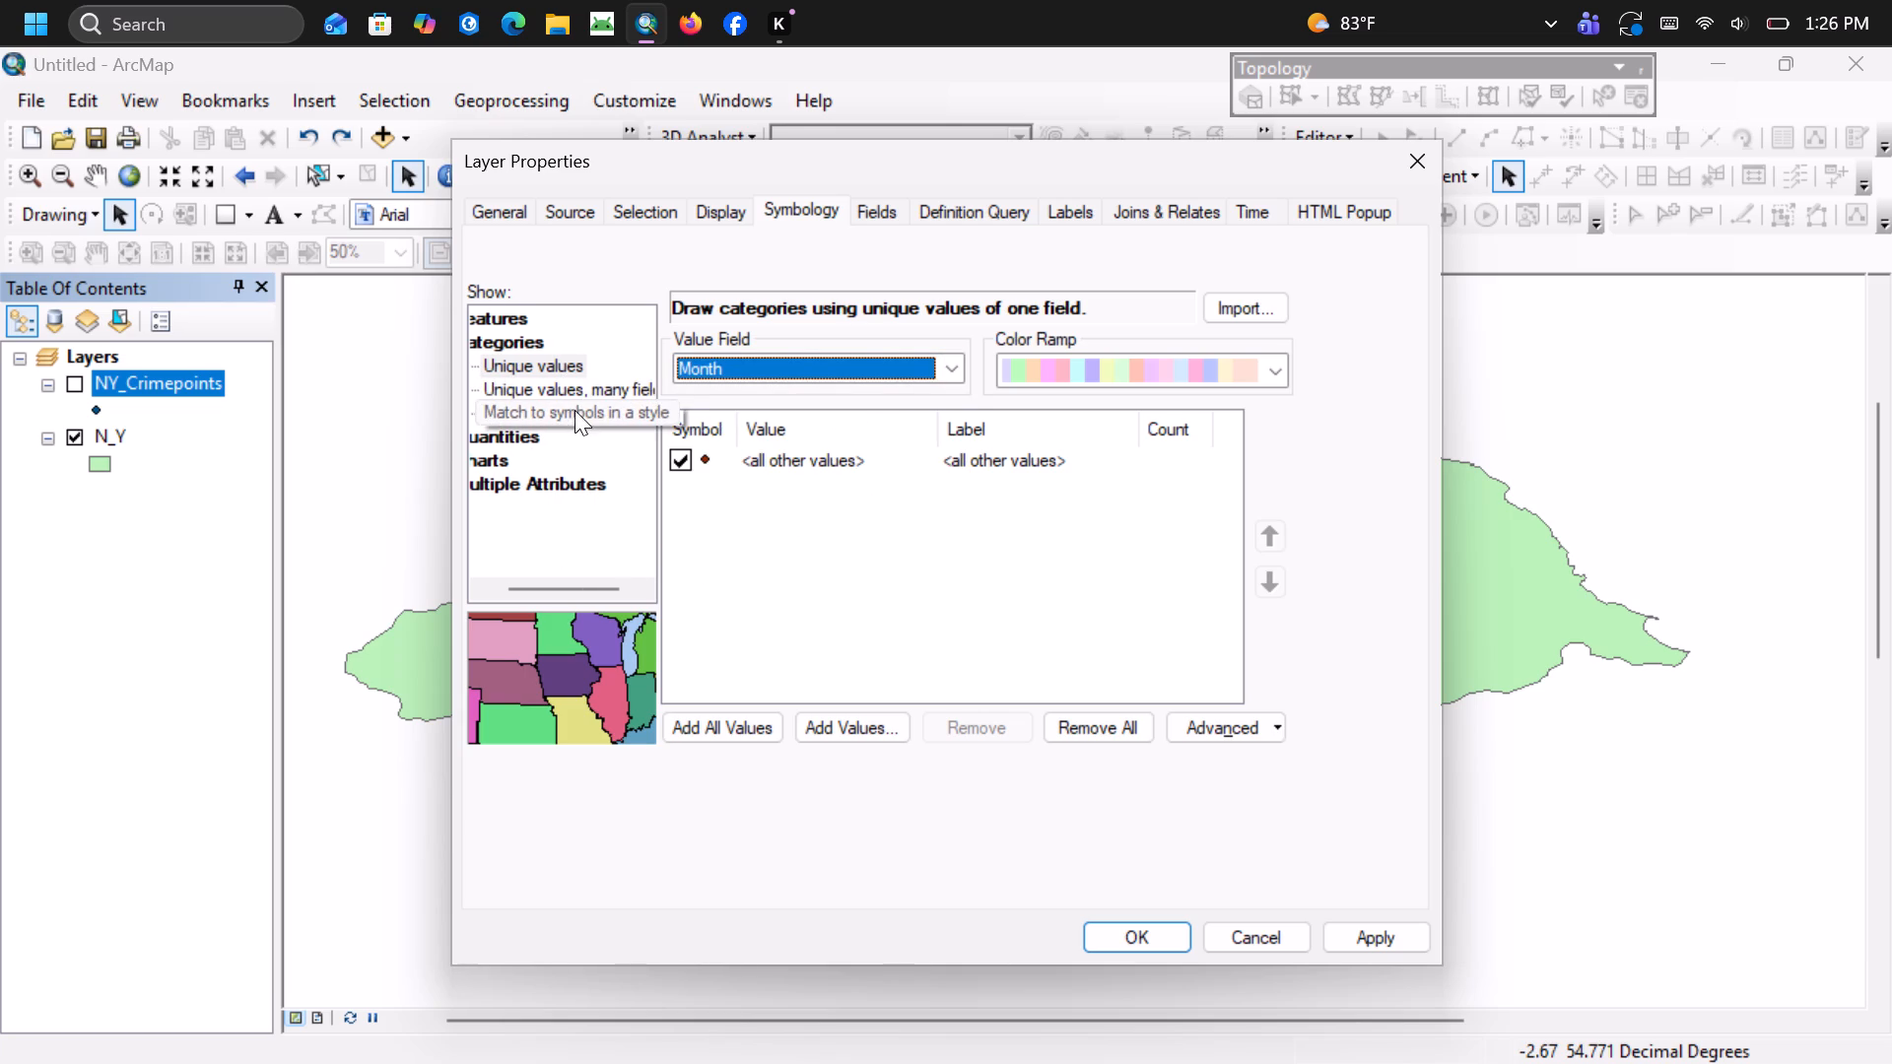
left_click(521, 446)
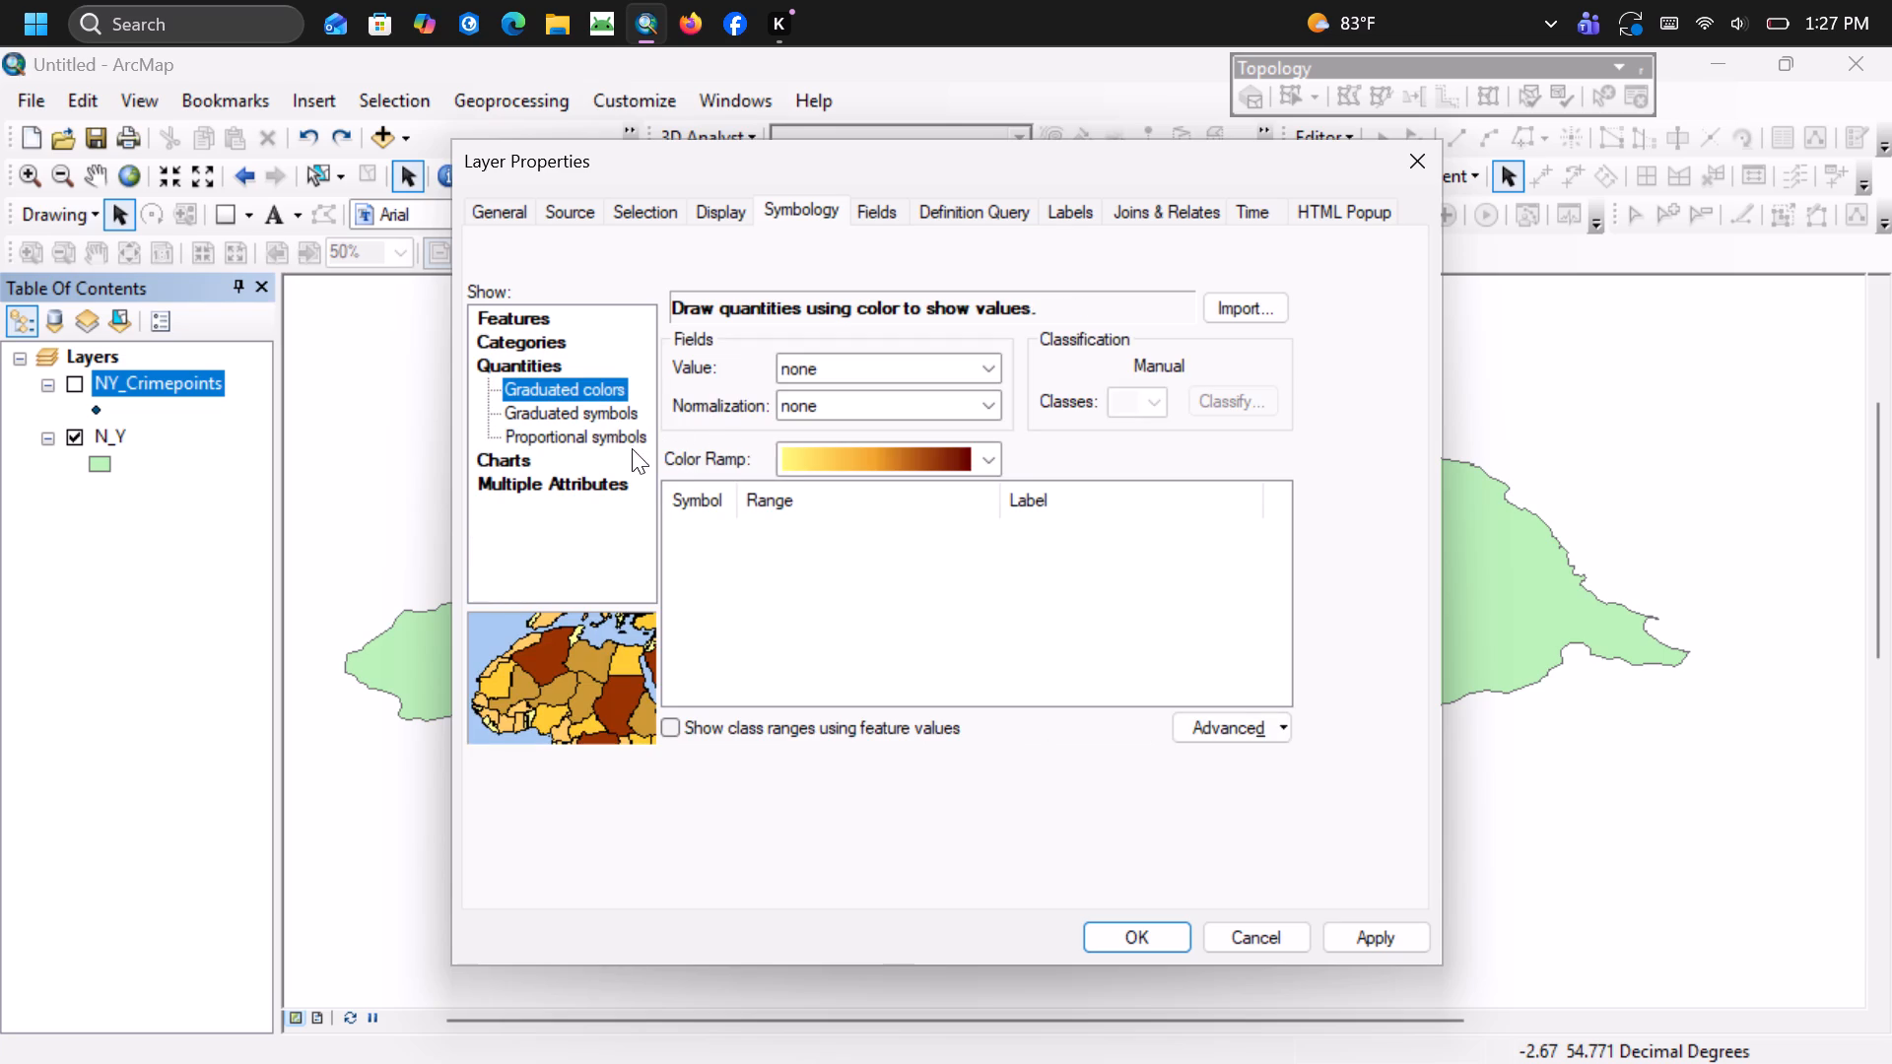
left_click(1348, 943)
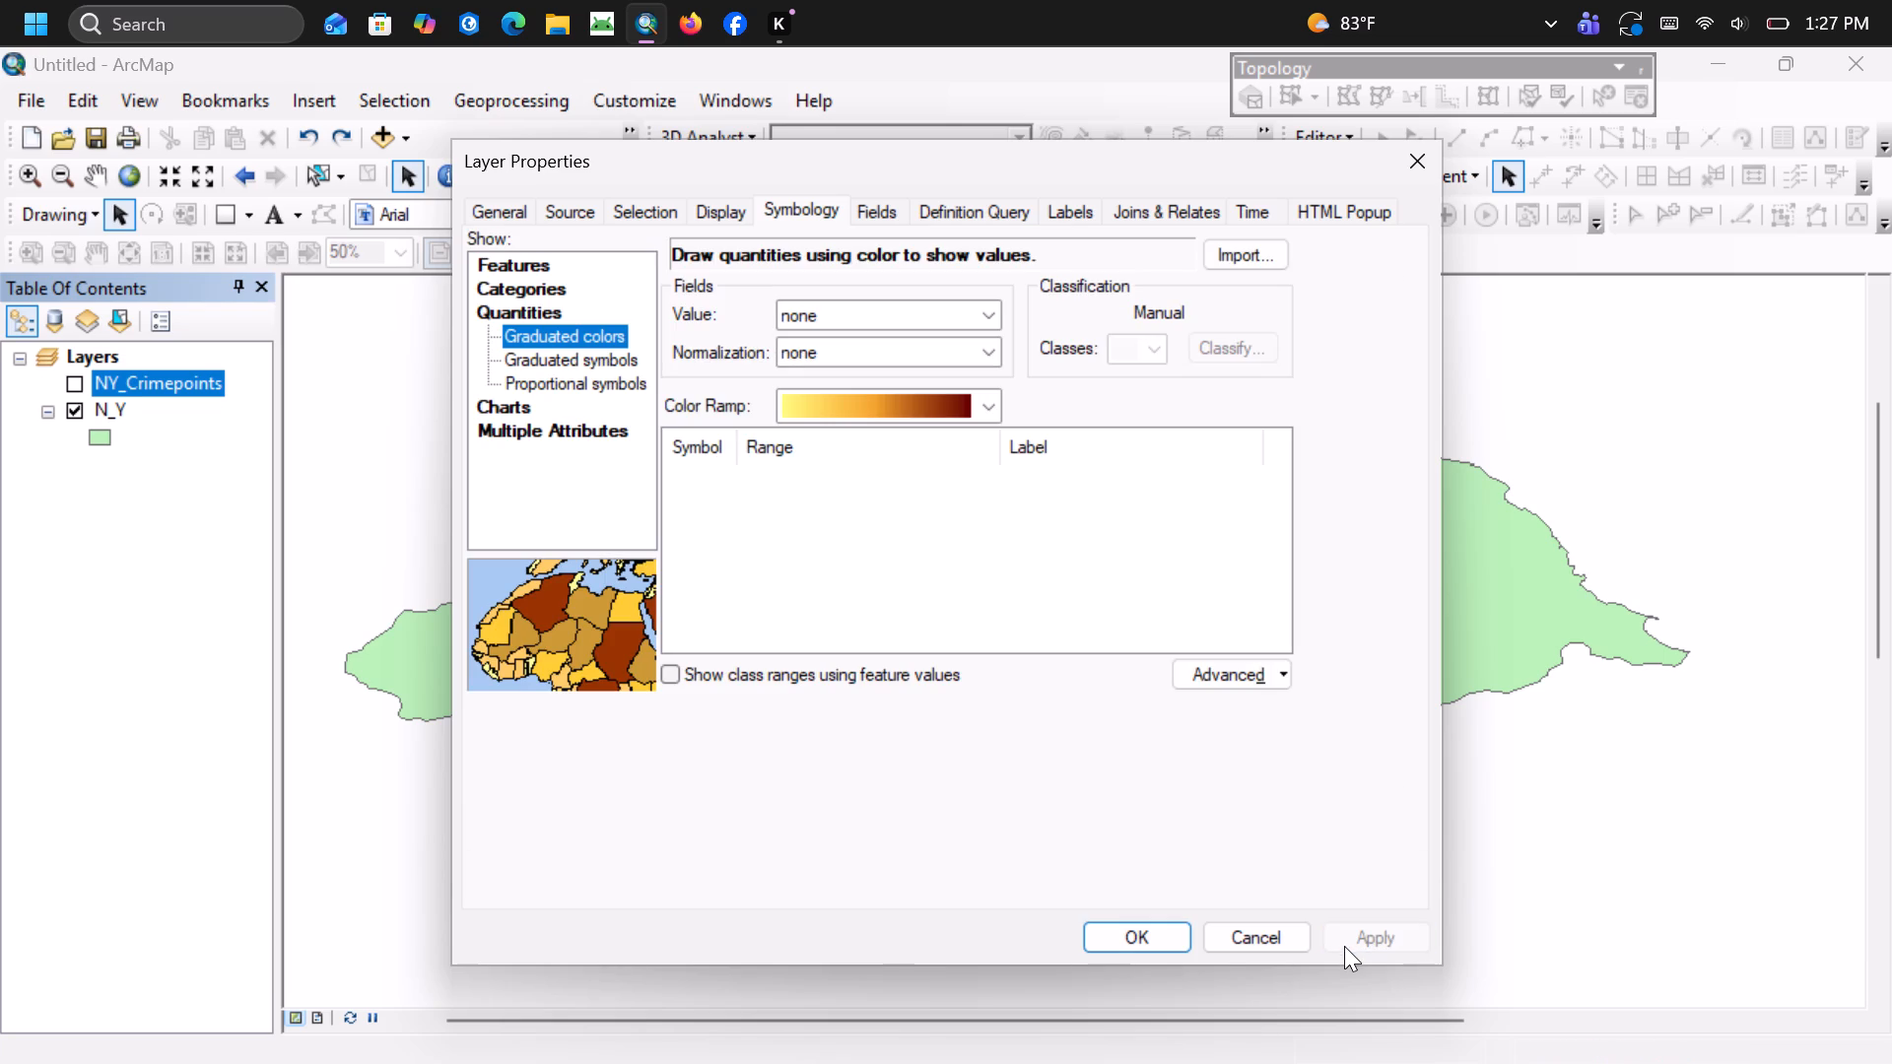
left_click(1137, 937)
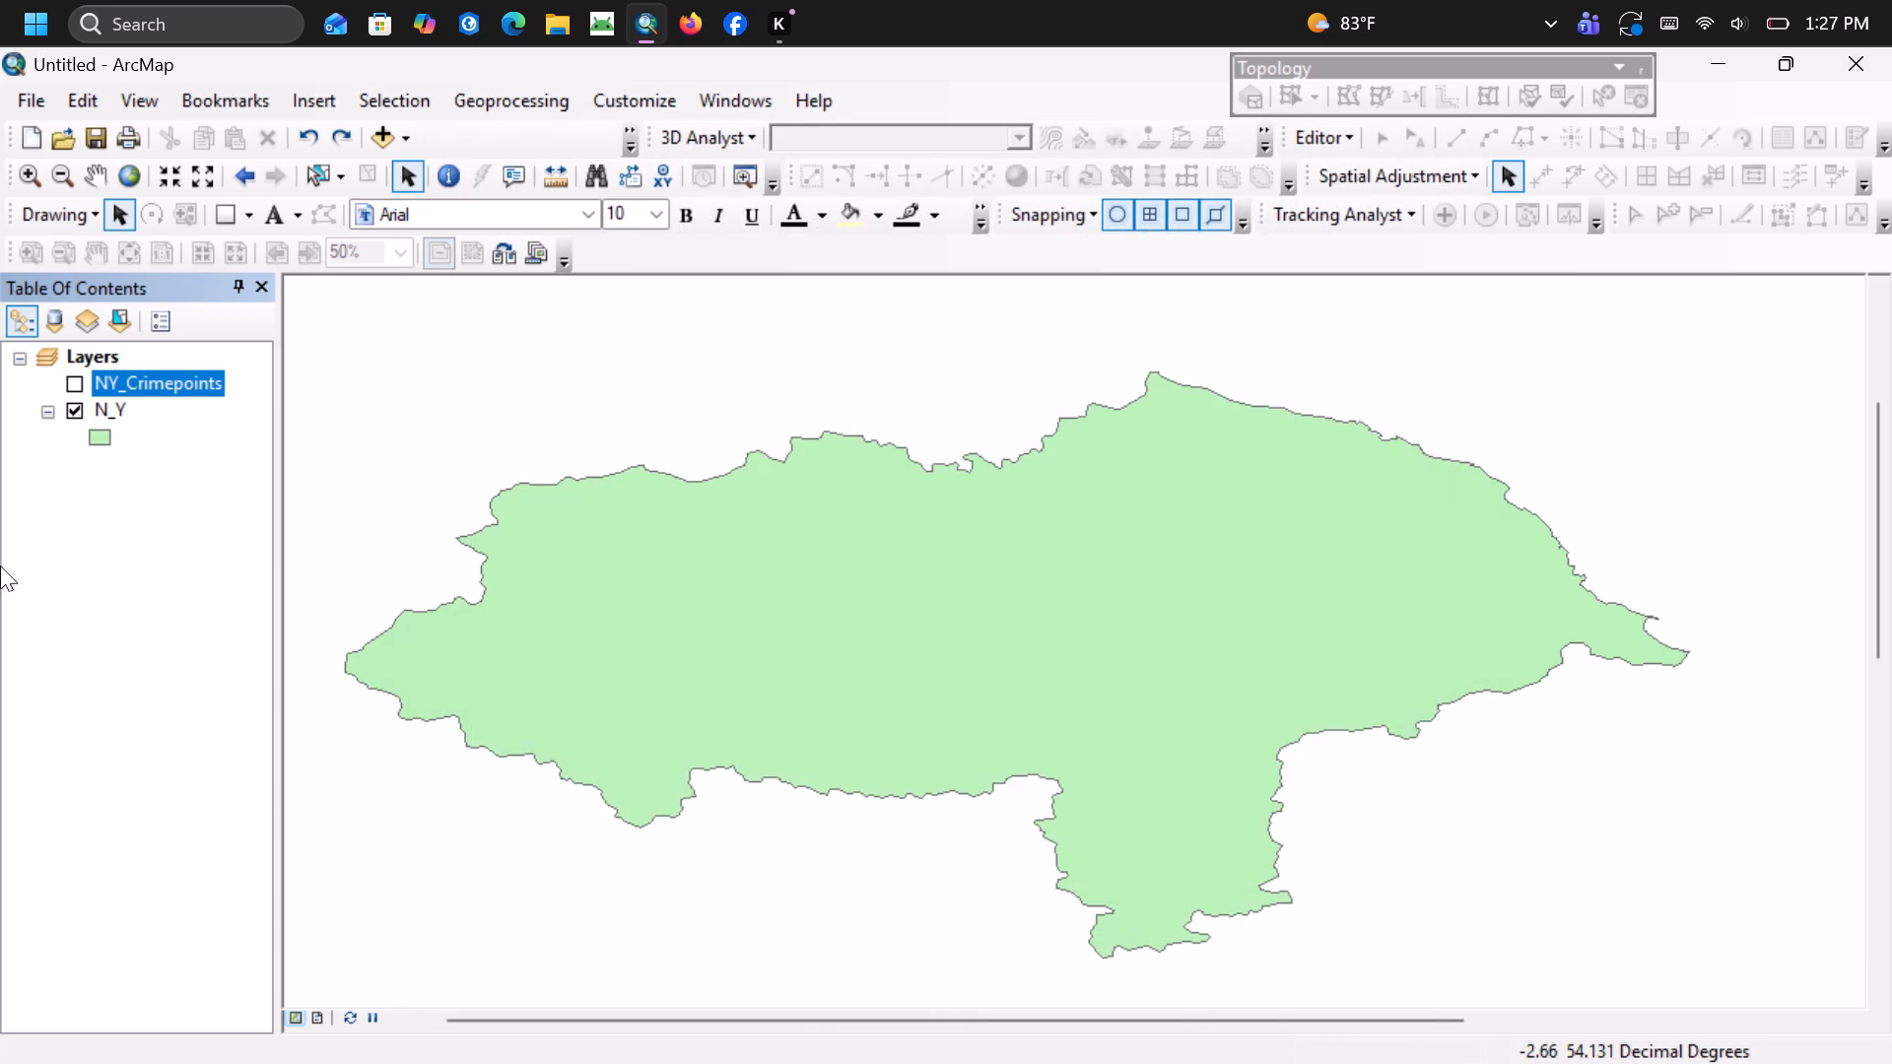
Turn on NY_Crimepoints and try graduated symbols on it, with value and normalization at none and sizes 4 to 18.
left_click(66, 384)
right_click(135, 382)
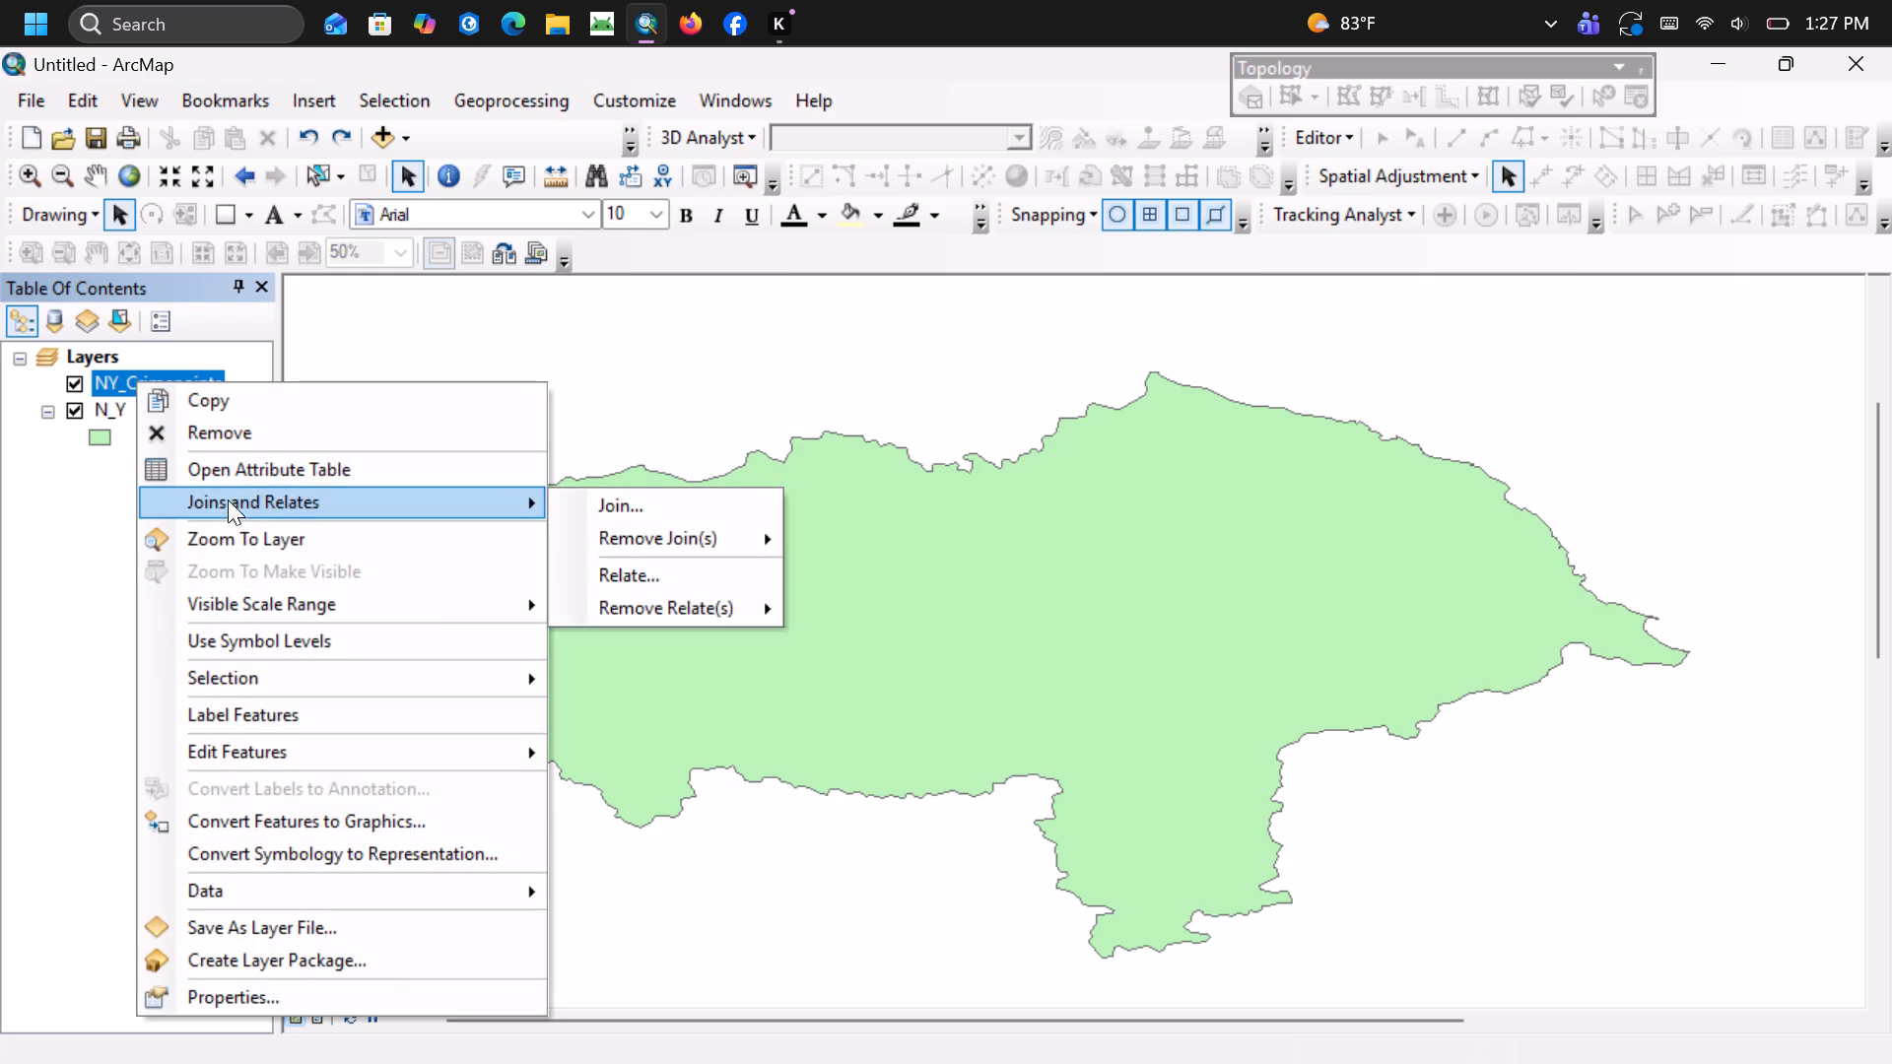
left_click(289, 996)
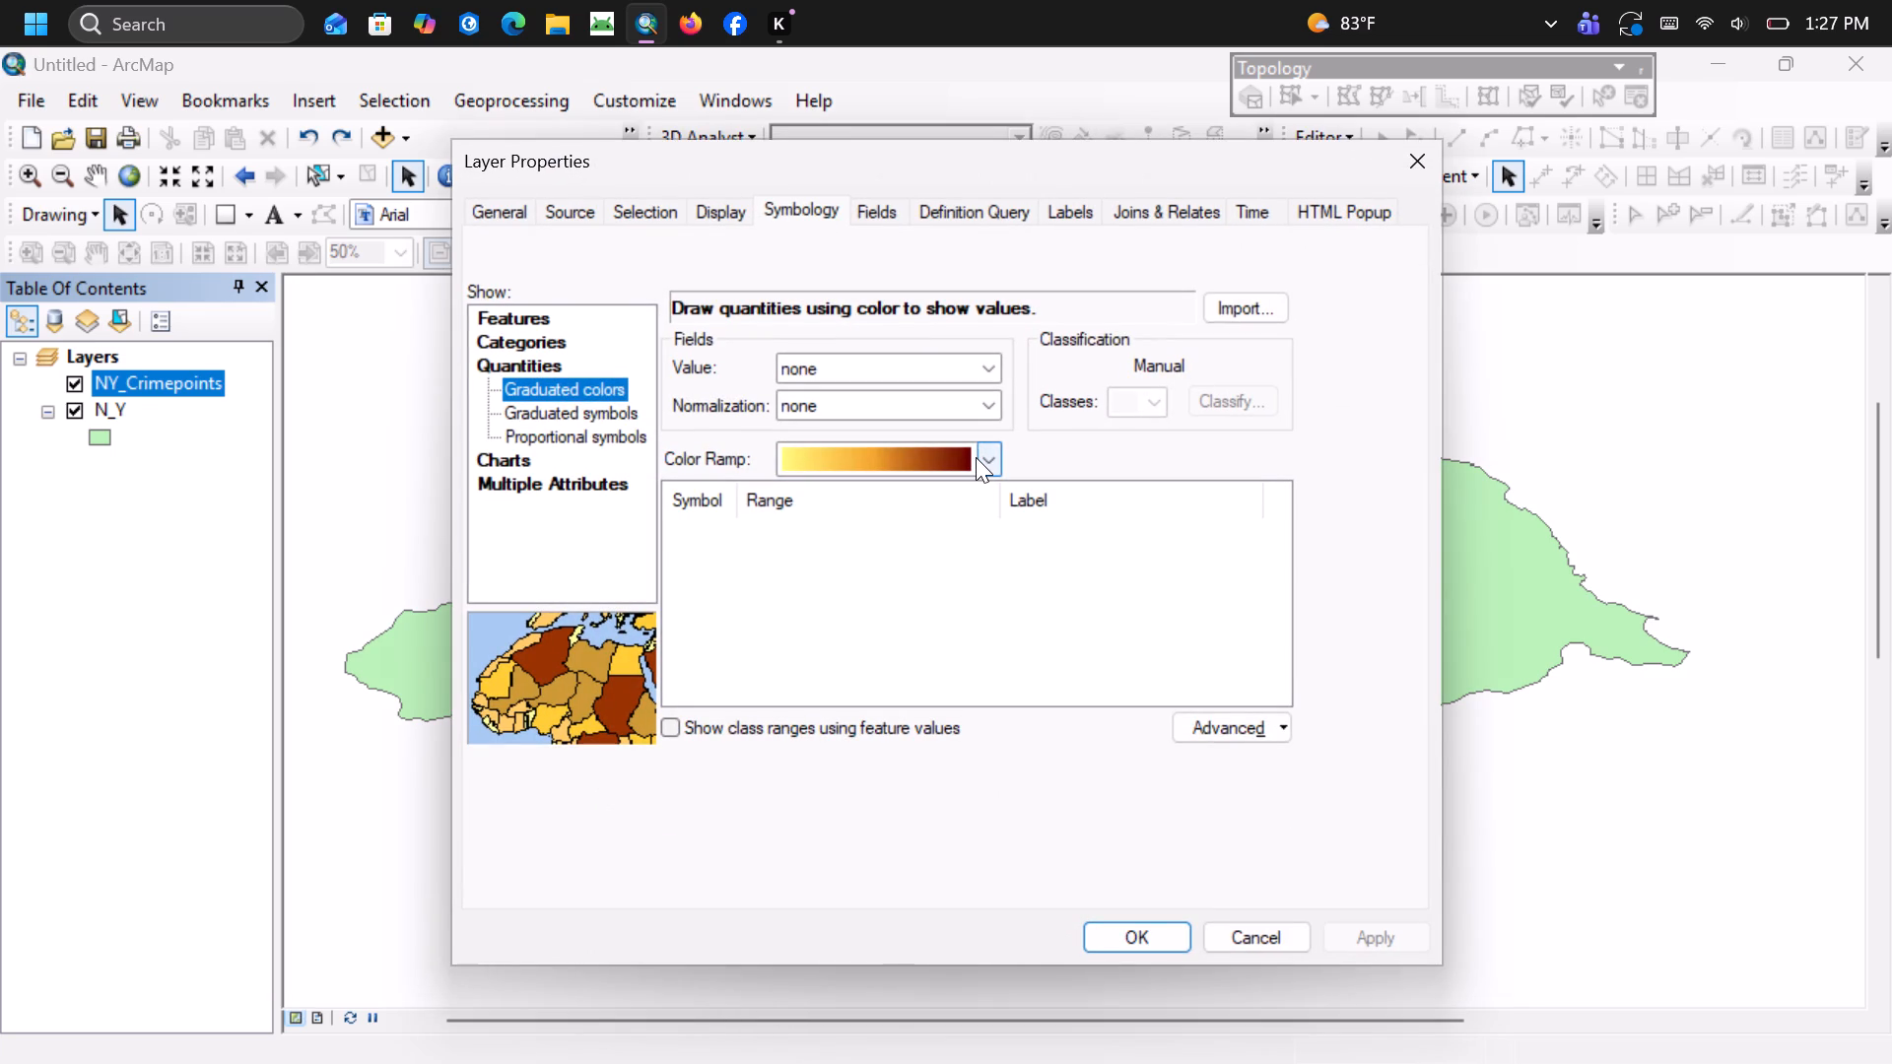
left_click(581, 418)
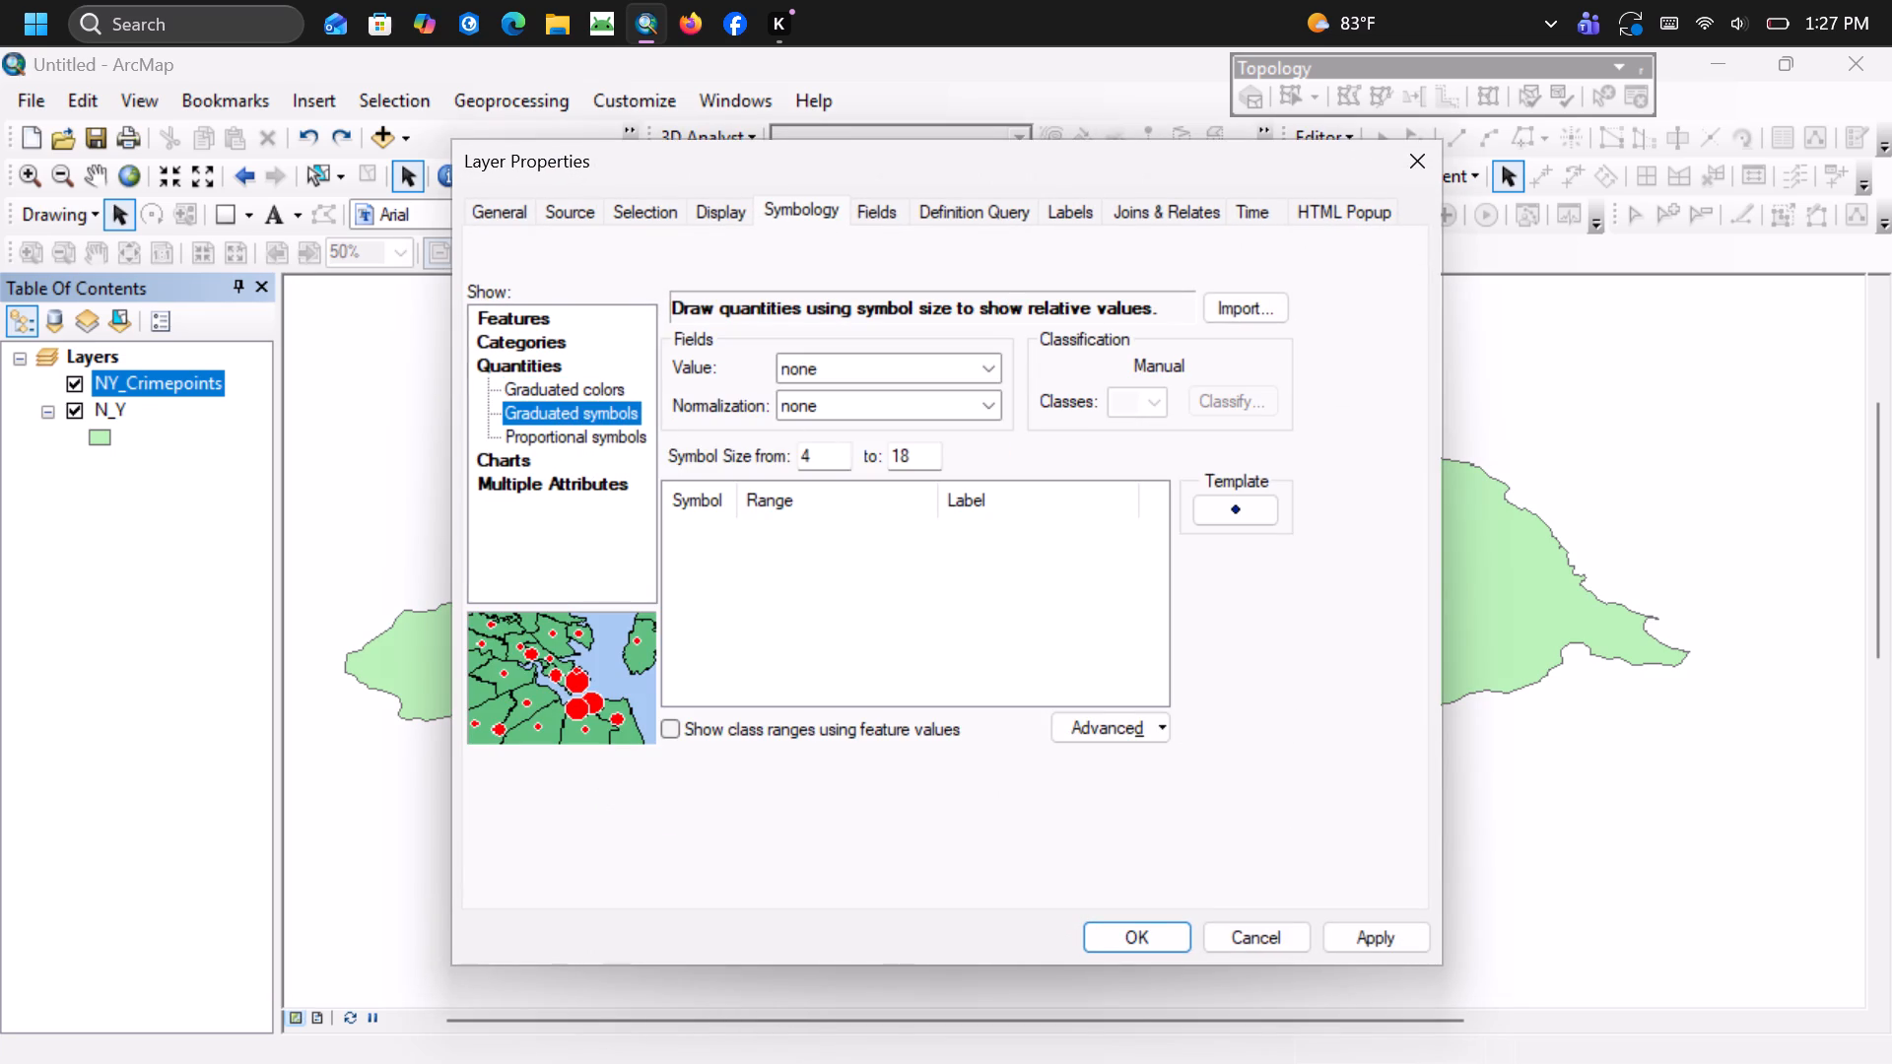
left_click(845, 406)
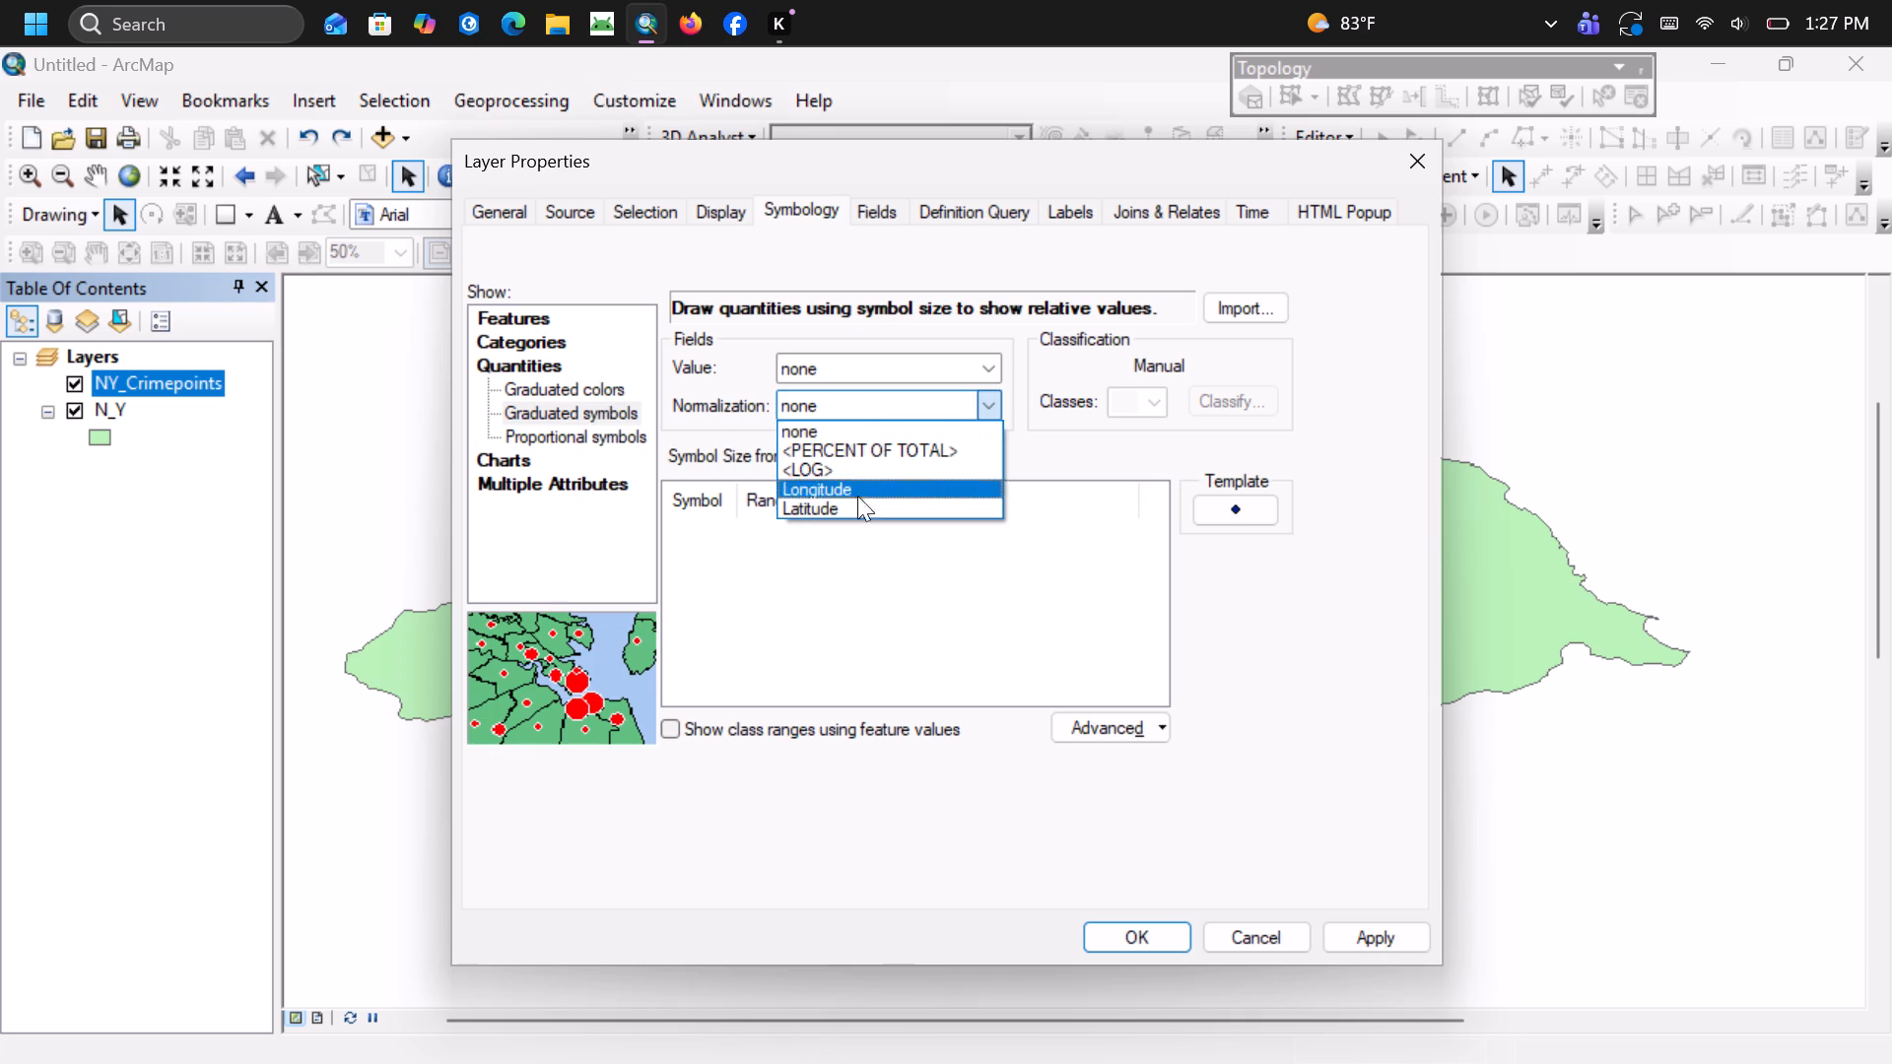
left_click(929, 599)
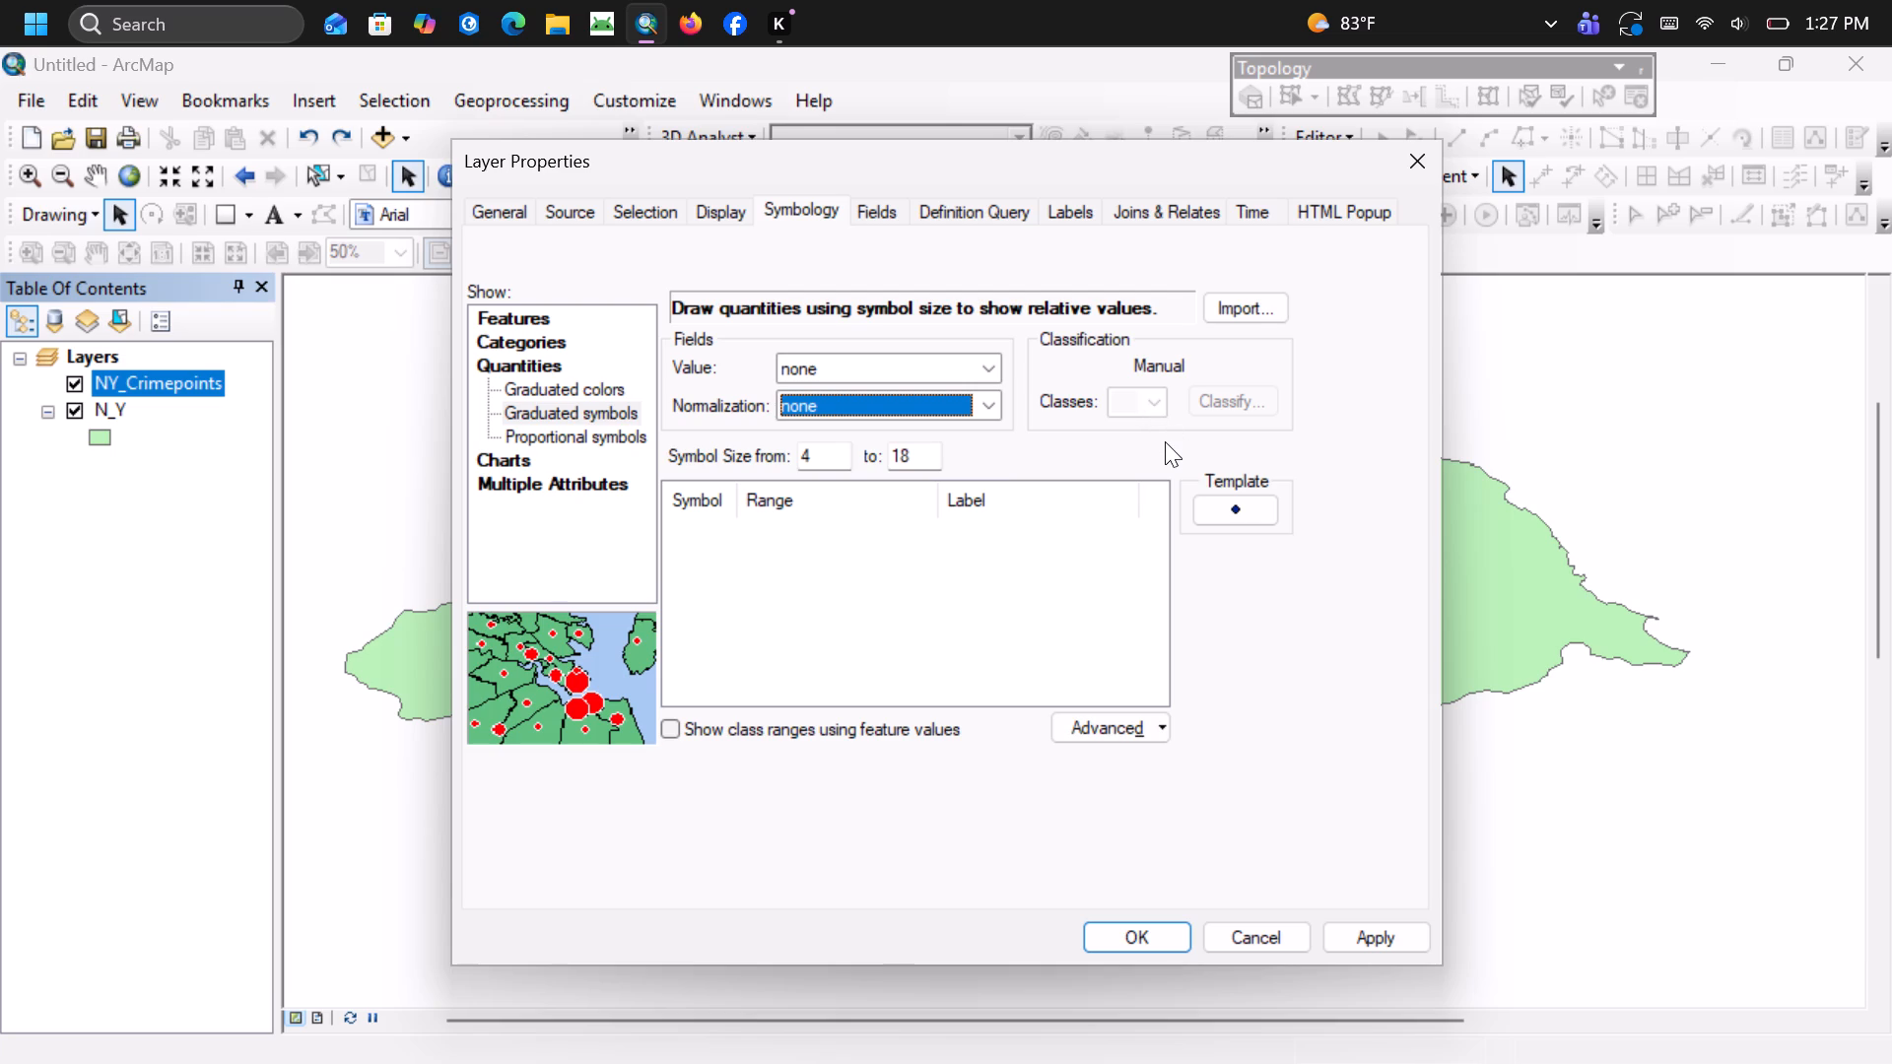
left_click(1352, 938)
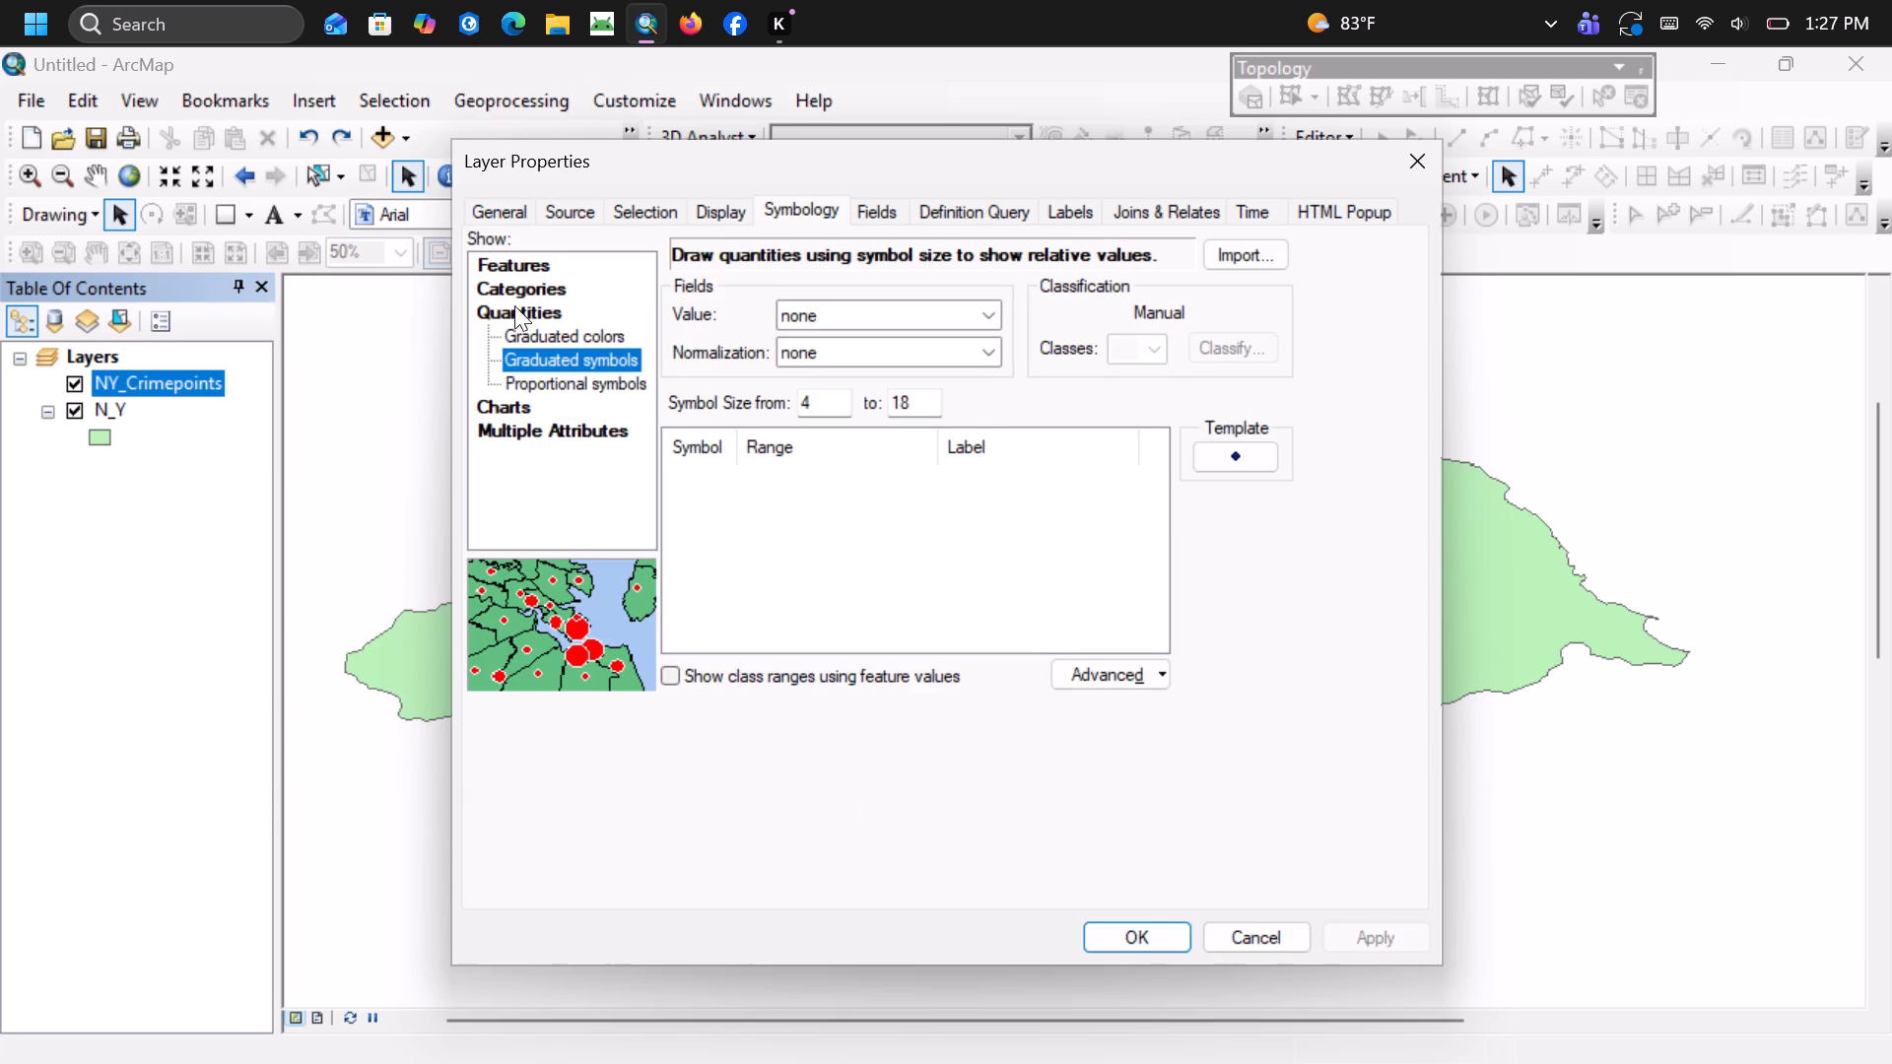
Apply unique values symbology to NY_Crimepoints using the Month value field, with the feature counts calculated.
left_click(522, 271)
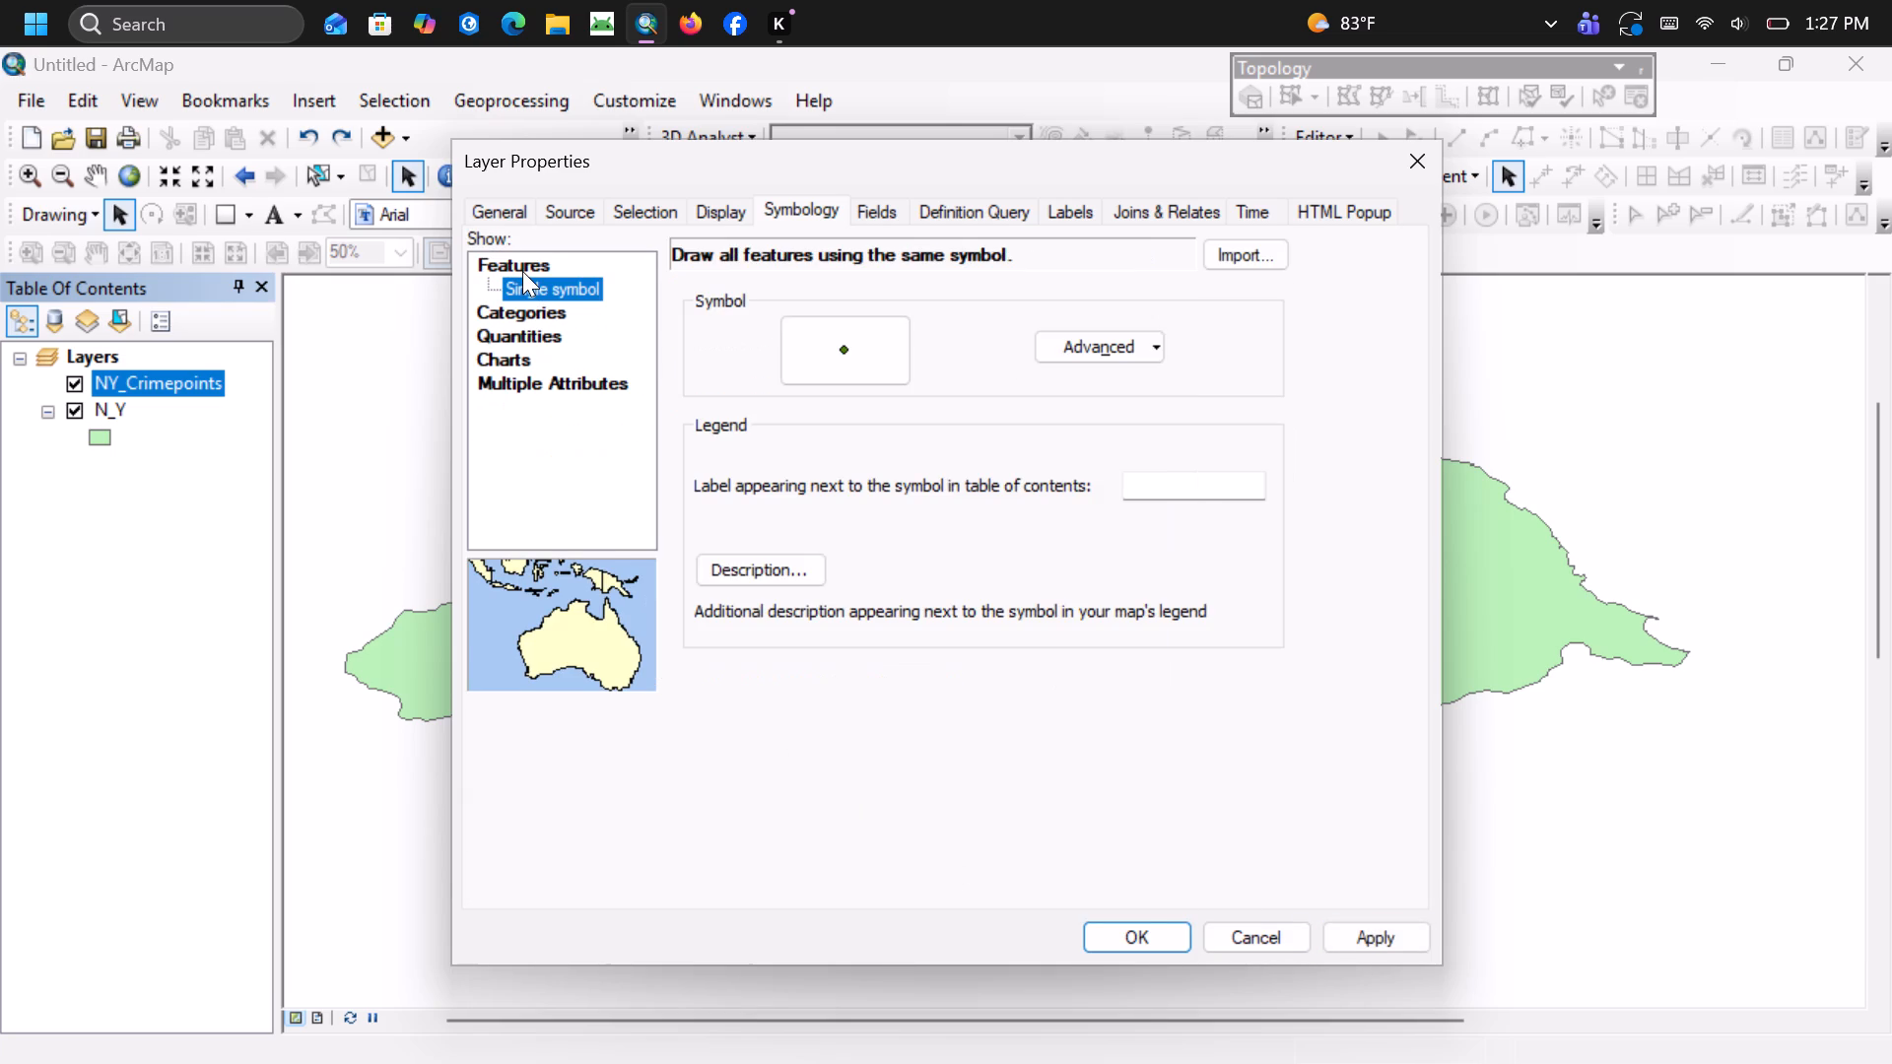
left_click(527, 311)
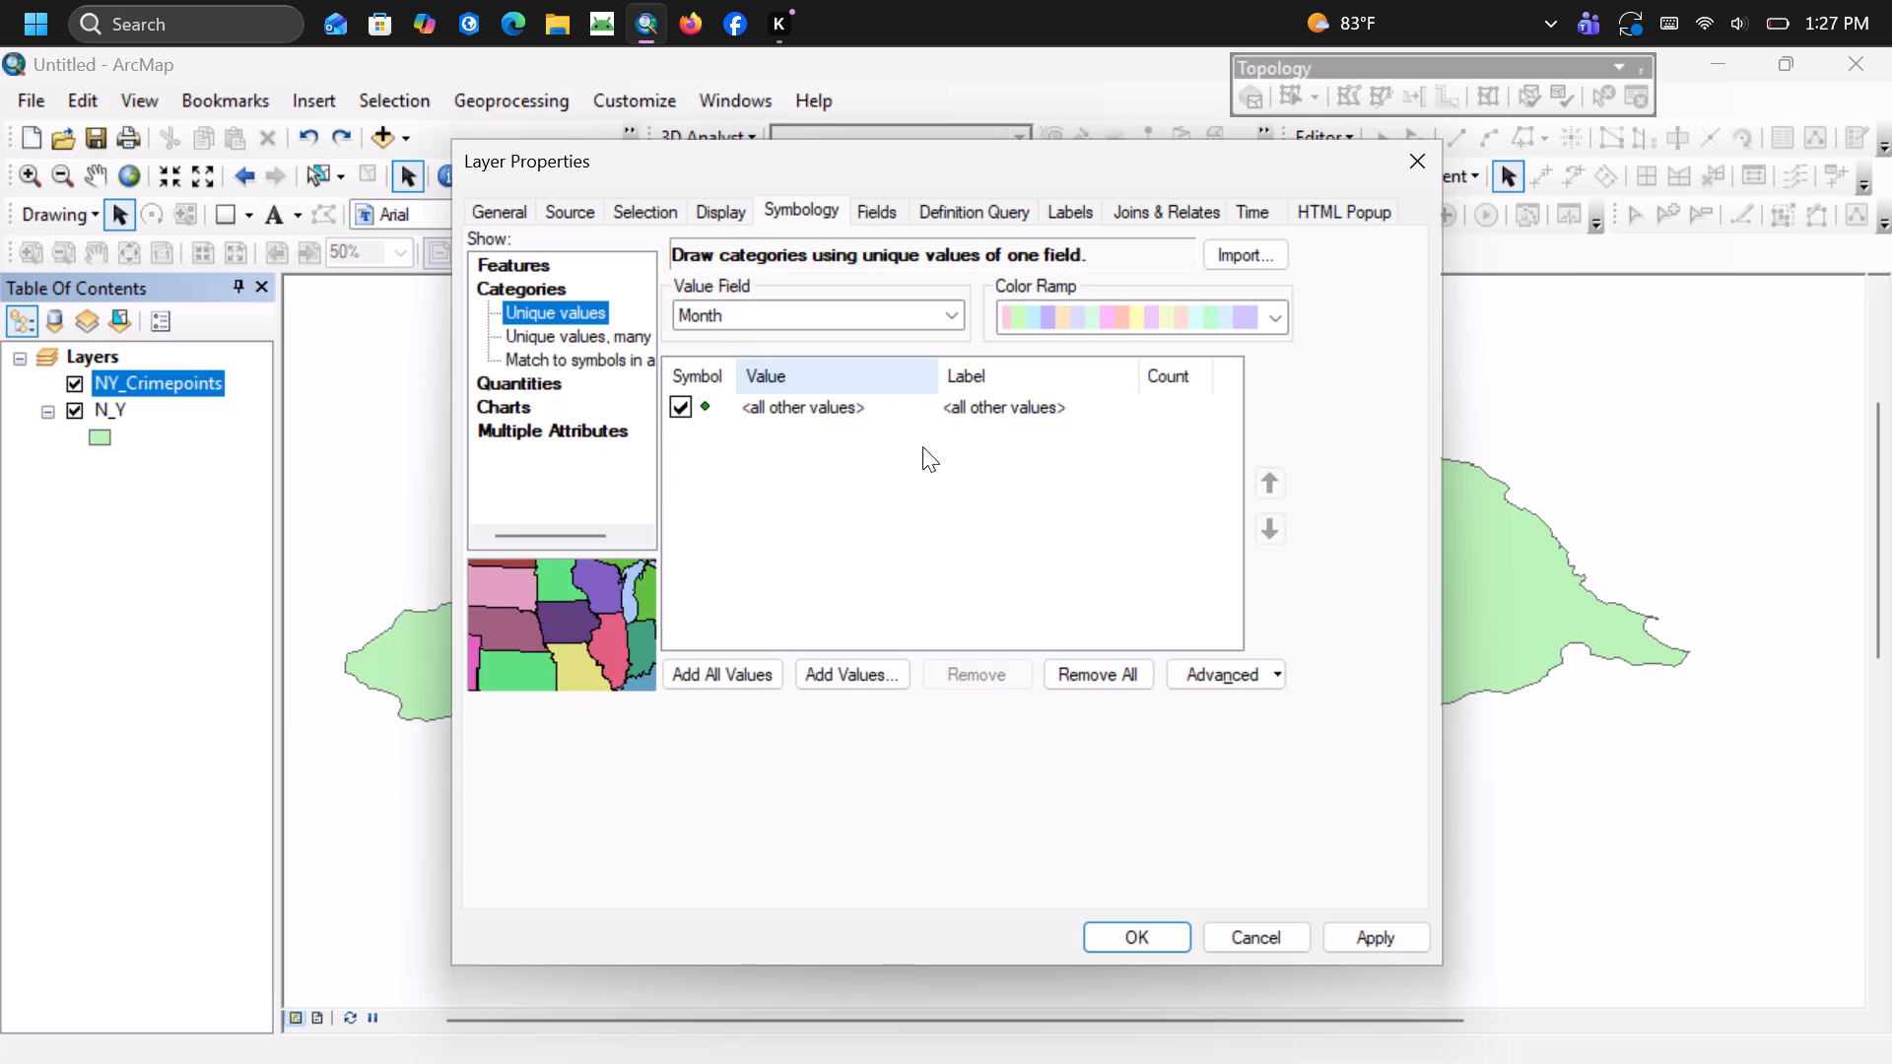
left_click(939, 313)
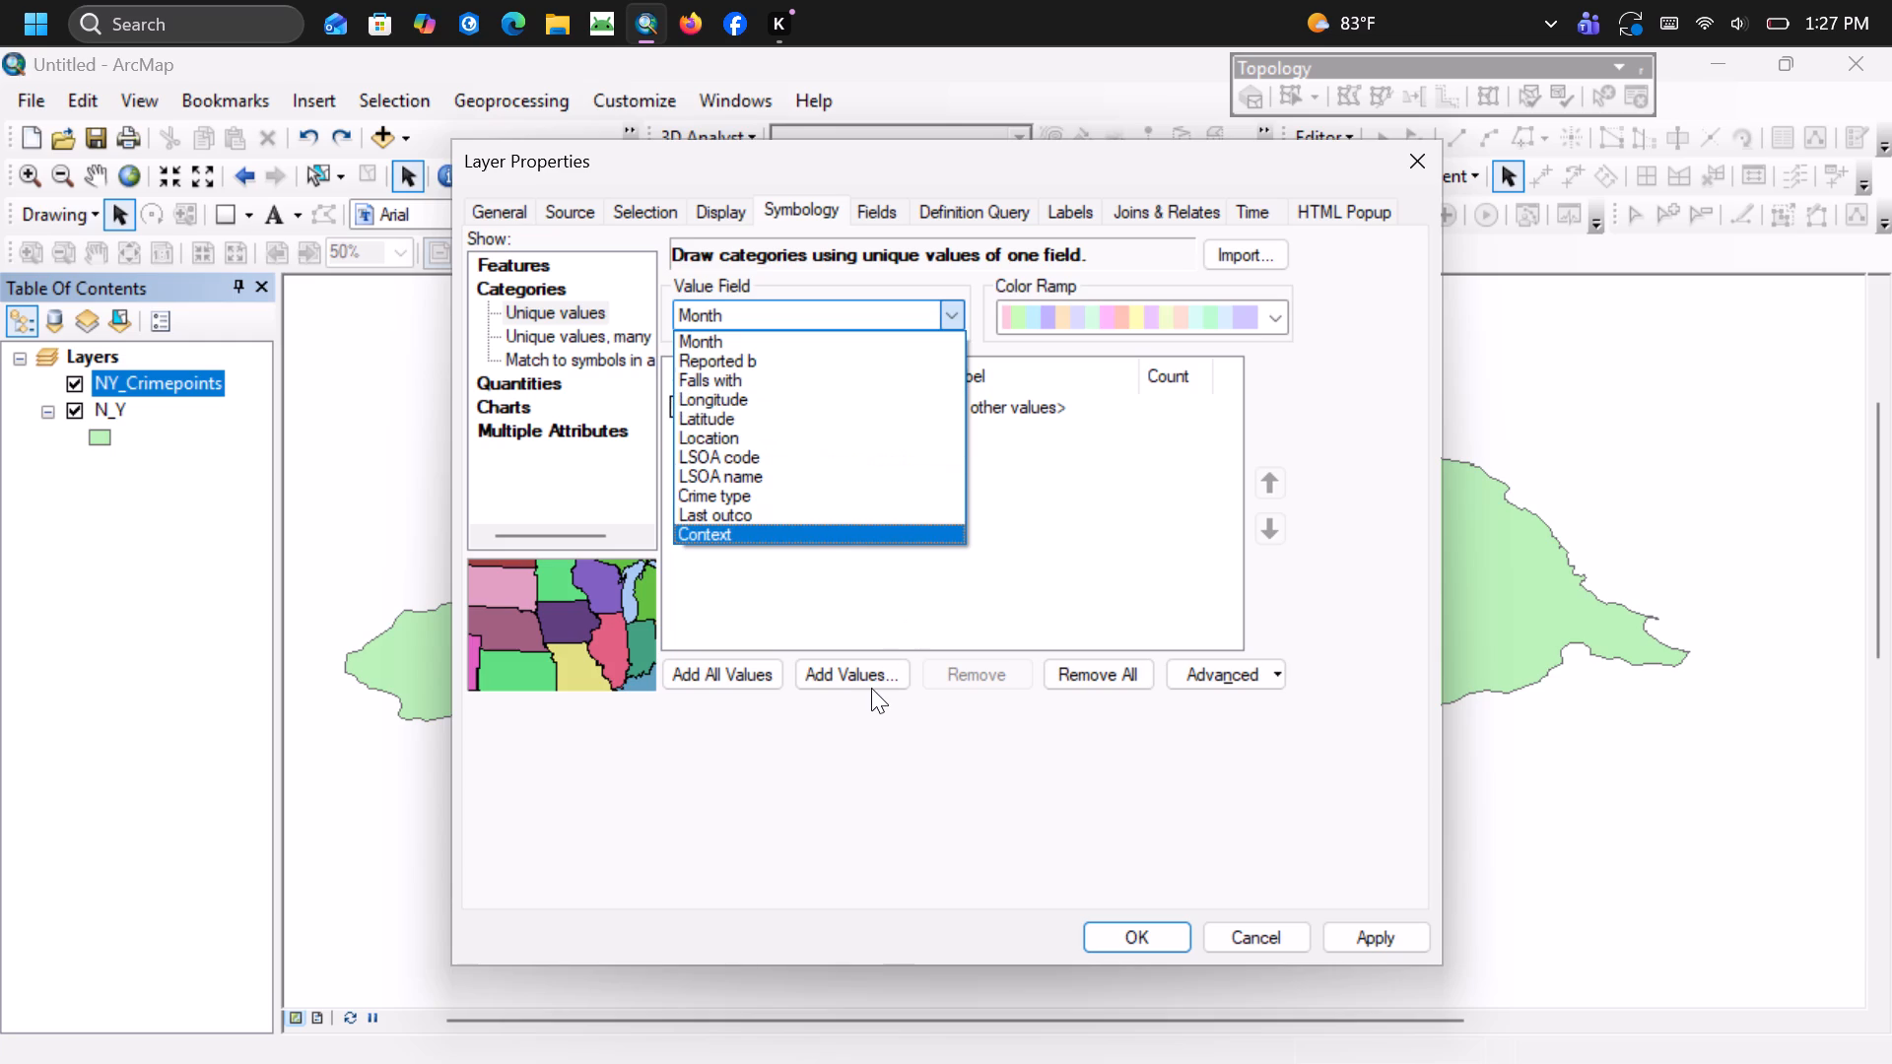
left_click(1273, 393)
left_click(1076, 439)
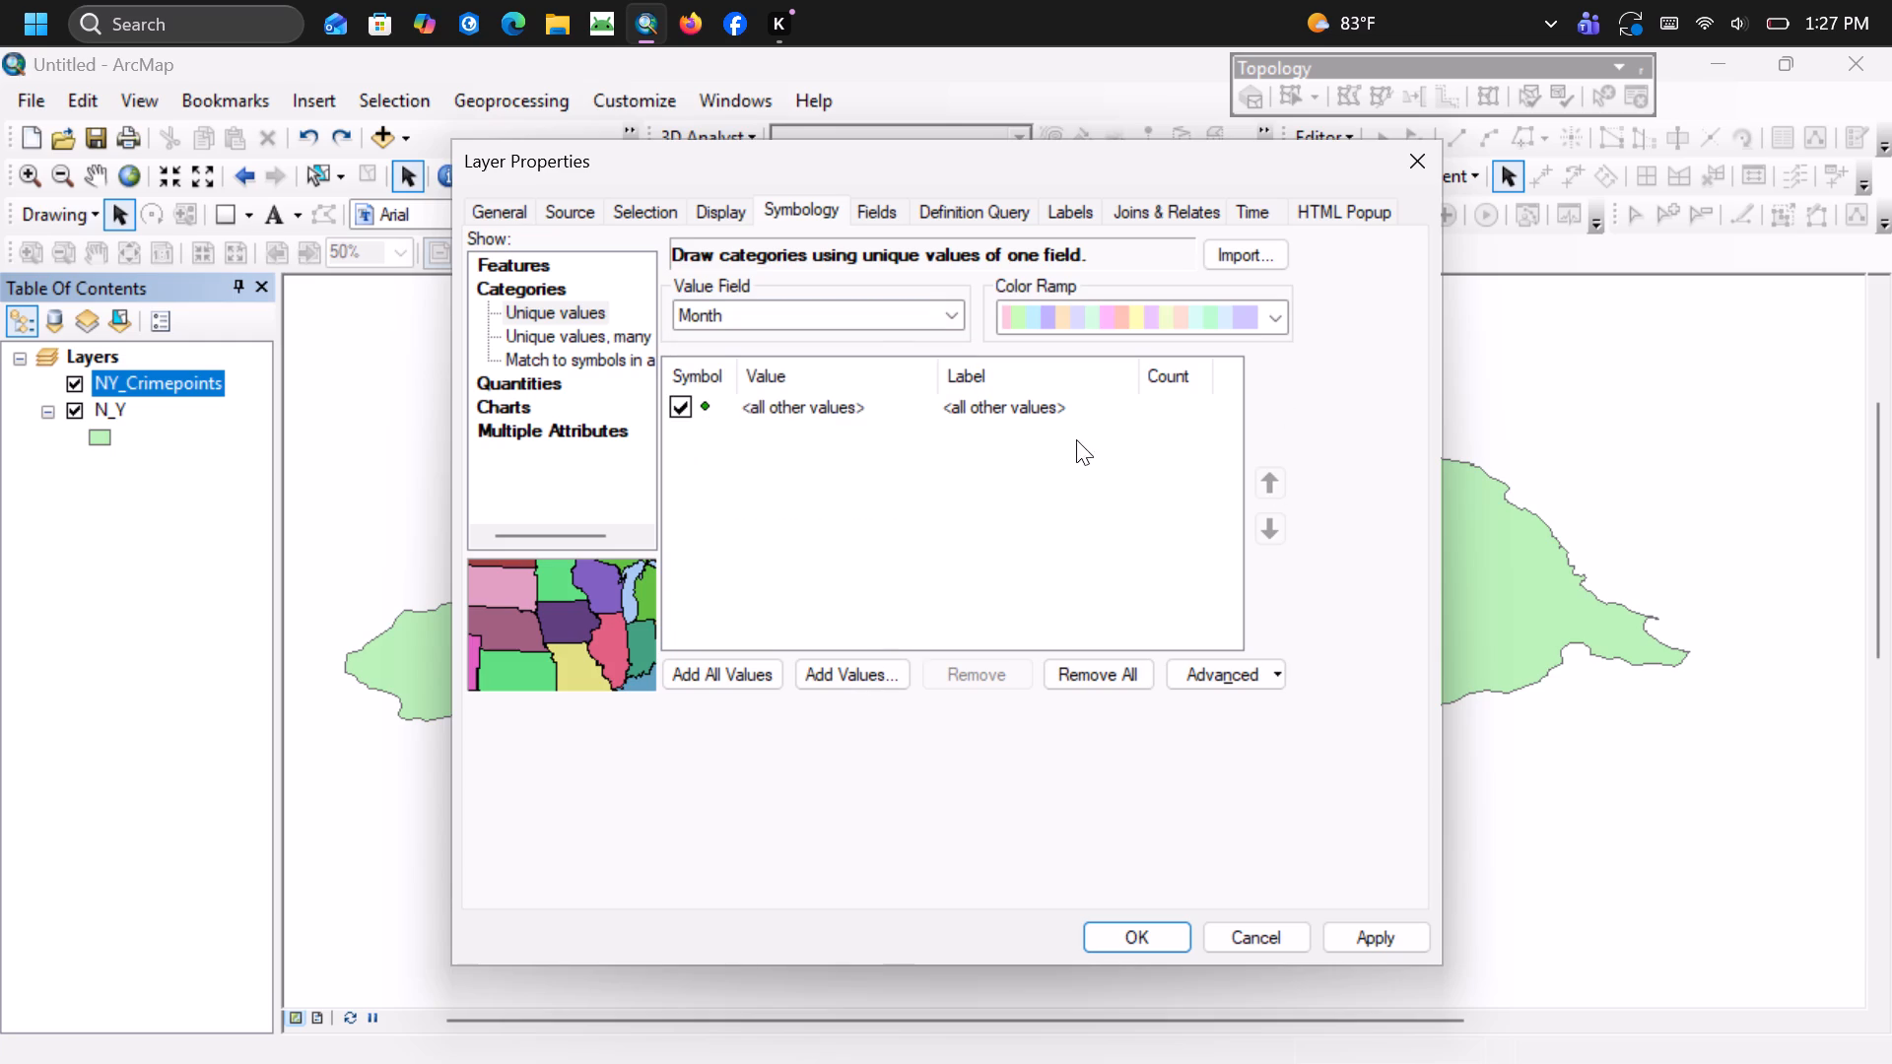
left_click(974, 385)
left_click(1166, 369)
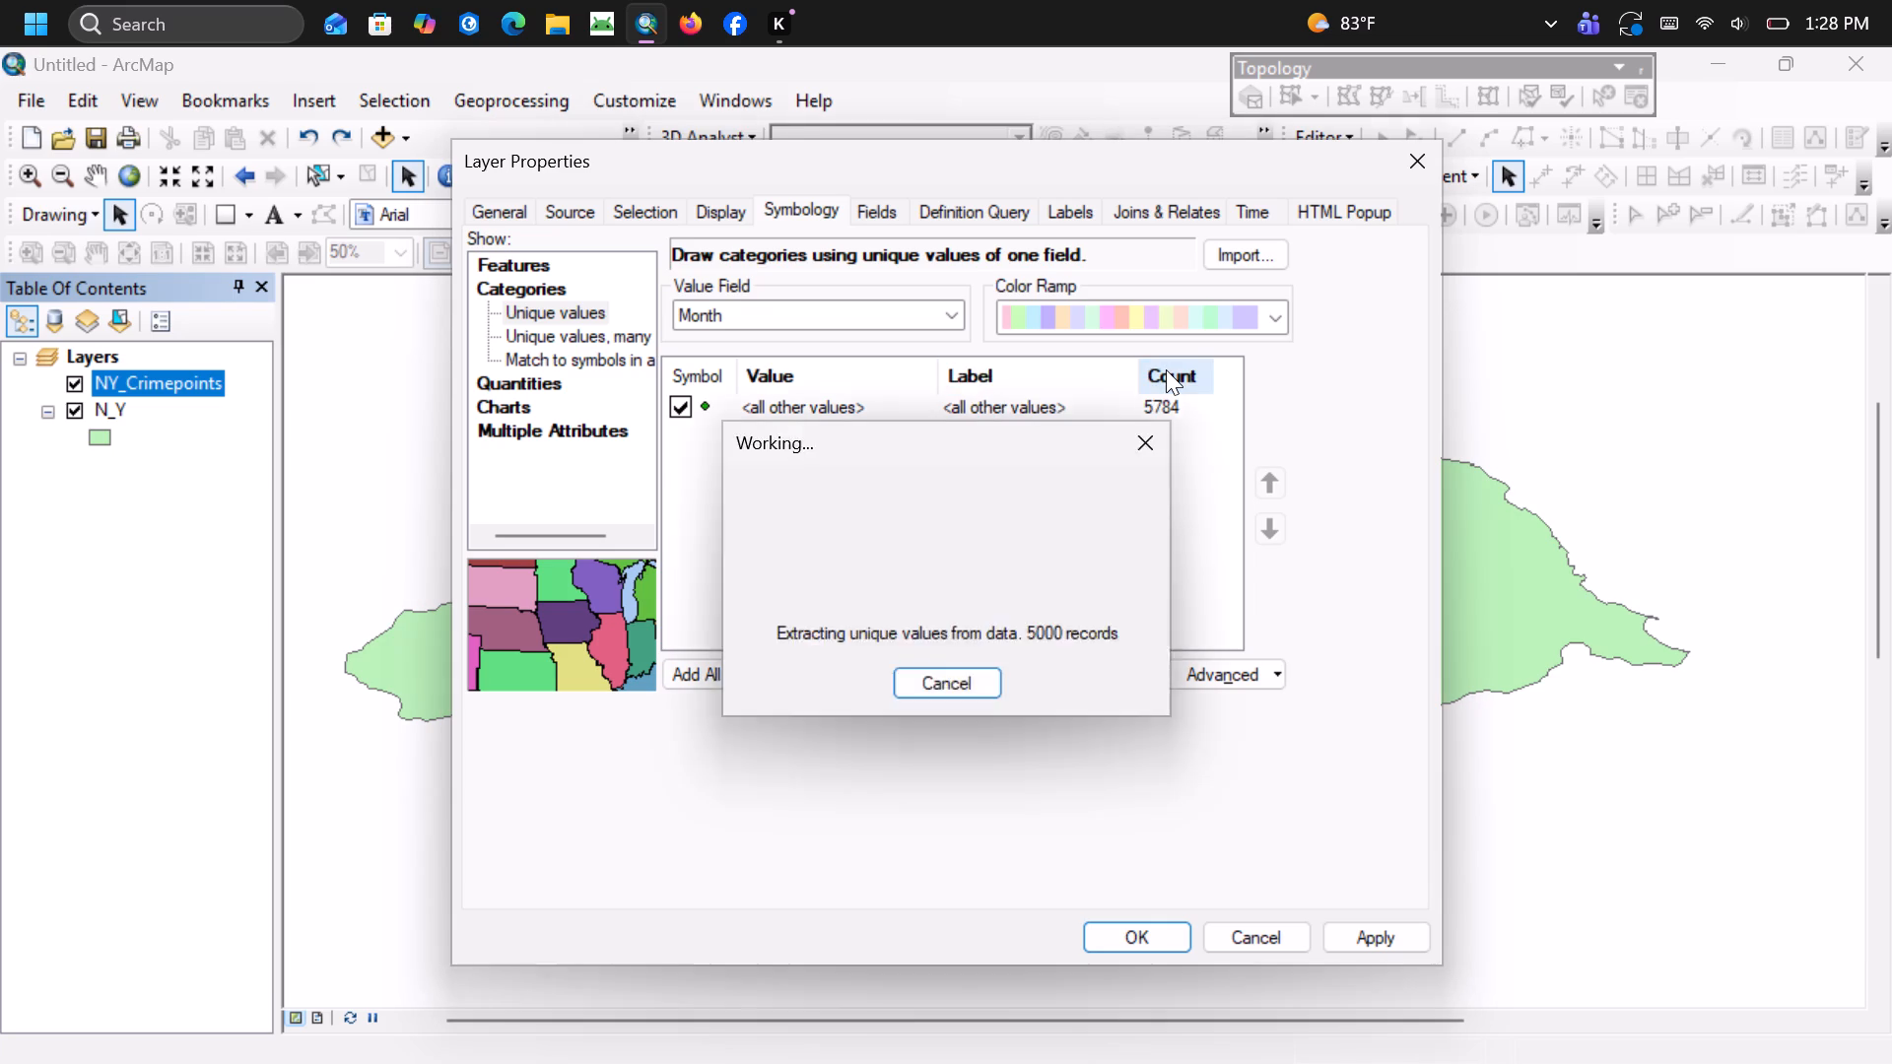
left_click(1166, 369)
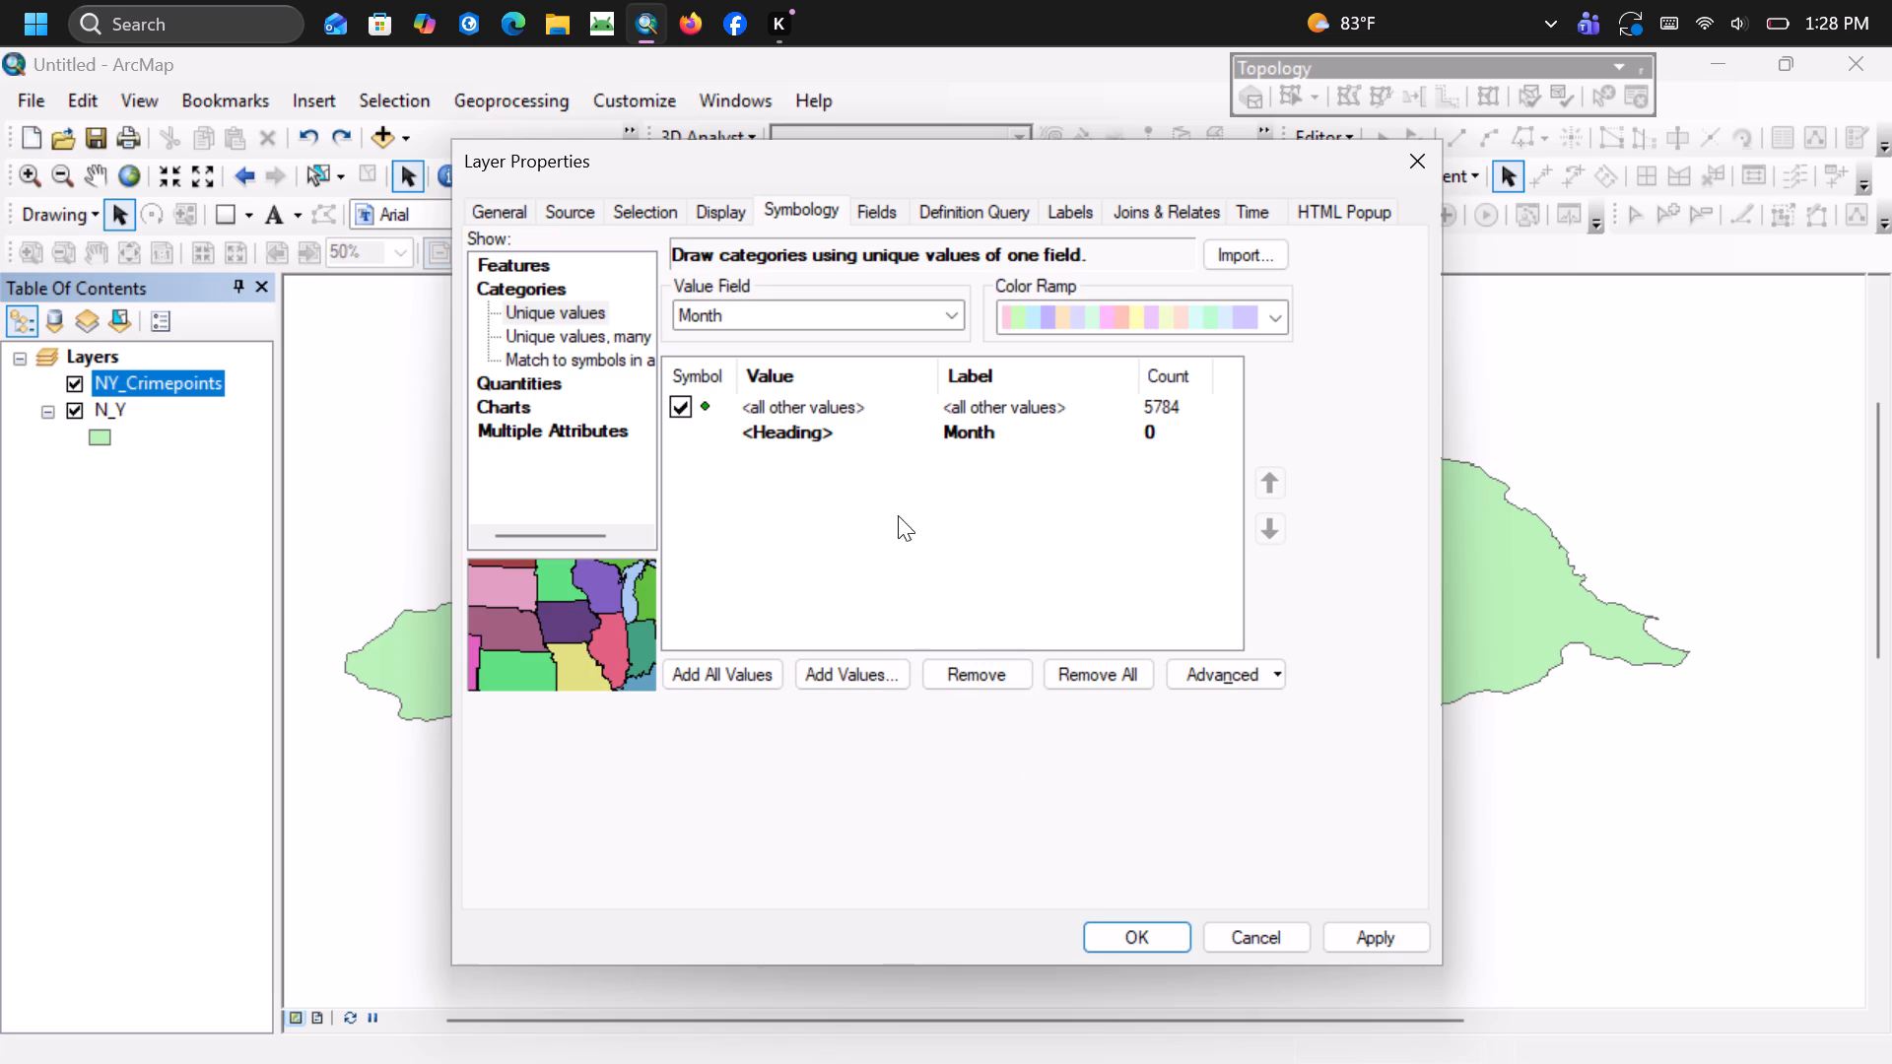
left_click(1354, 938)
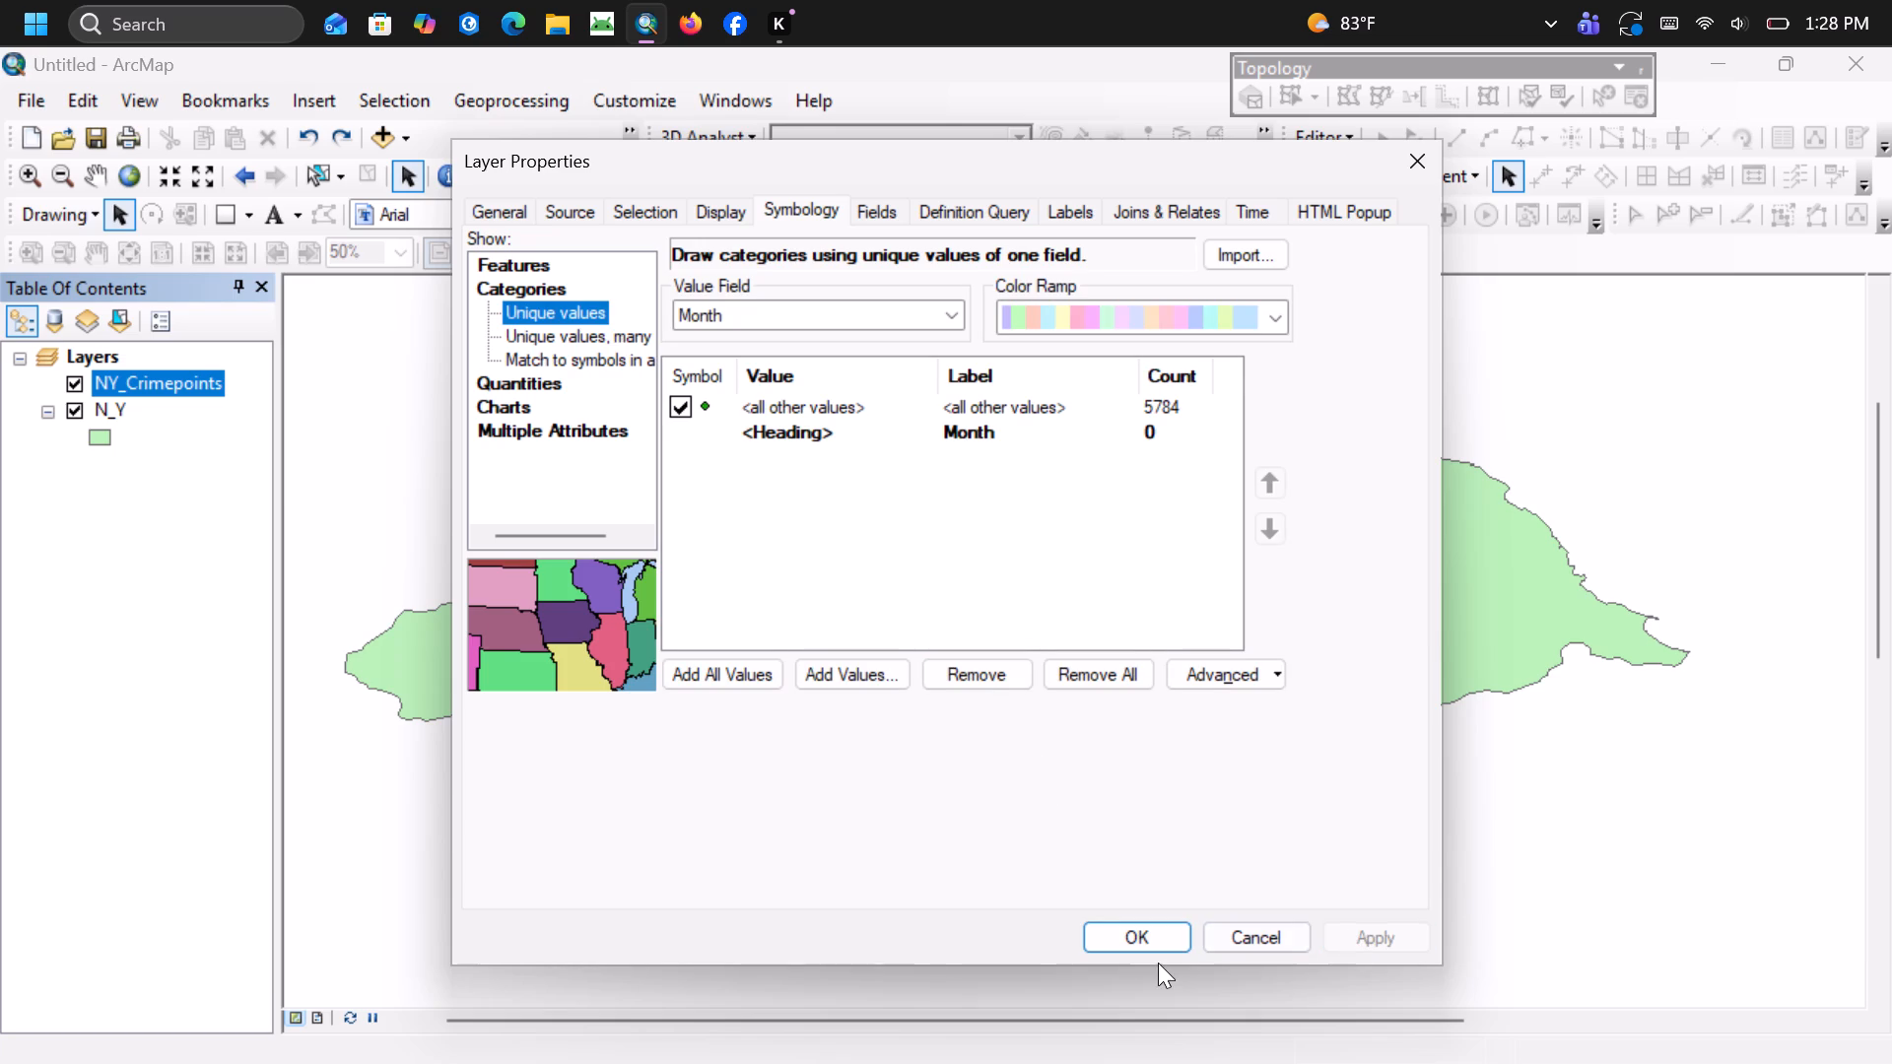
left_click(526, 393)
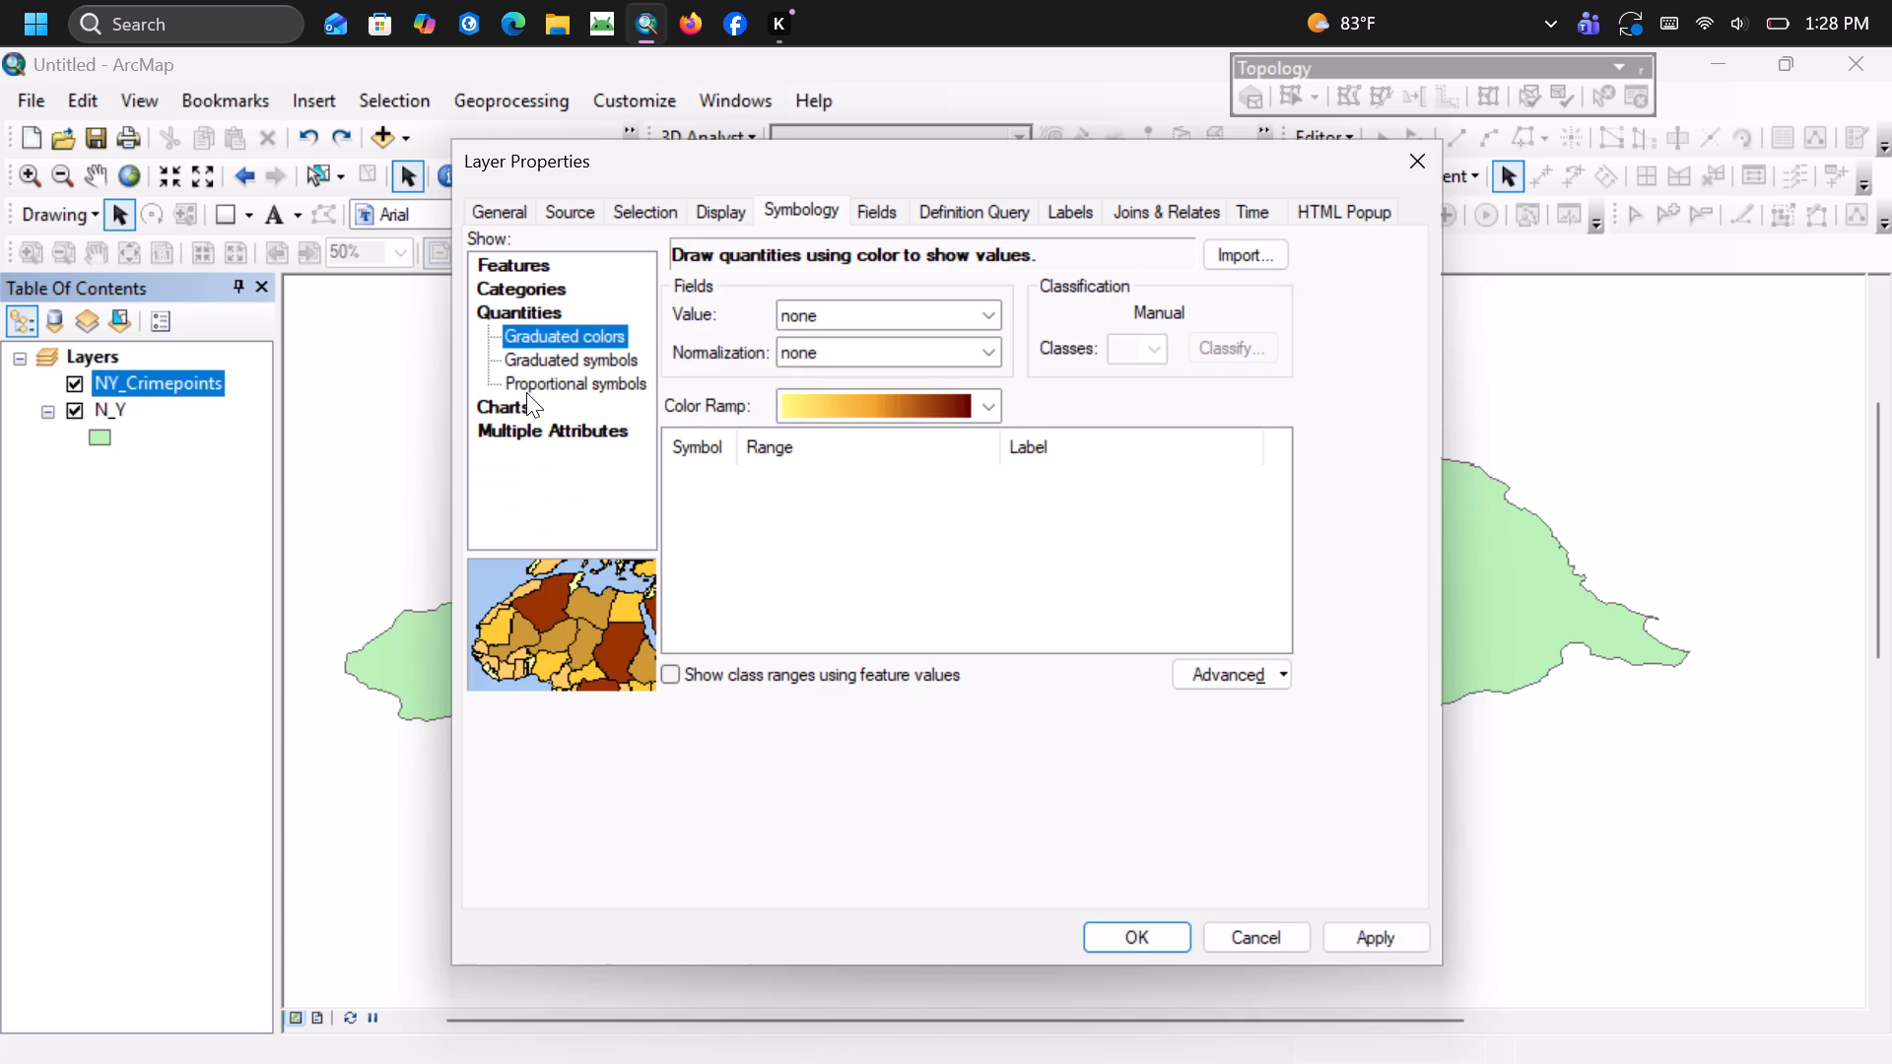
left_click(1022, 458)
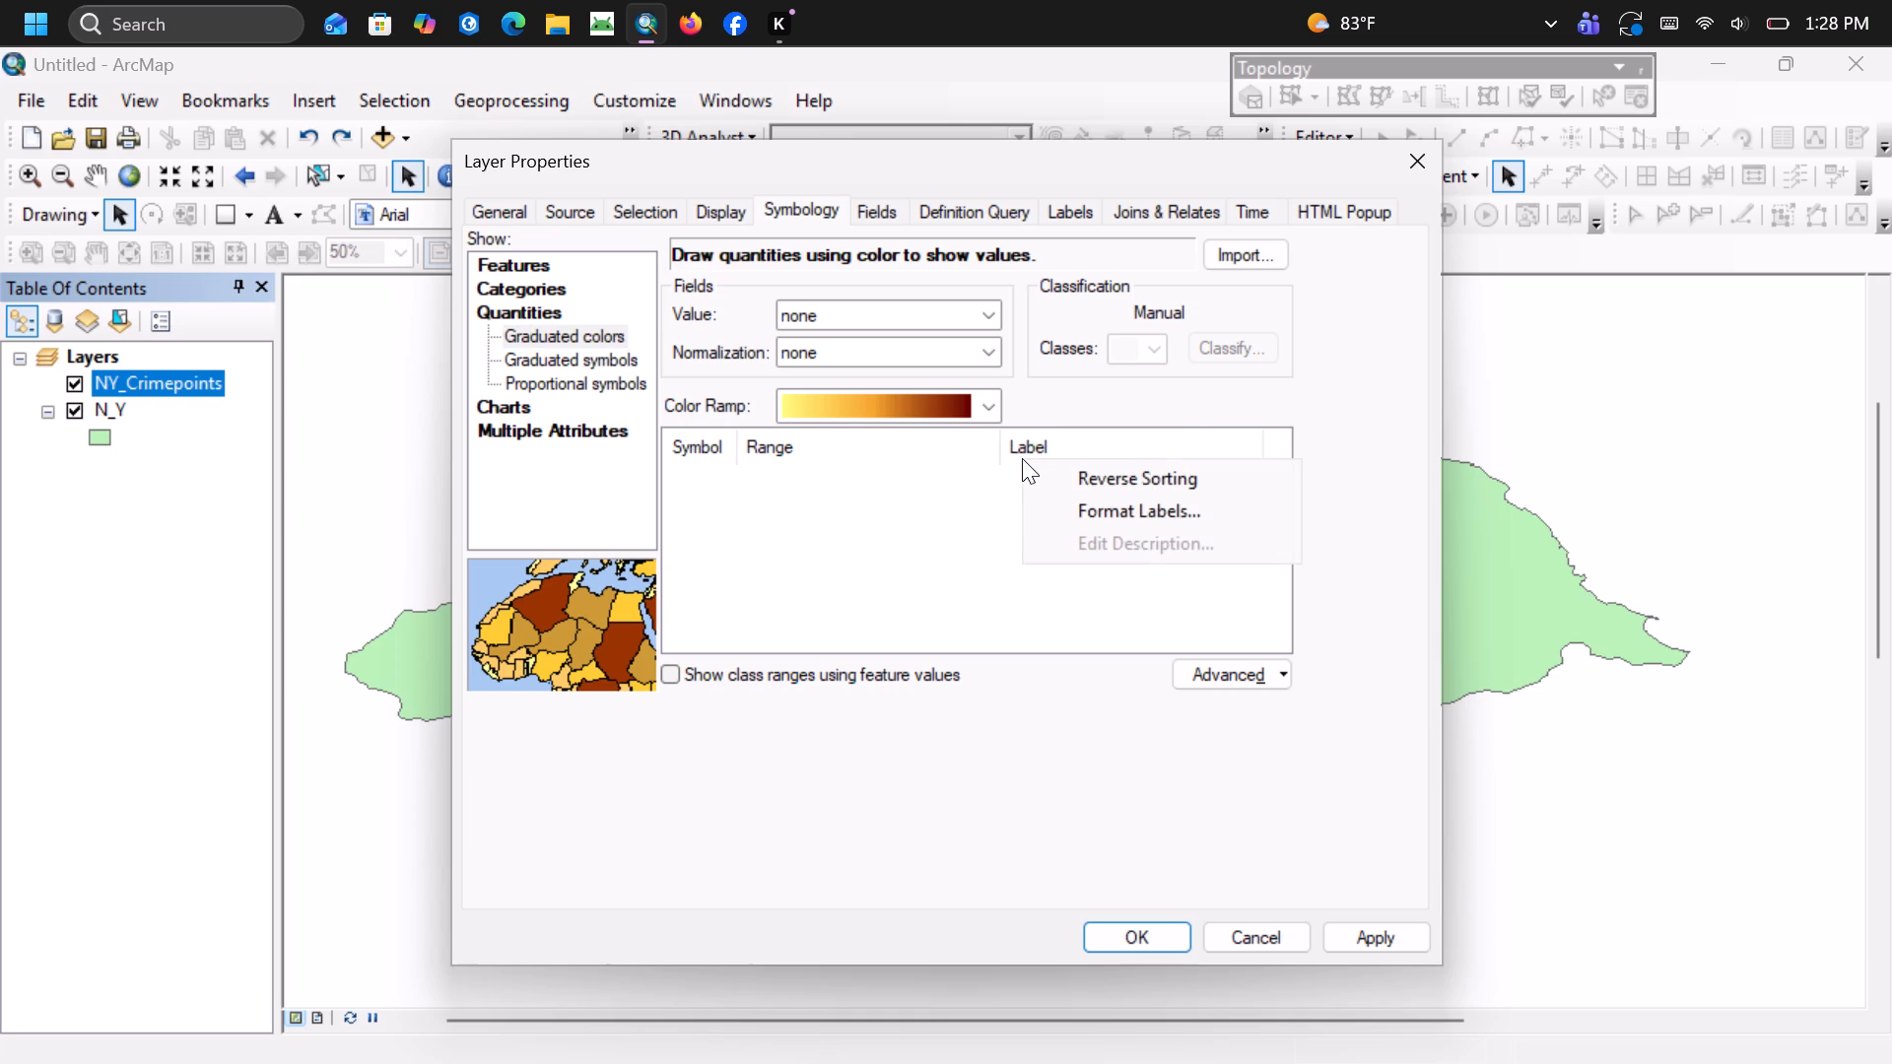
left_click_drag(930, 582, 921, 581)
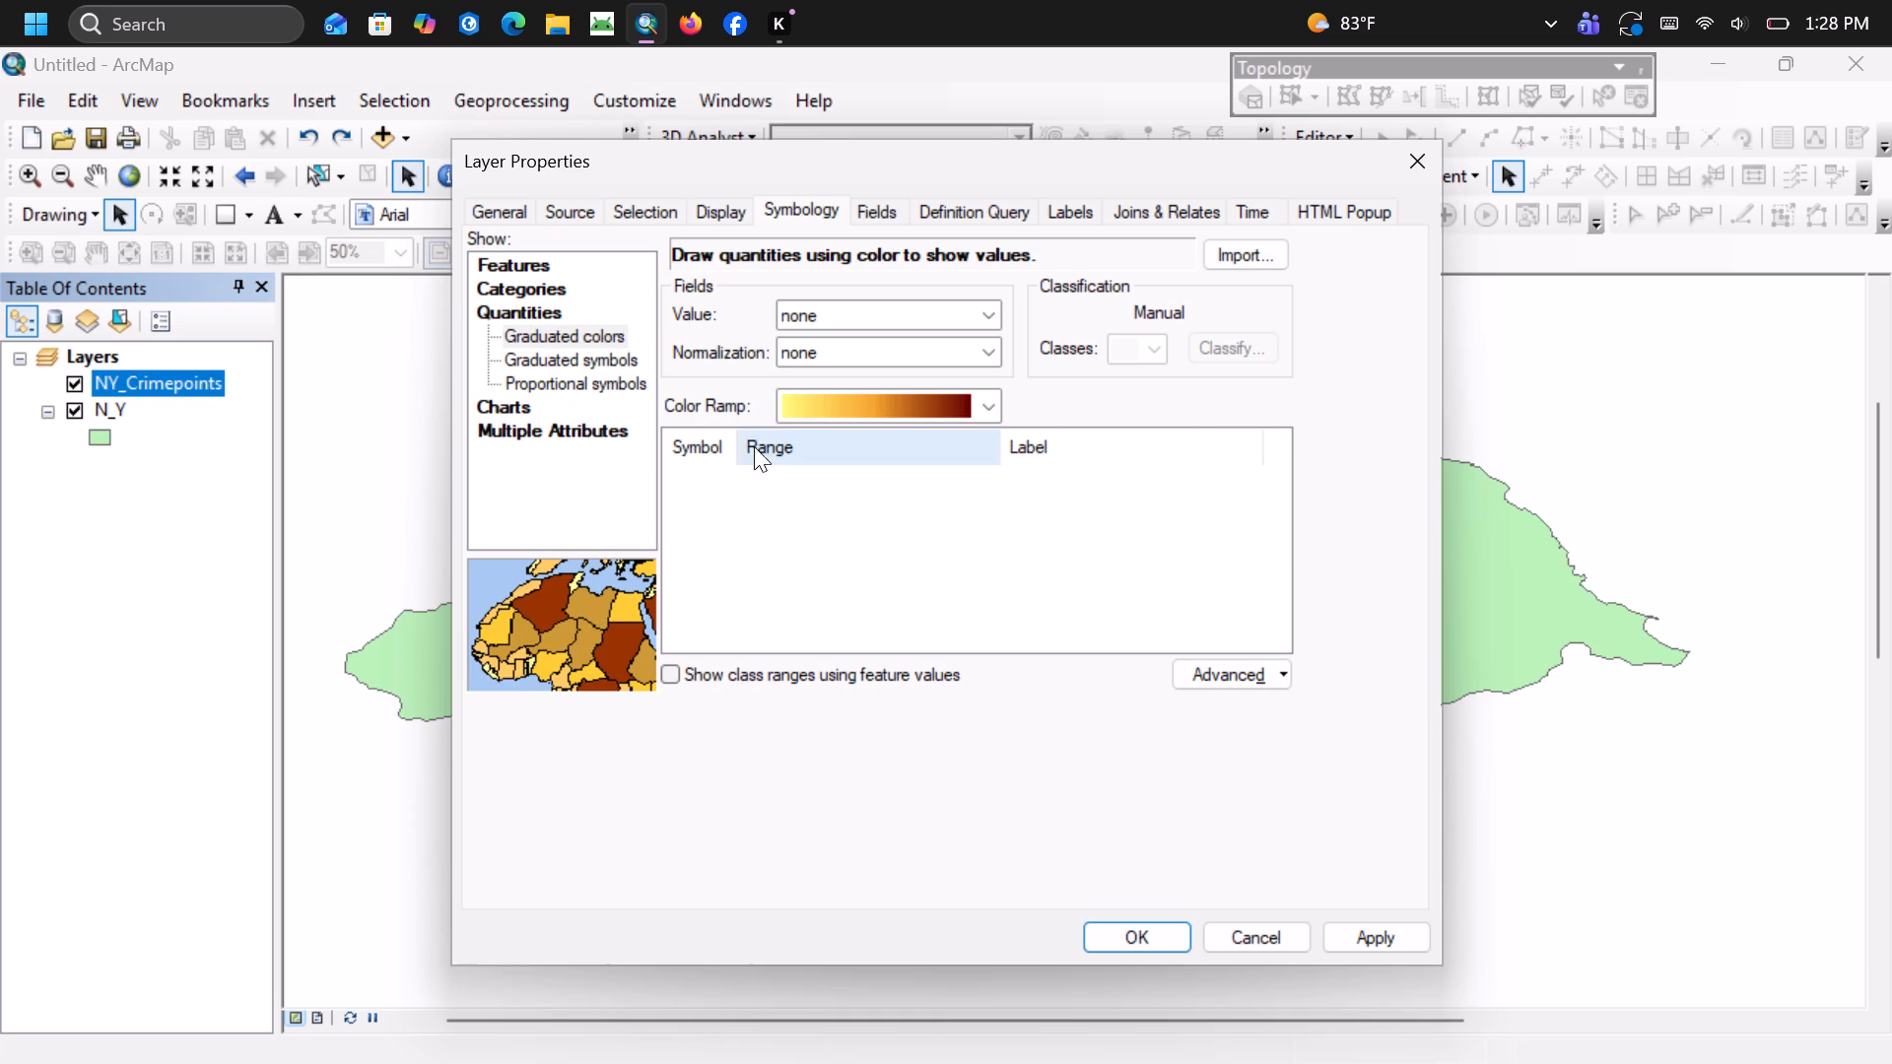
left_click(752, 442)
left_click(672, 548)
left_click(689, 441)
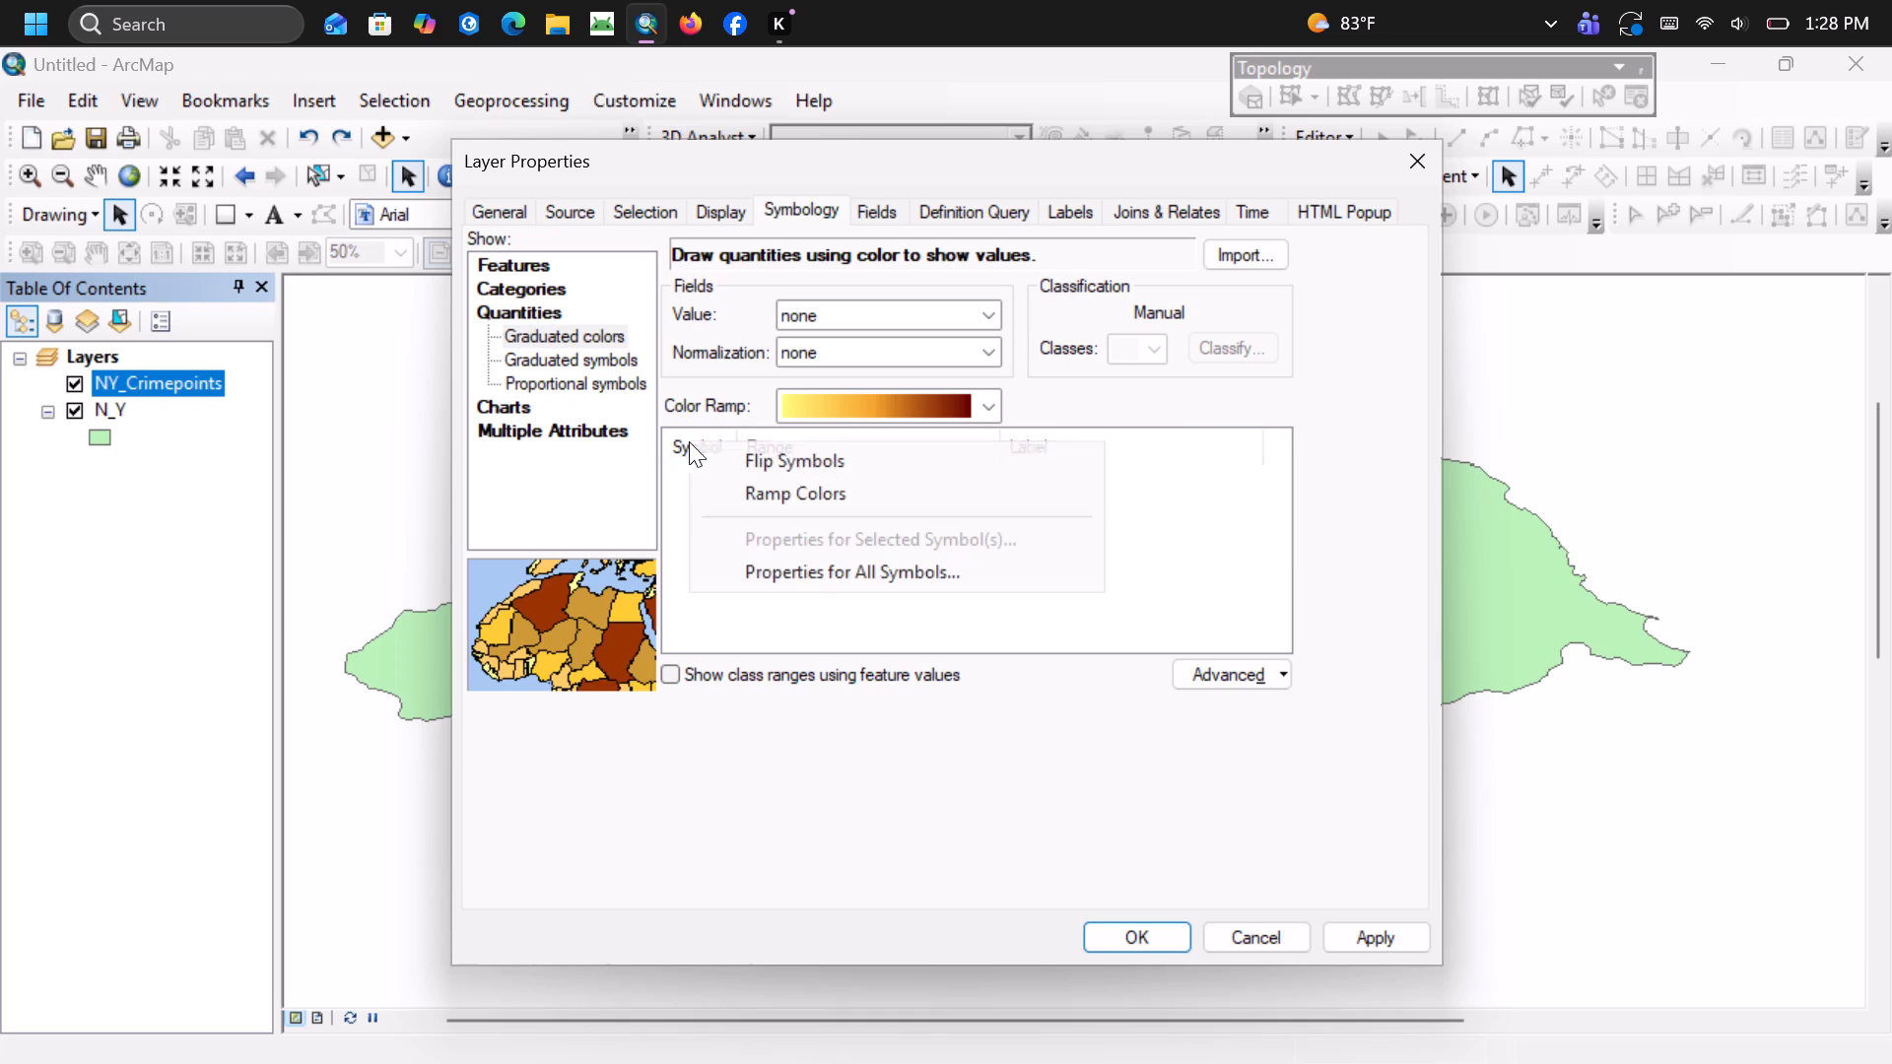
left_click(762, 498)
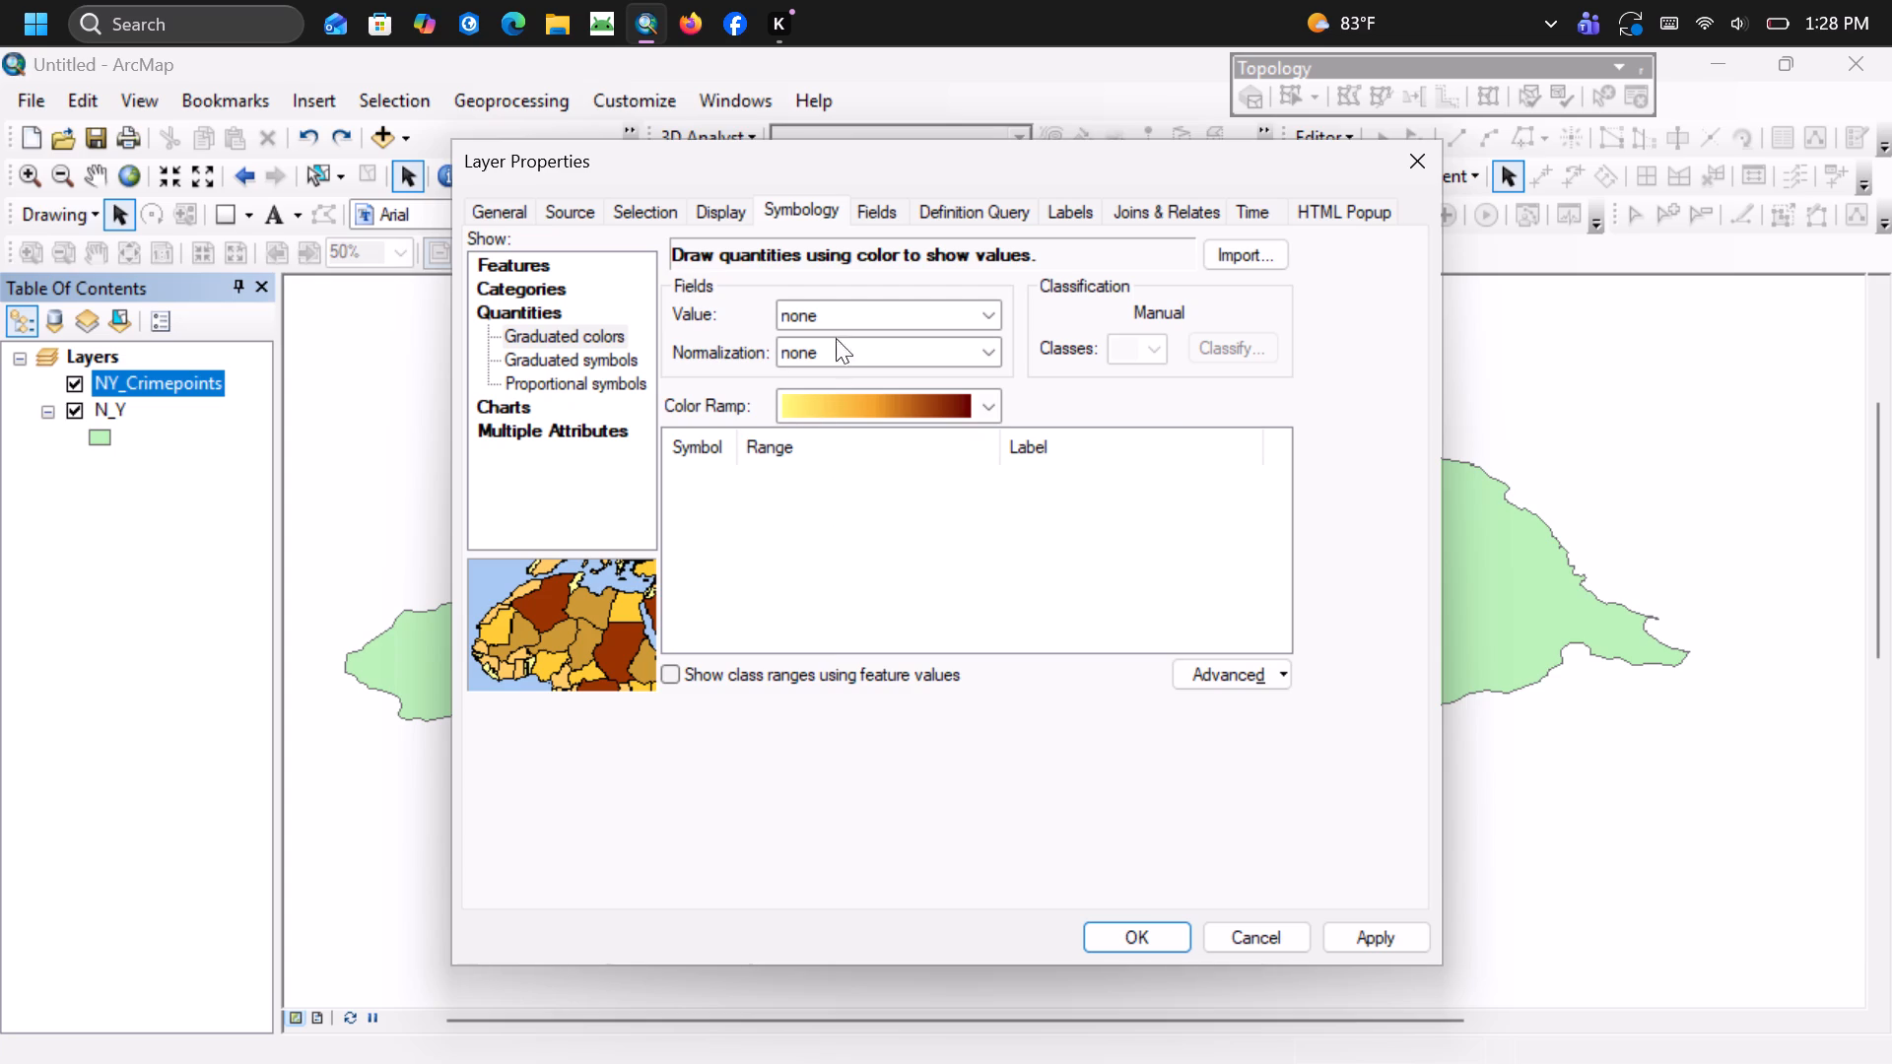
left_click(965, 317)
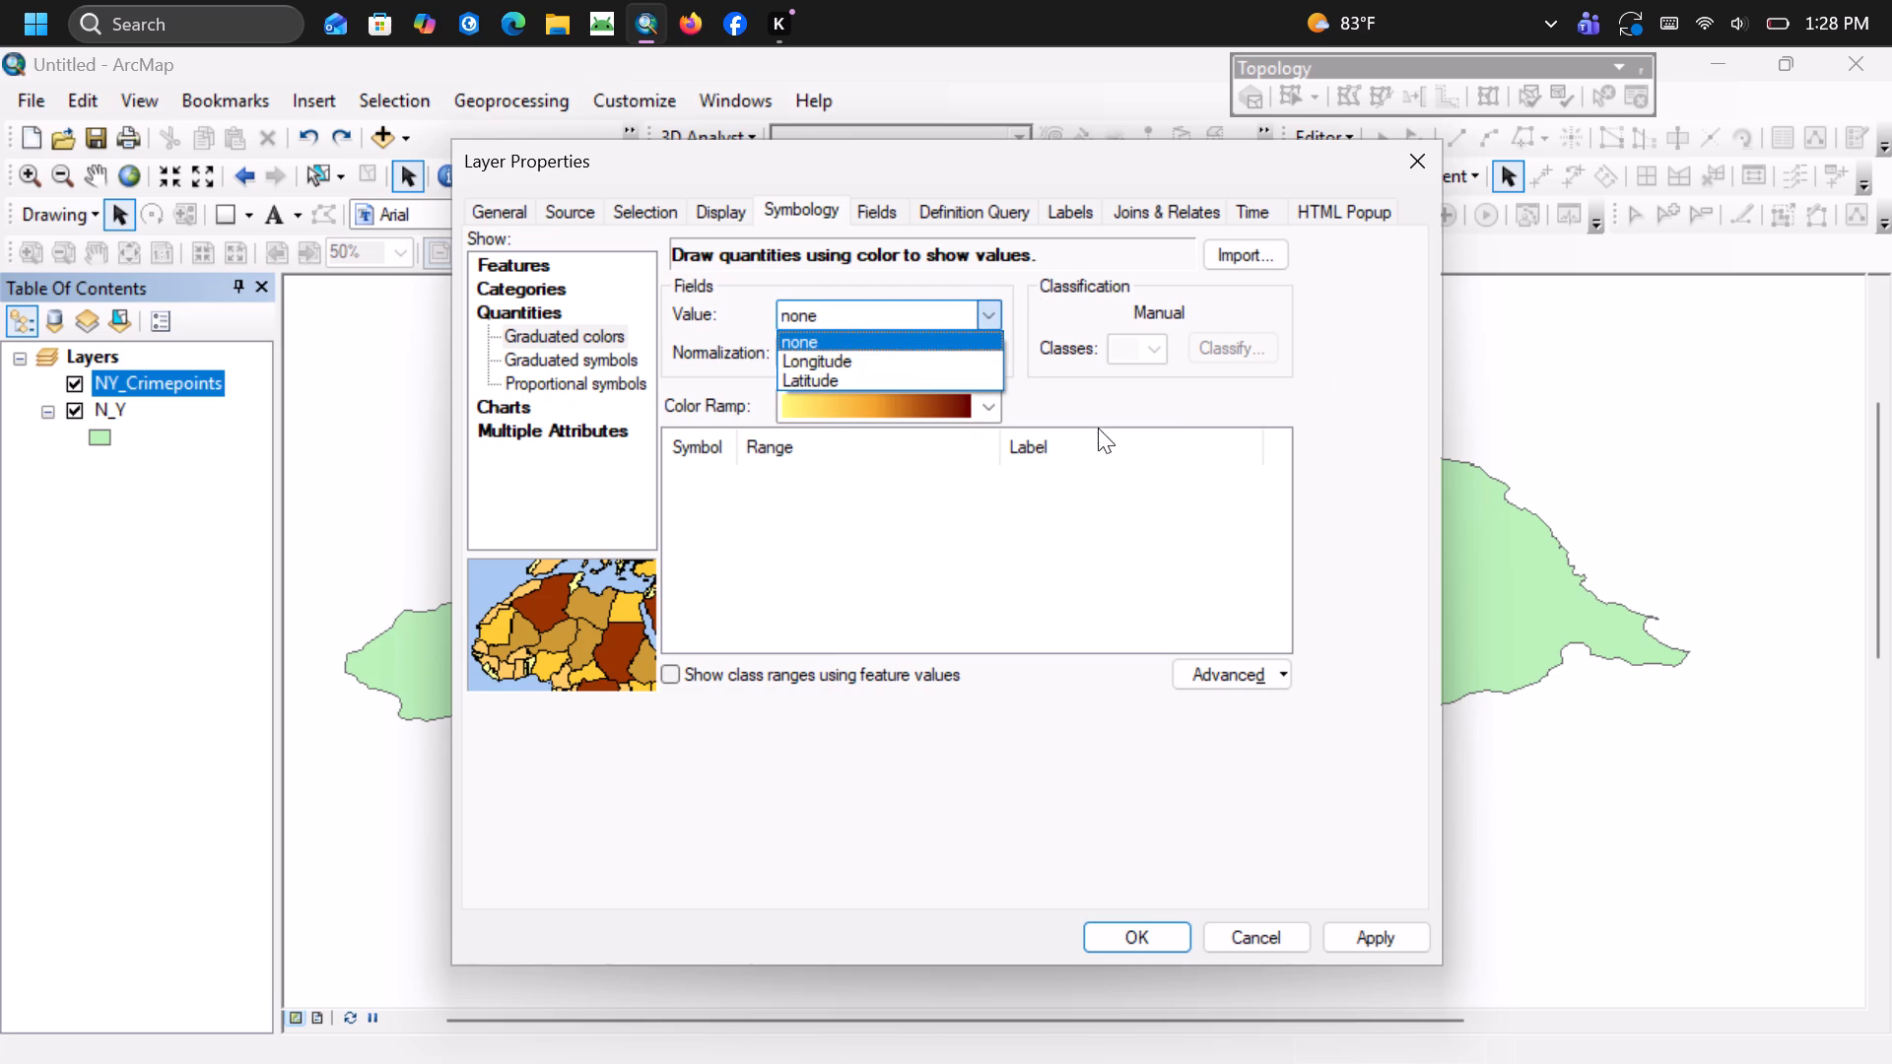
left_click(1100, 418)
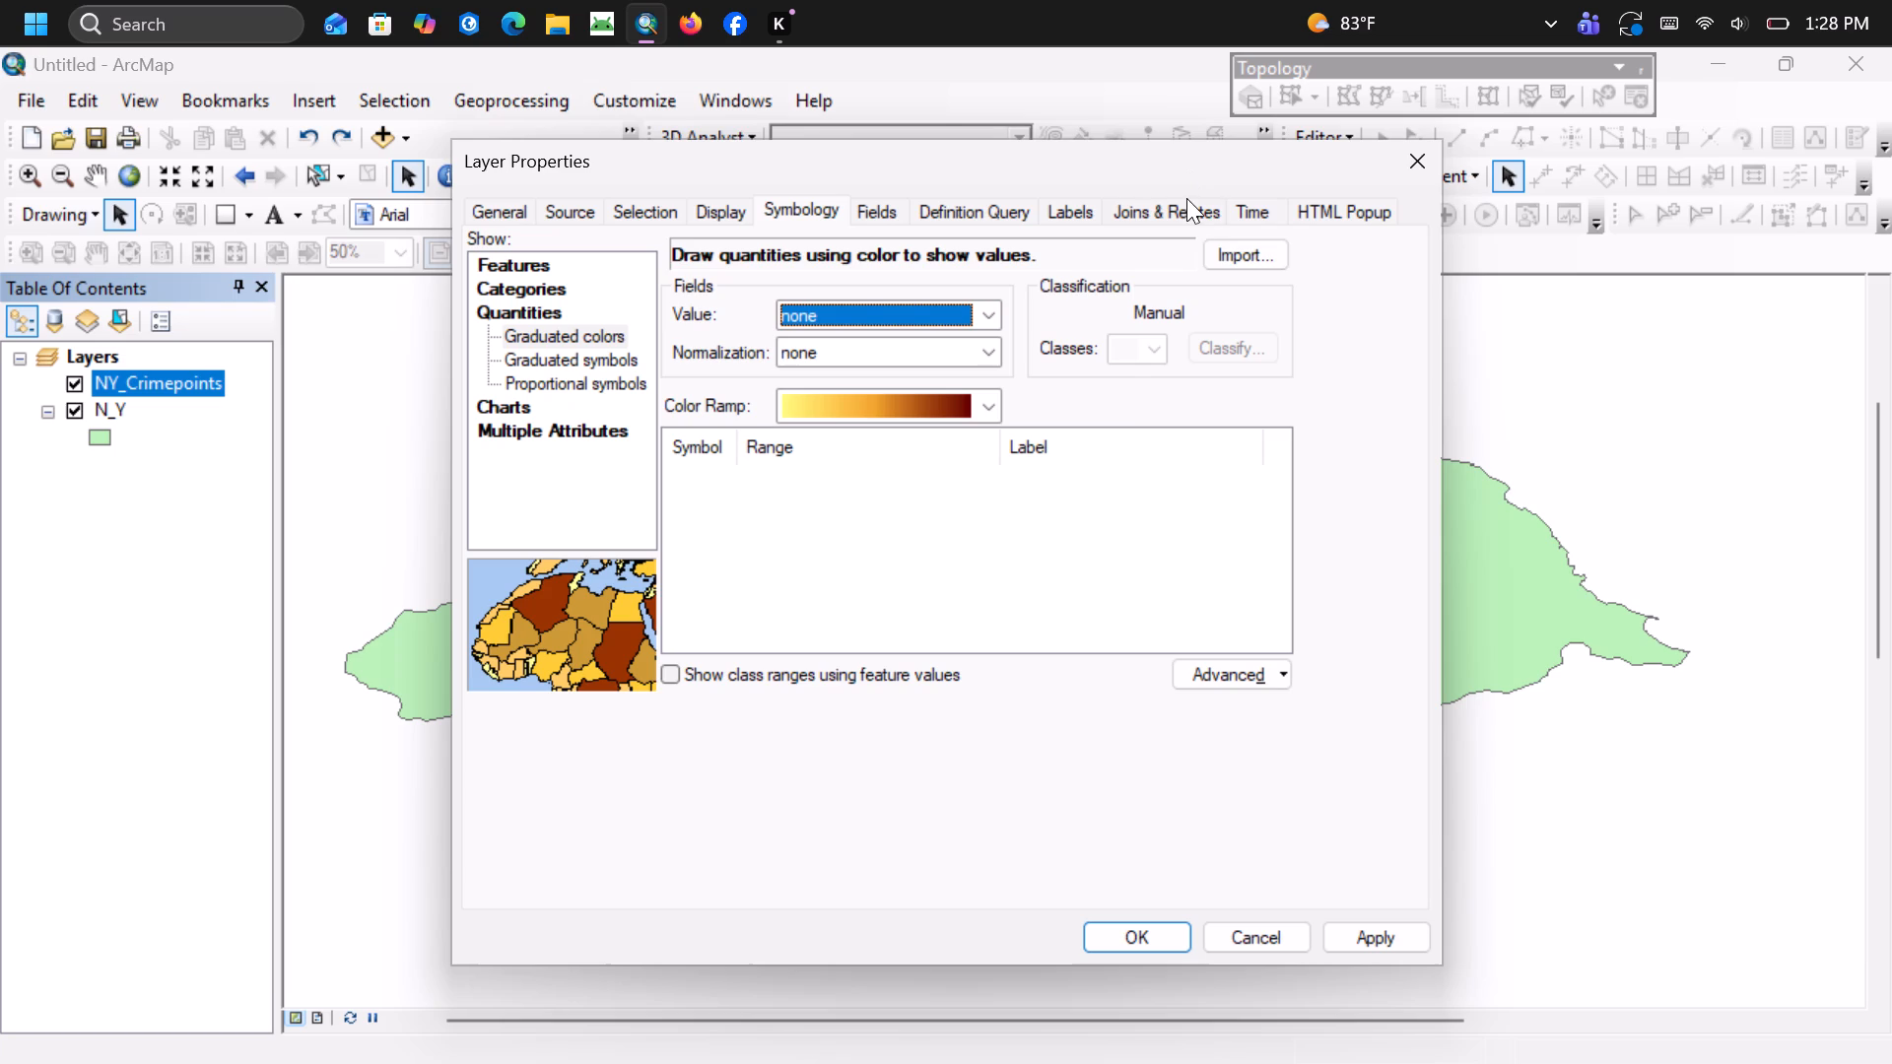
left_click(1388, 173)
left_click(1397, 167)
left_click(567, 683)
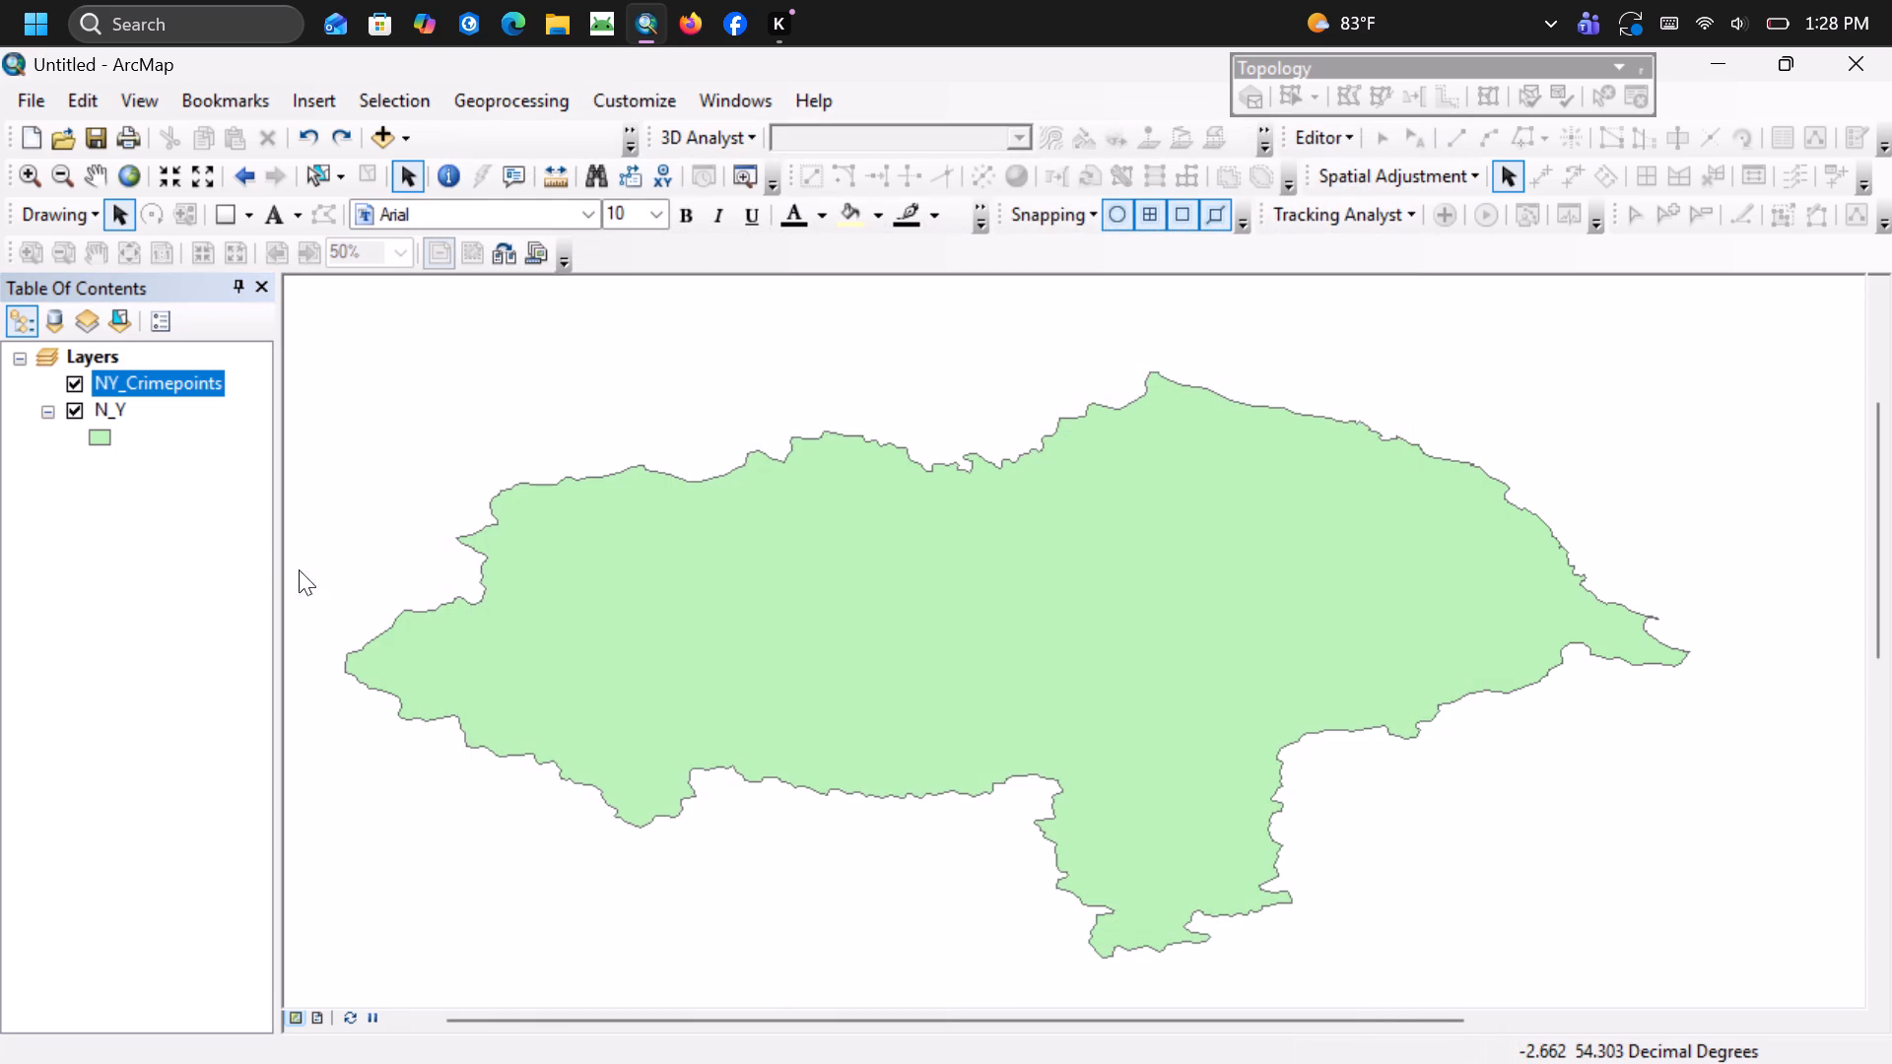
Examine whether the crime points draw over N_Y by toggling both layers' visibility, leaving NY_Crimepoints and N_Y switched on.
left_click(76, 412)
left_click(76, 412)
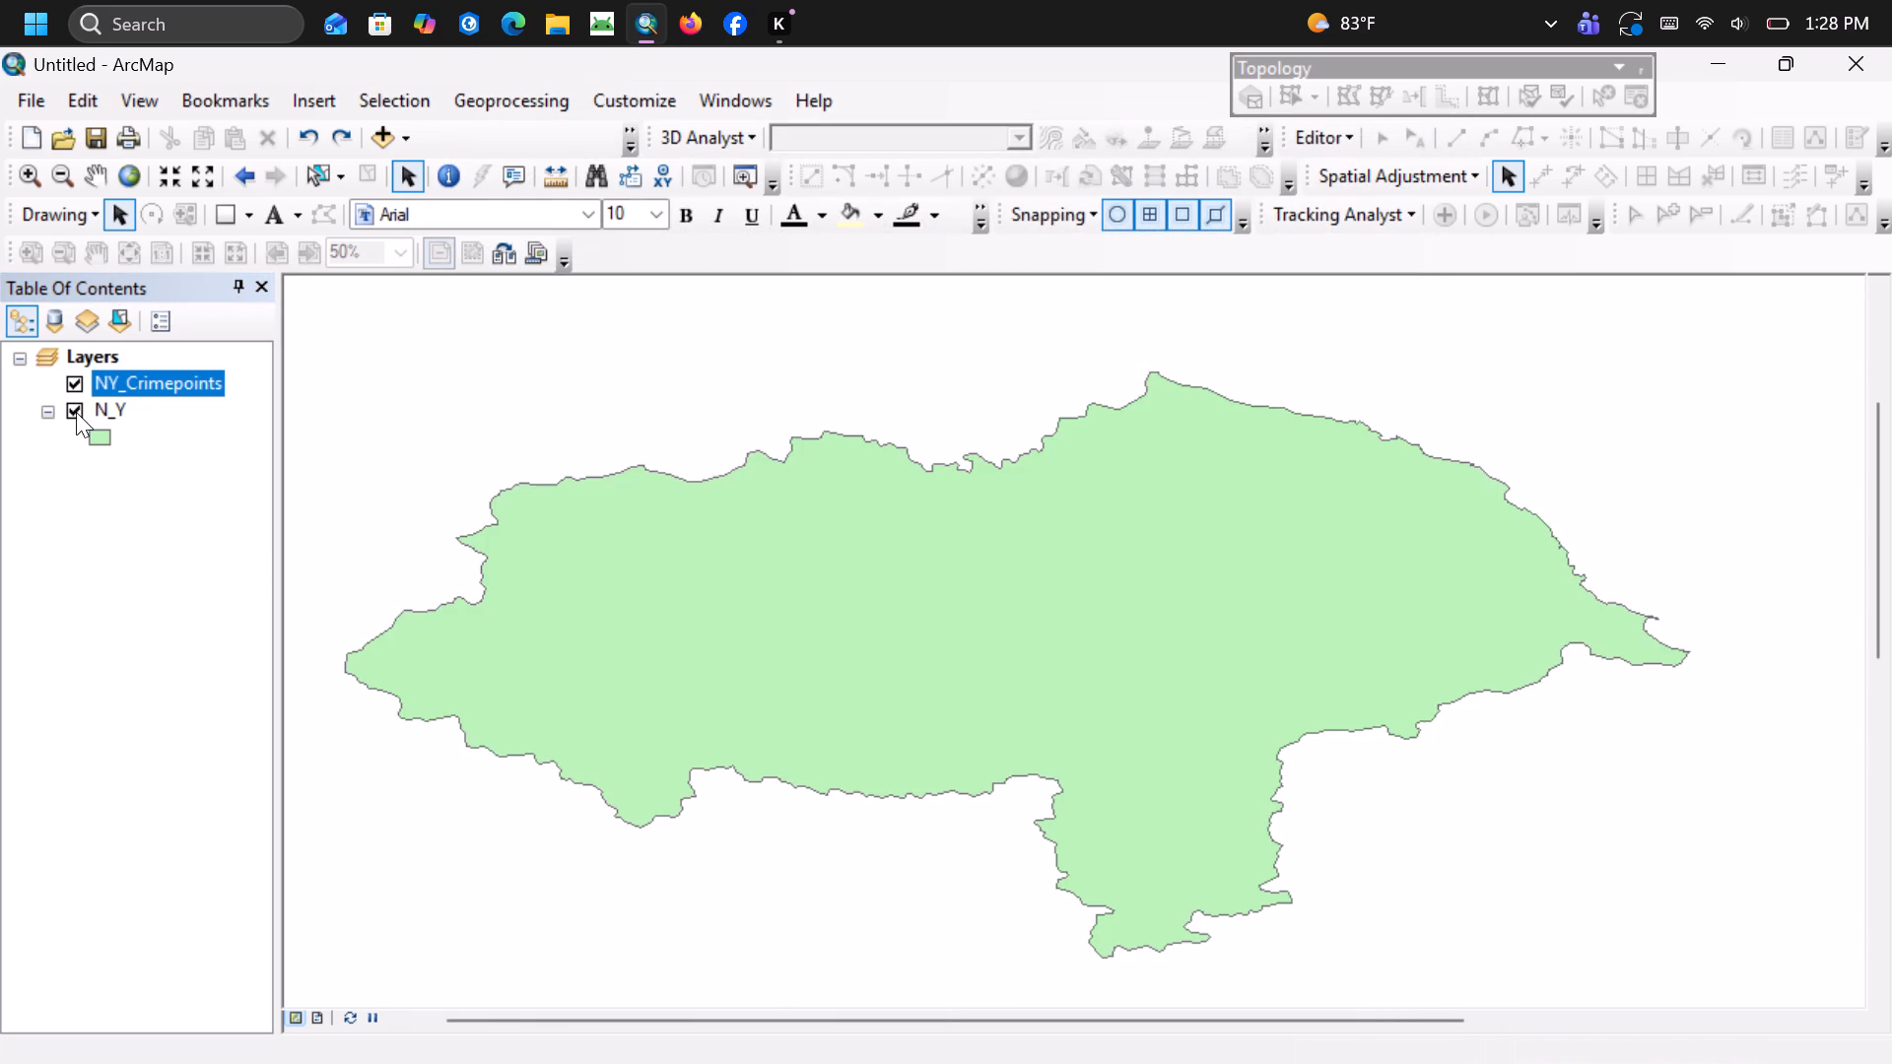
left_click(72, 381)
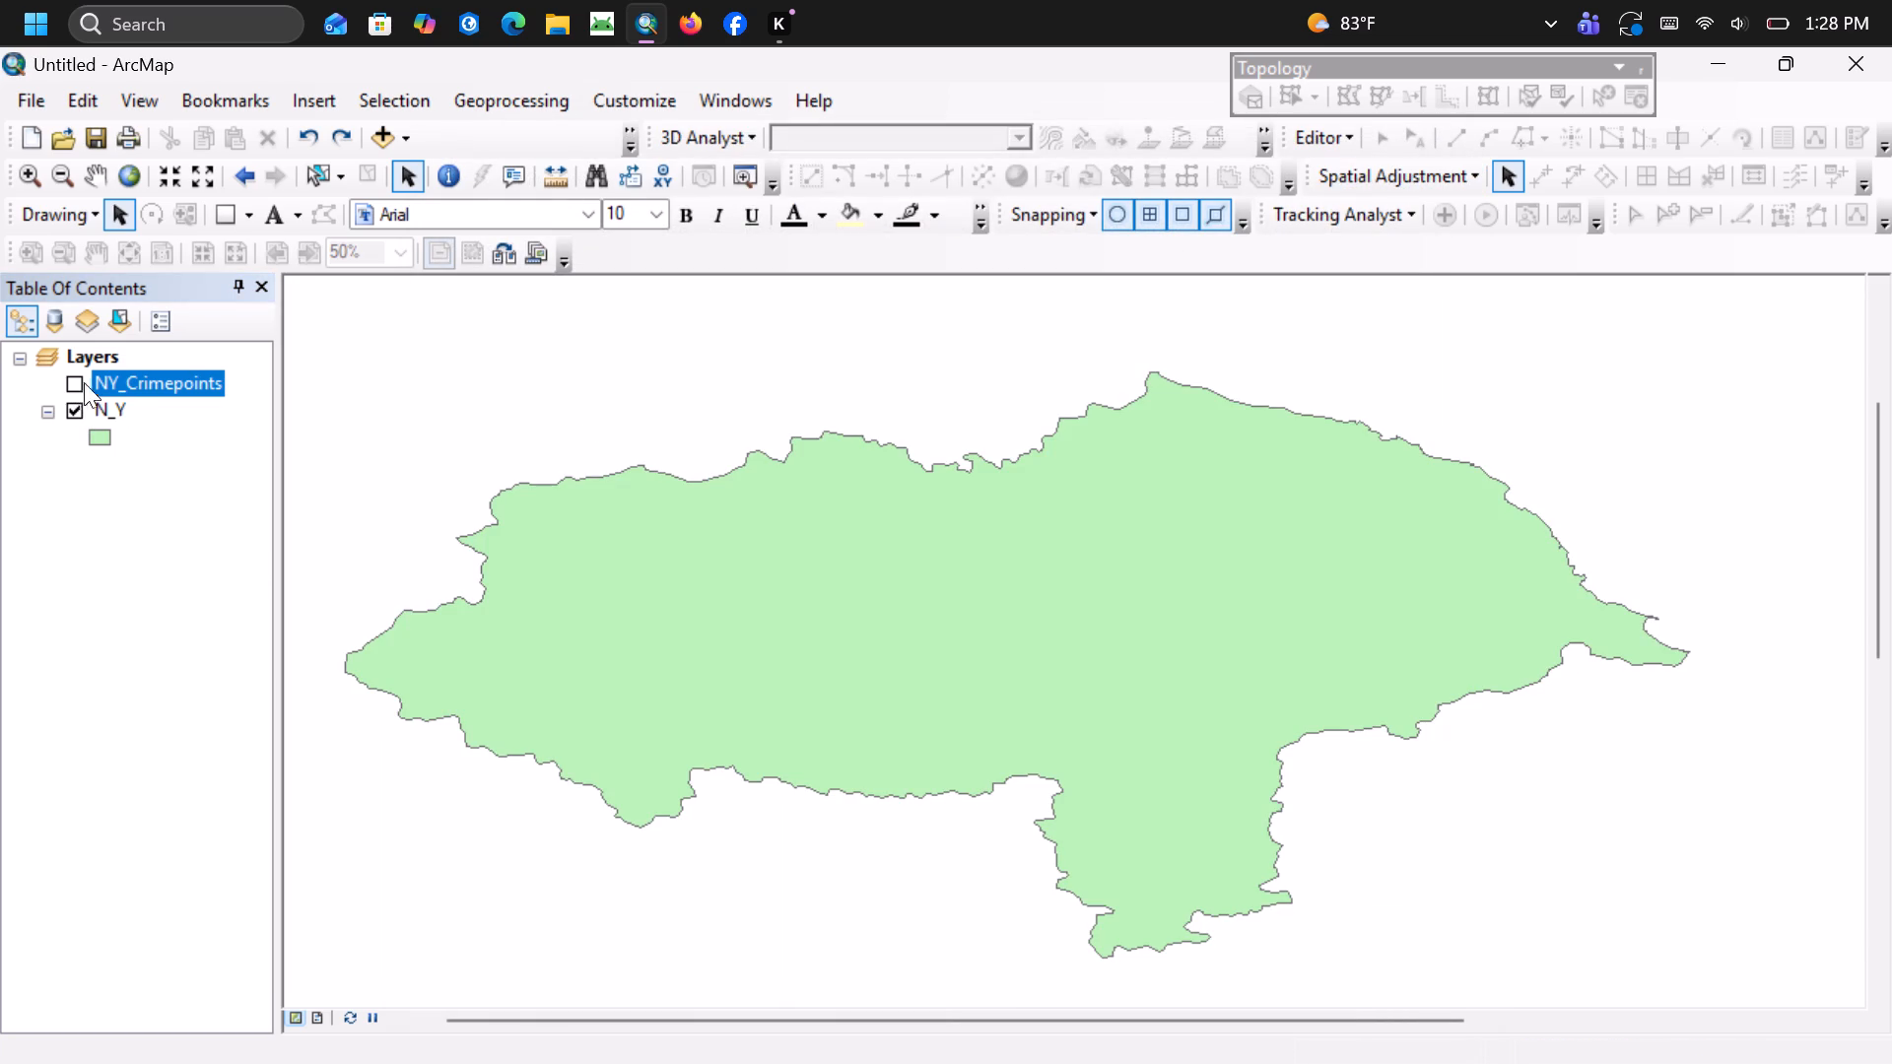
scroll(106, 380, "up", 1)
right_click(106, 380)
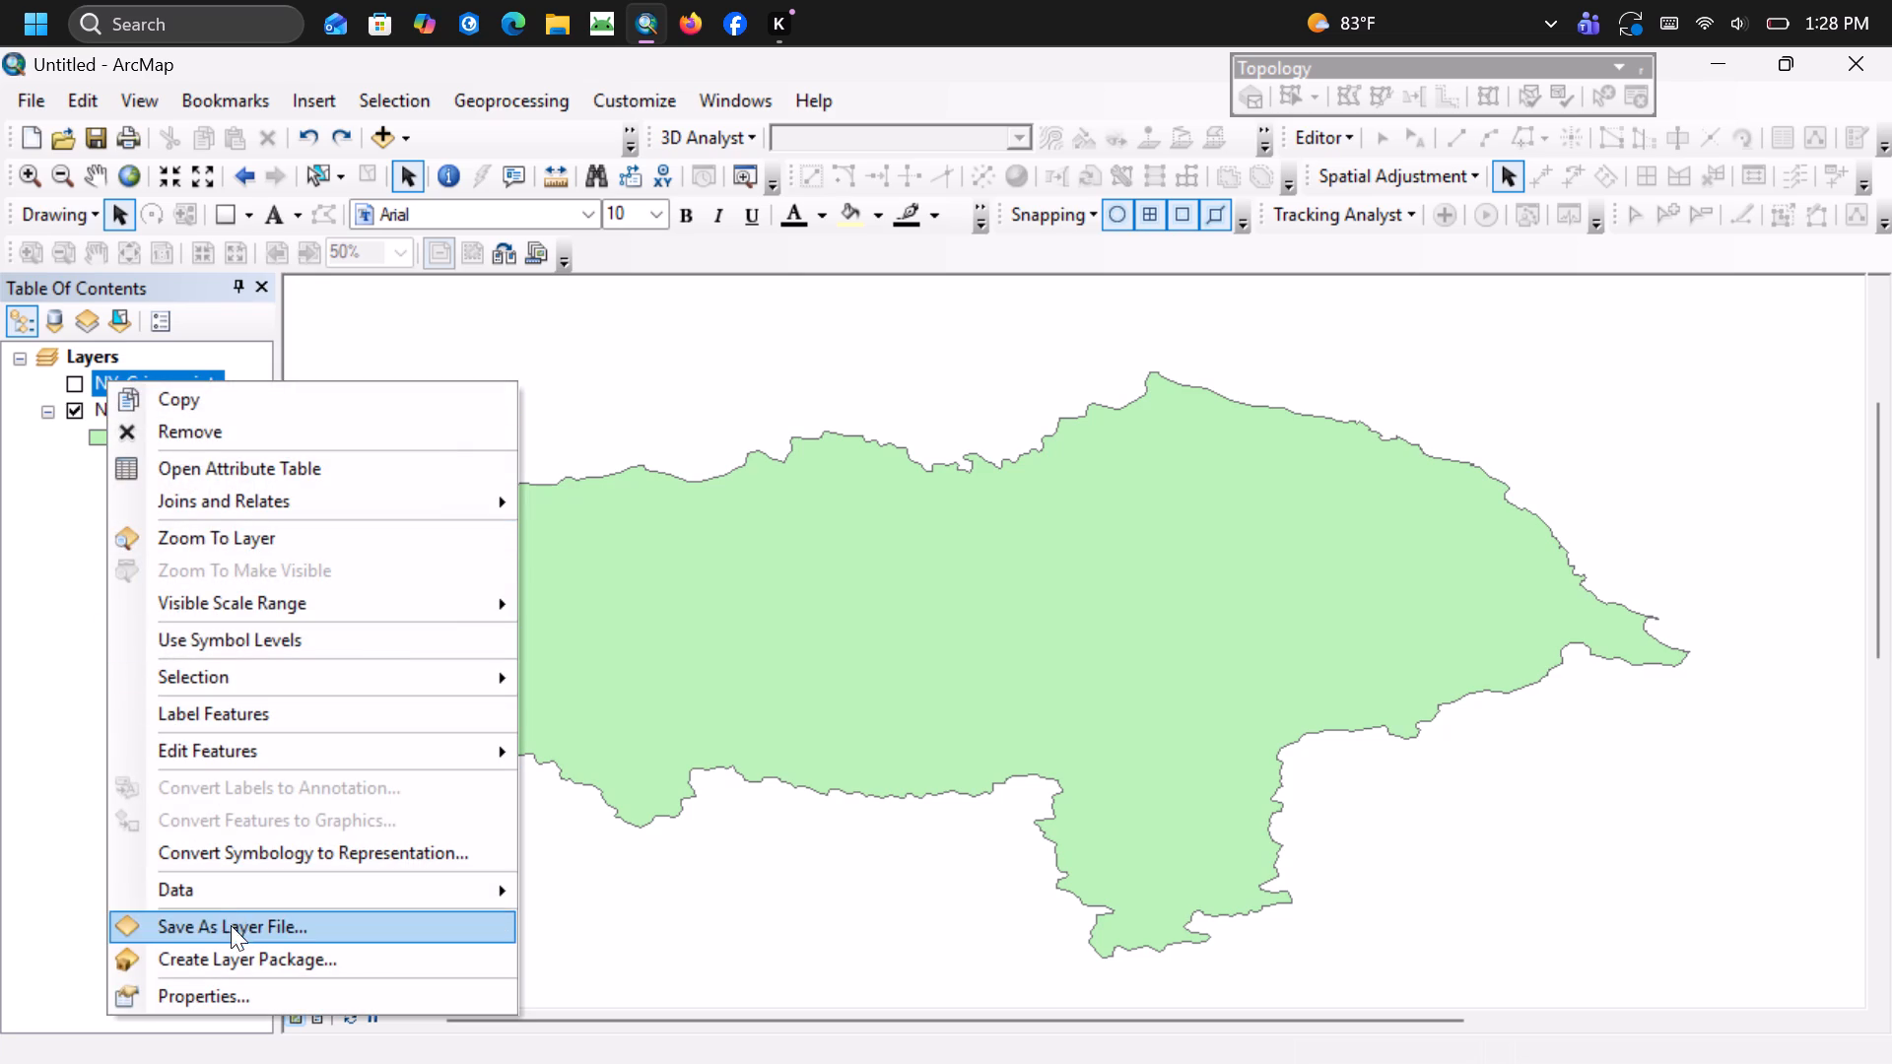
right_click(169, 537)
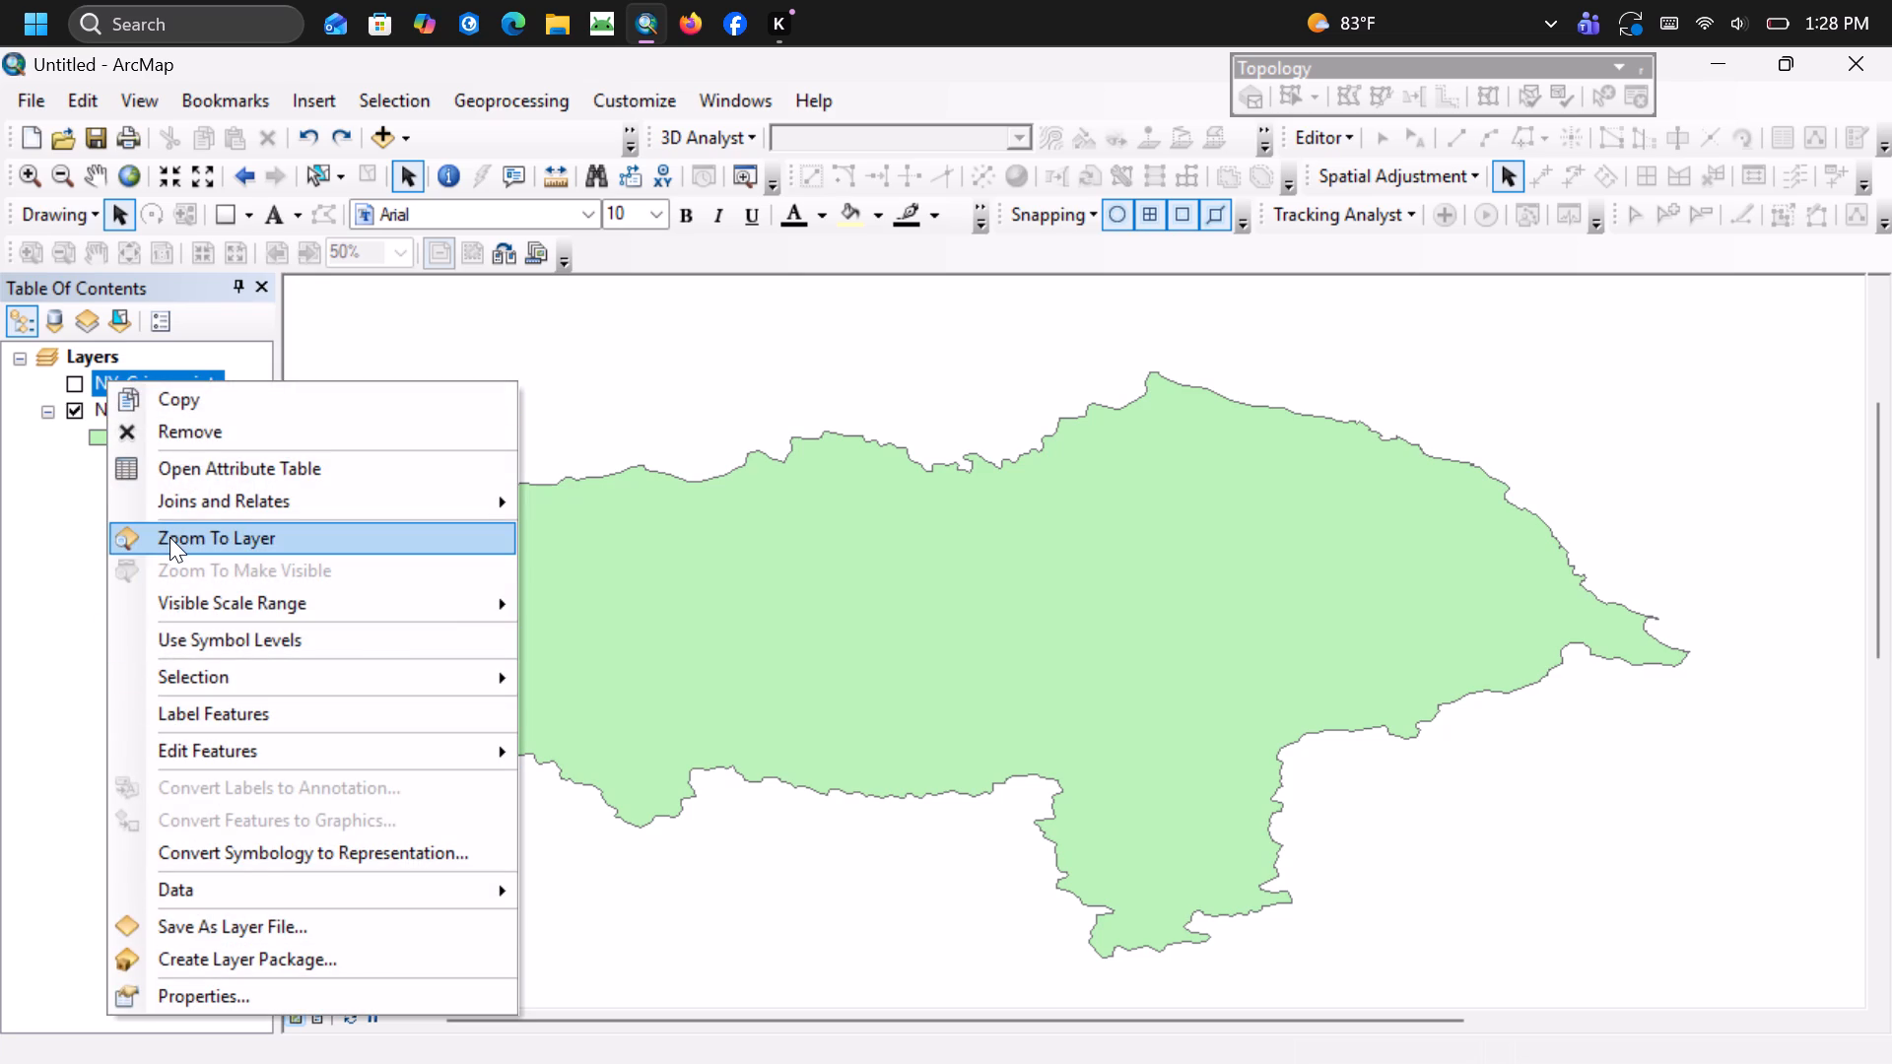
left_click(169, 537)
left_click_drag(849, 499, 847, 549)
scroll(897, 511, "up", 2)
scroll(905, 552, "down", 4)
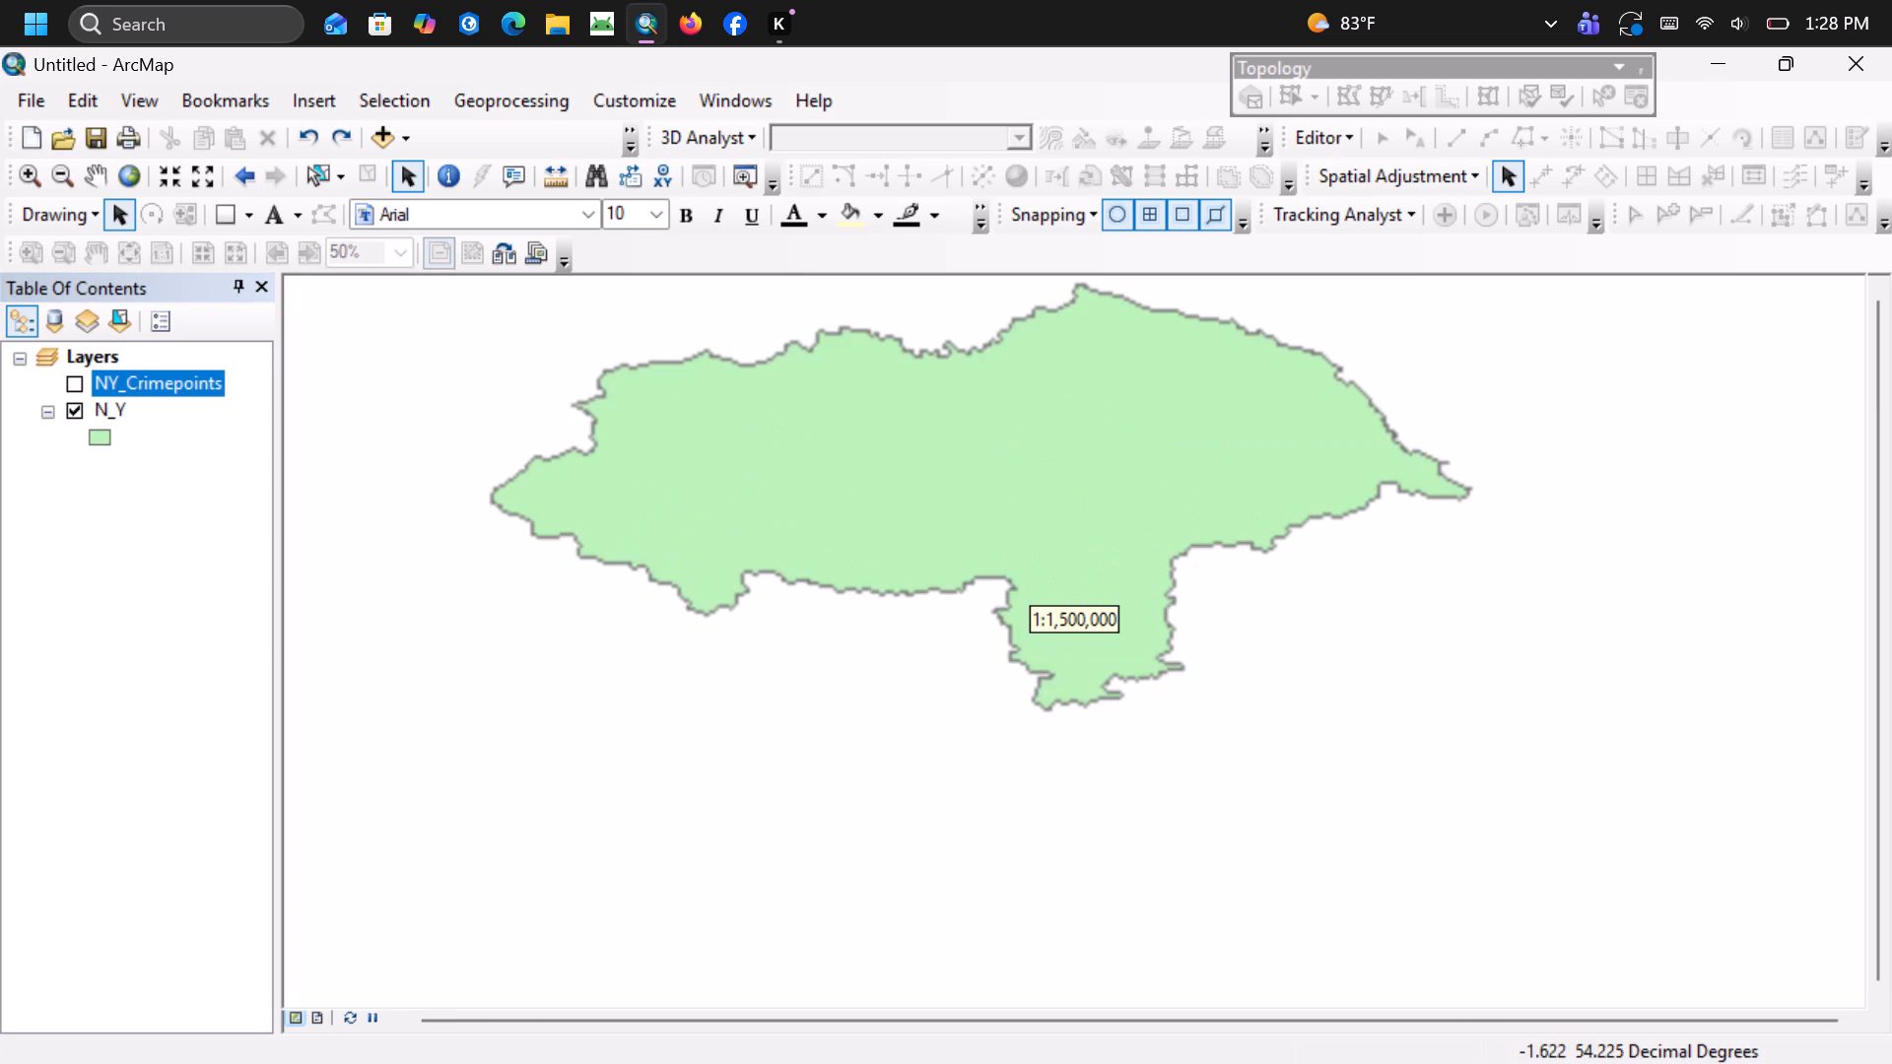
left_click_drag(923, 532, 951, 711)
left_click_drag(934, 531, 963, 652)
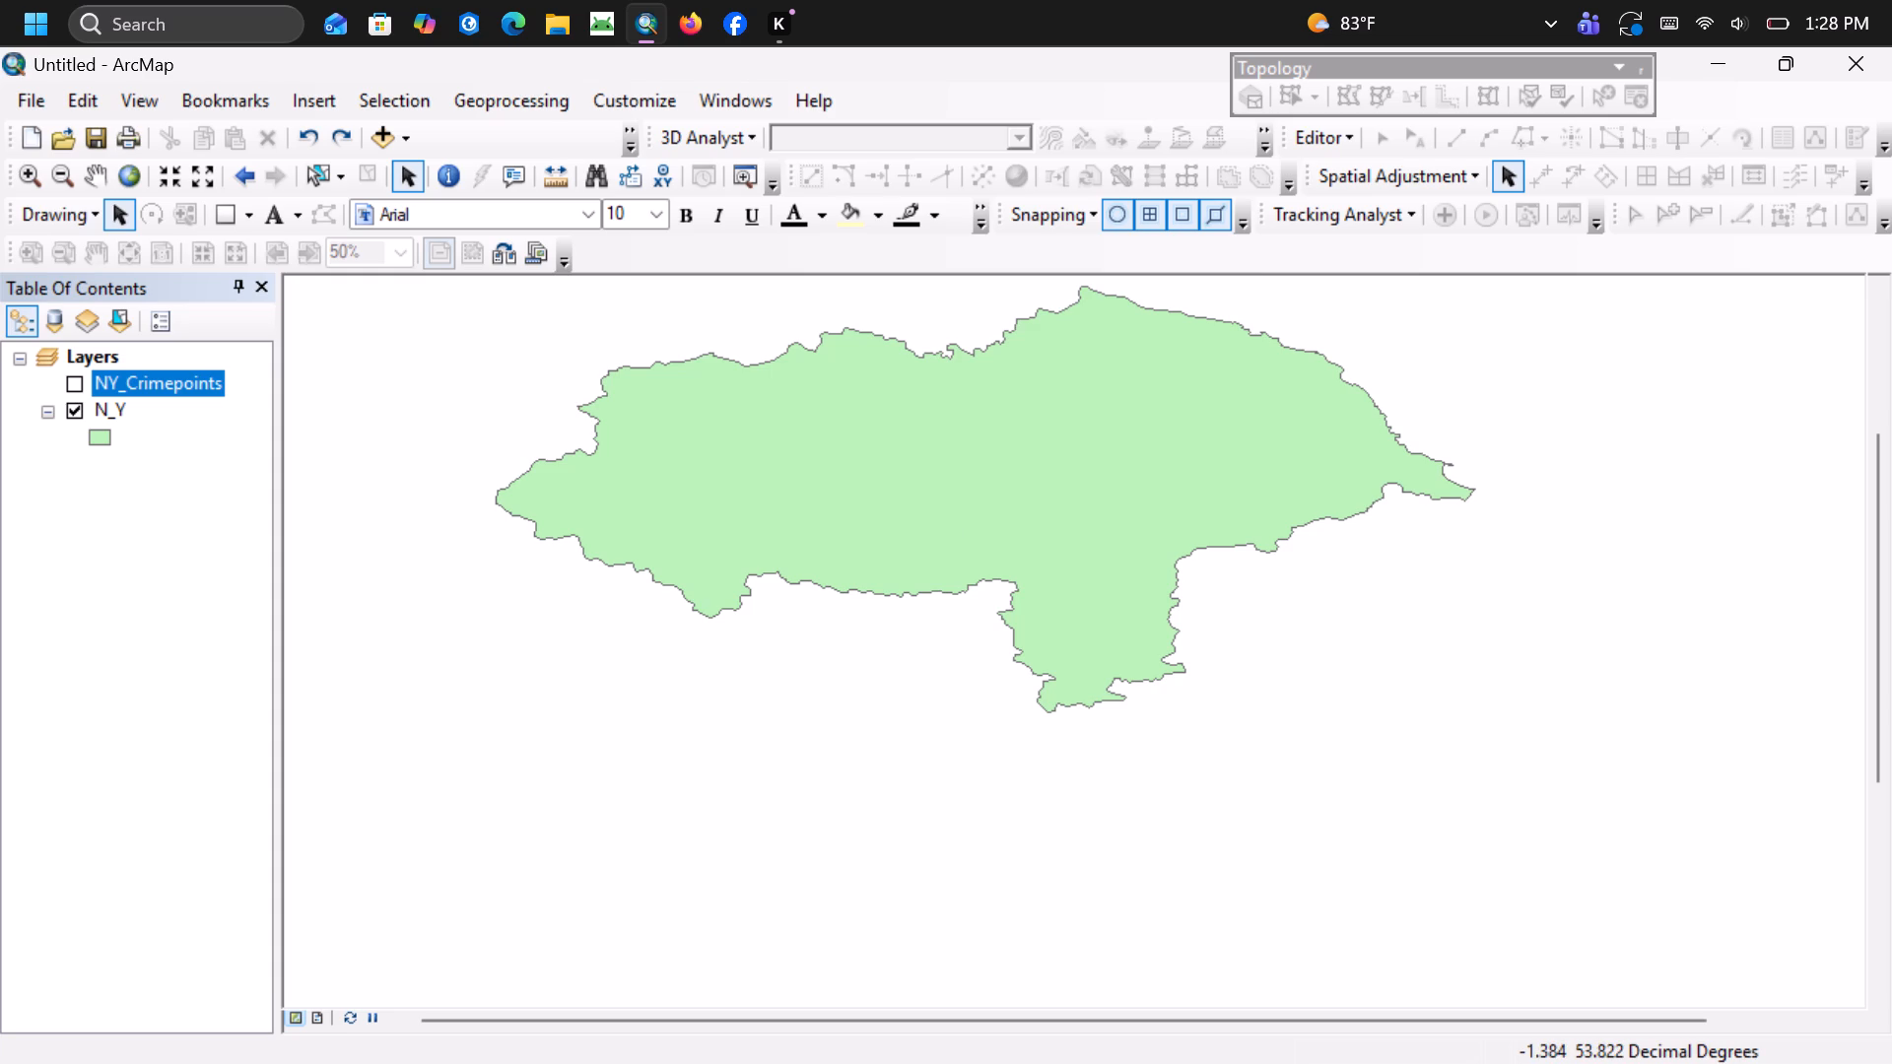
key("Up")
key("Up")
key("Up")
key("Up")
key("Up")
key("Up")
key("Up")
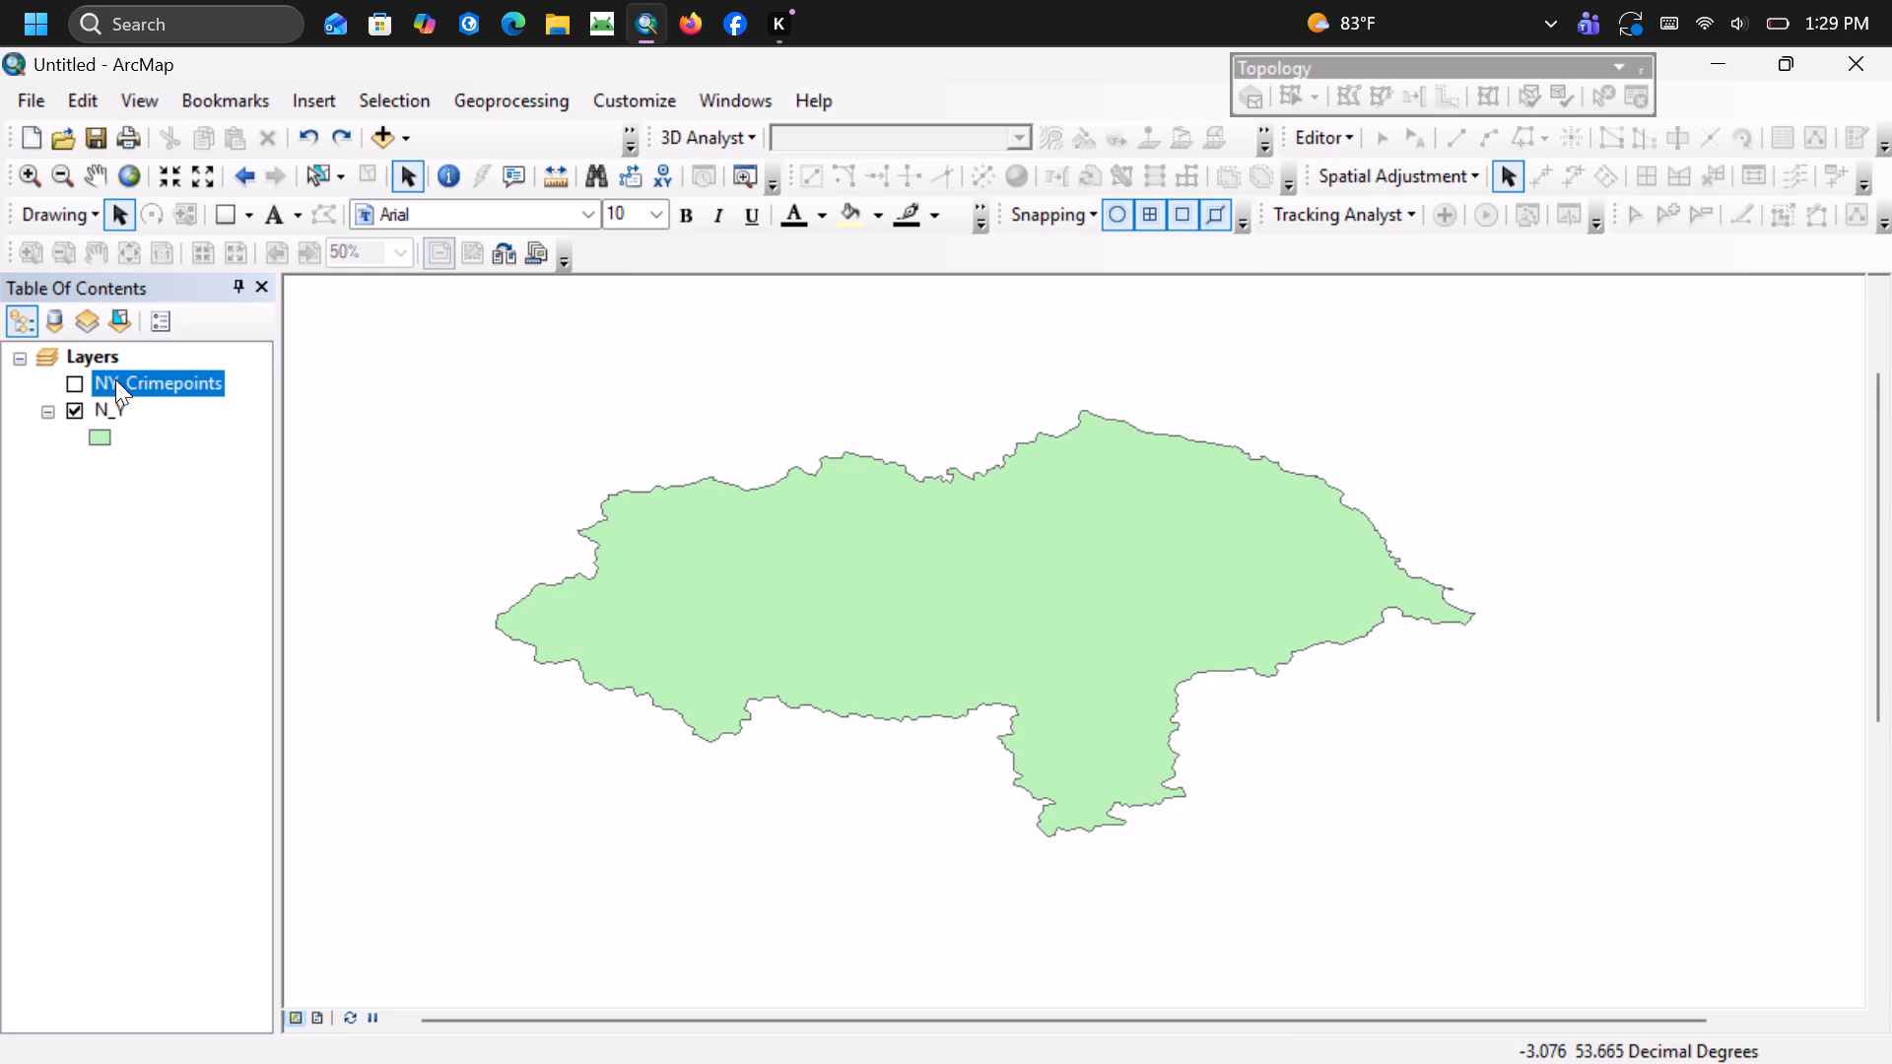
left_click(75, 384)
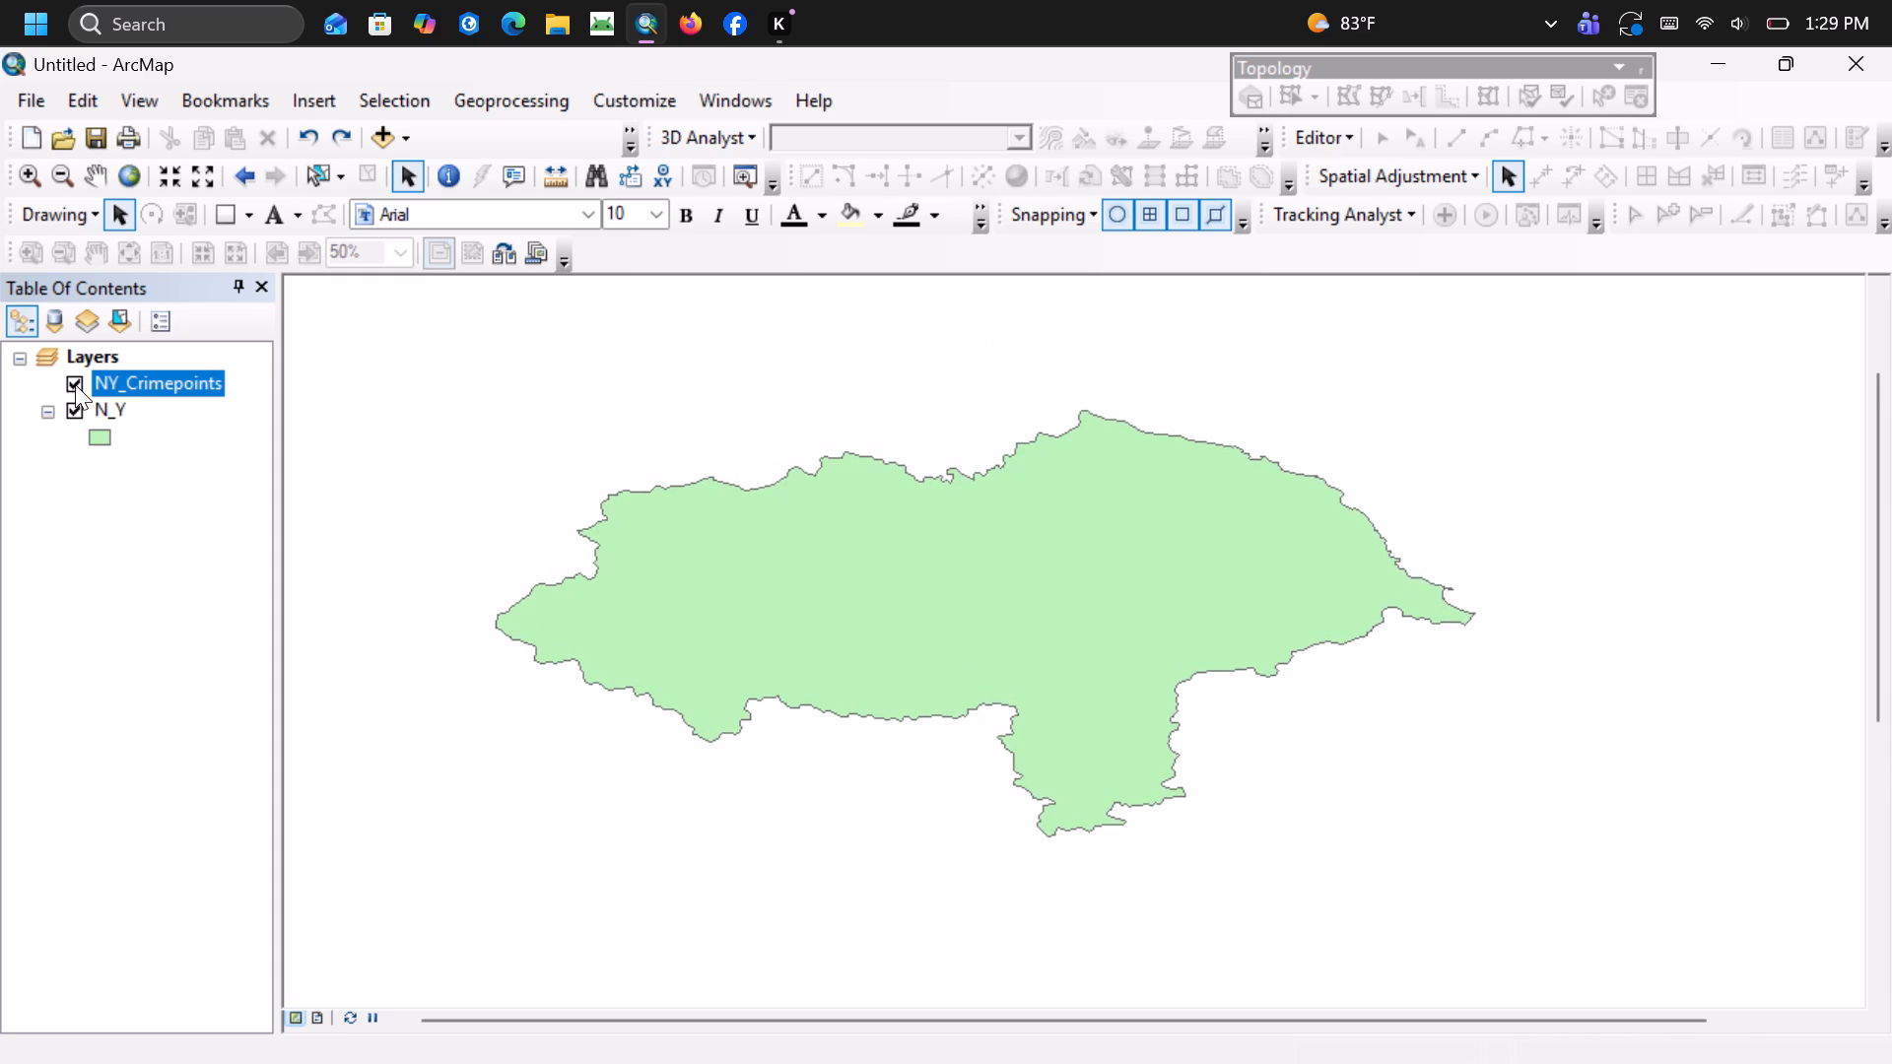
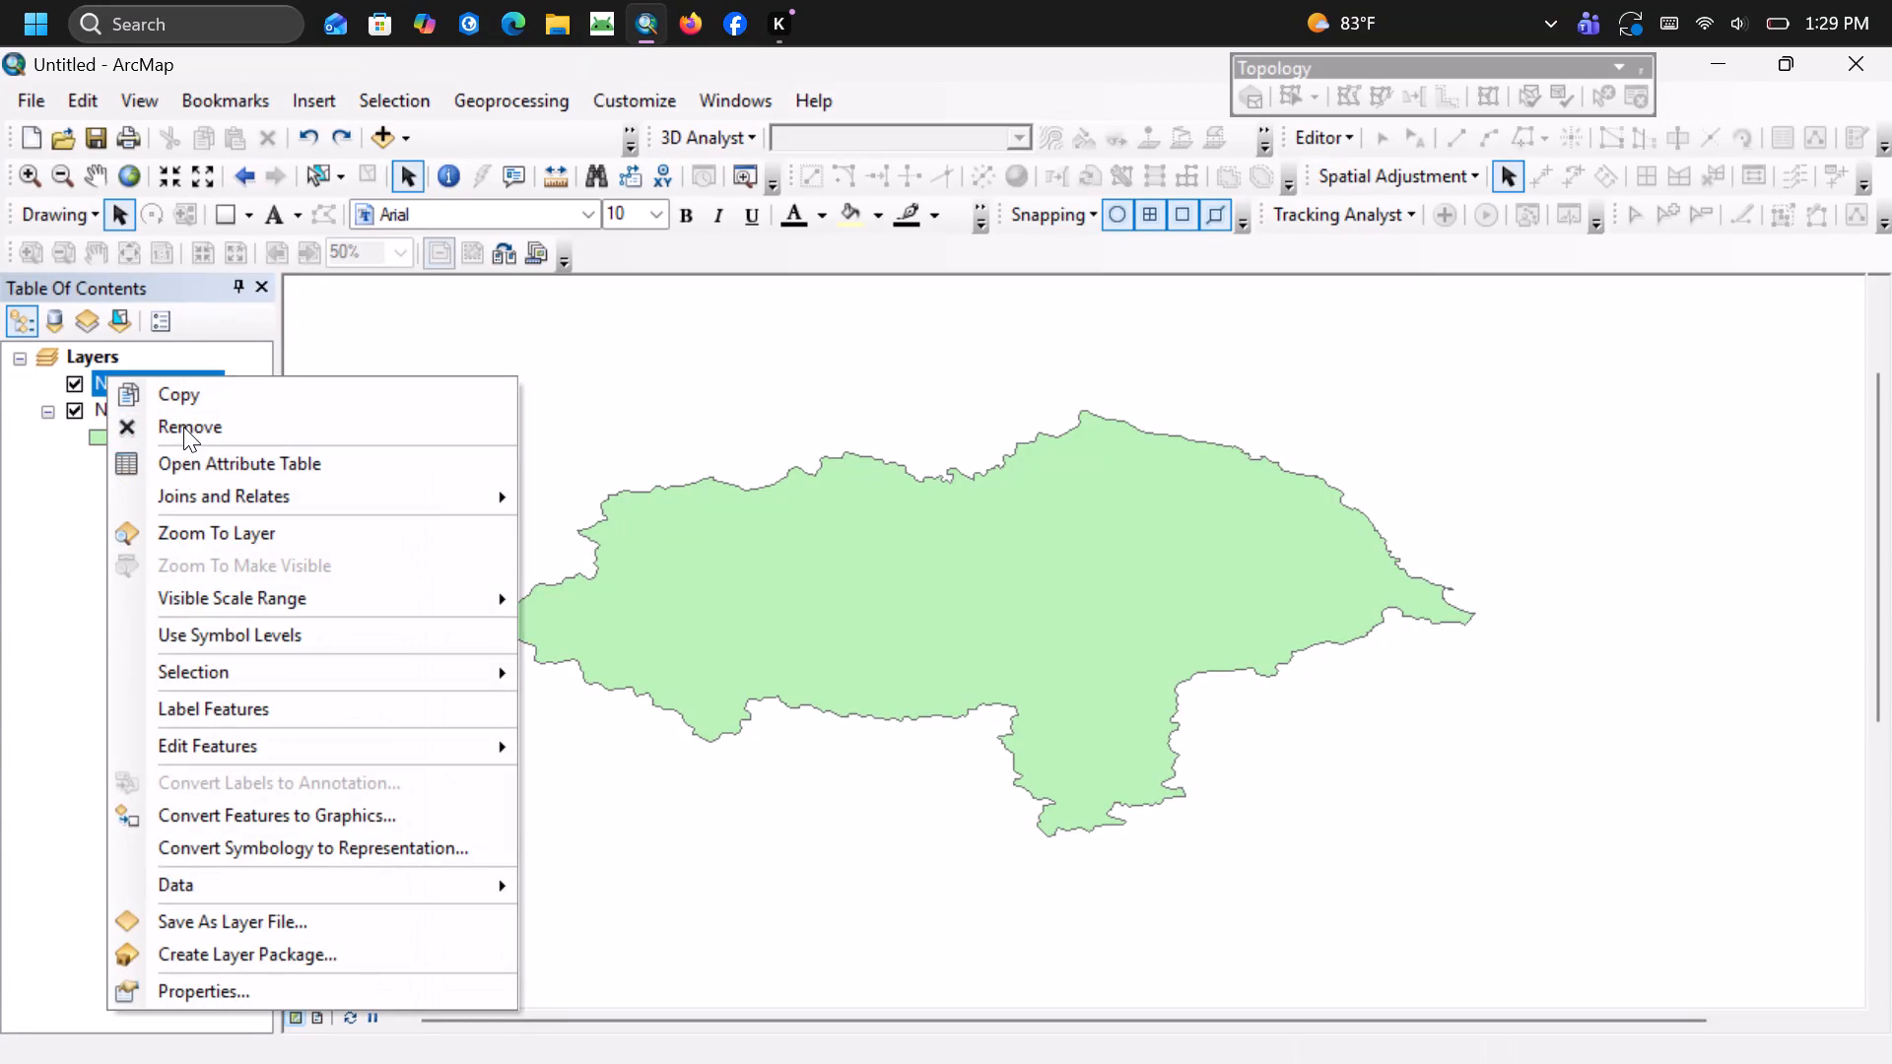
Remove the existing NY_Crimepoints layer from the map.
left_click(183, 426)
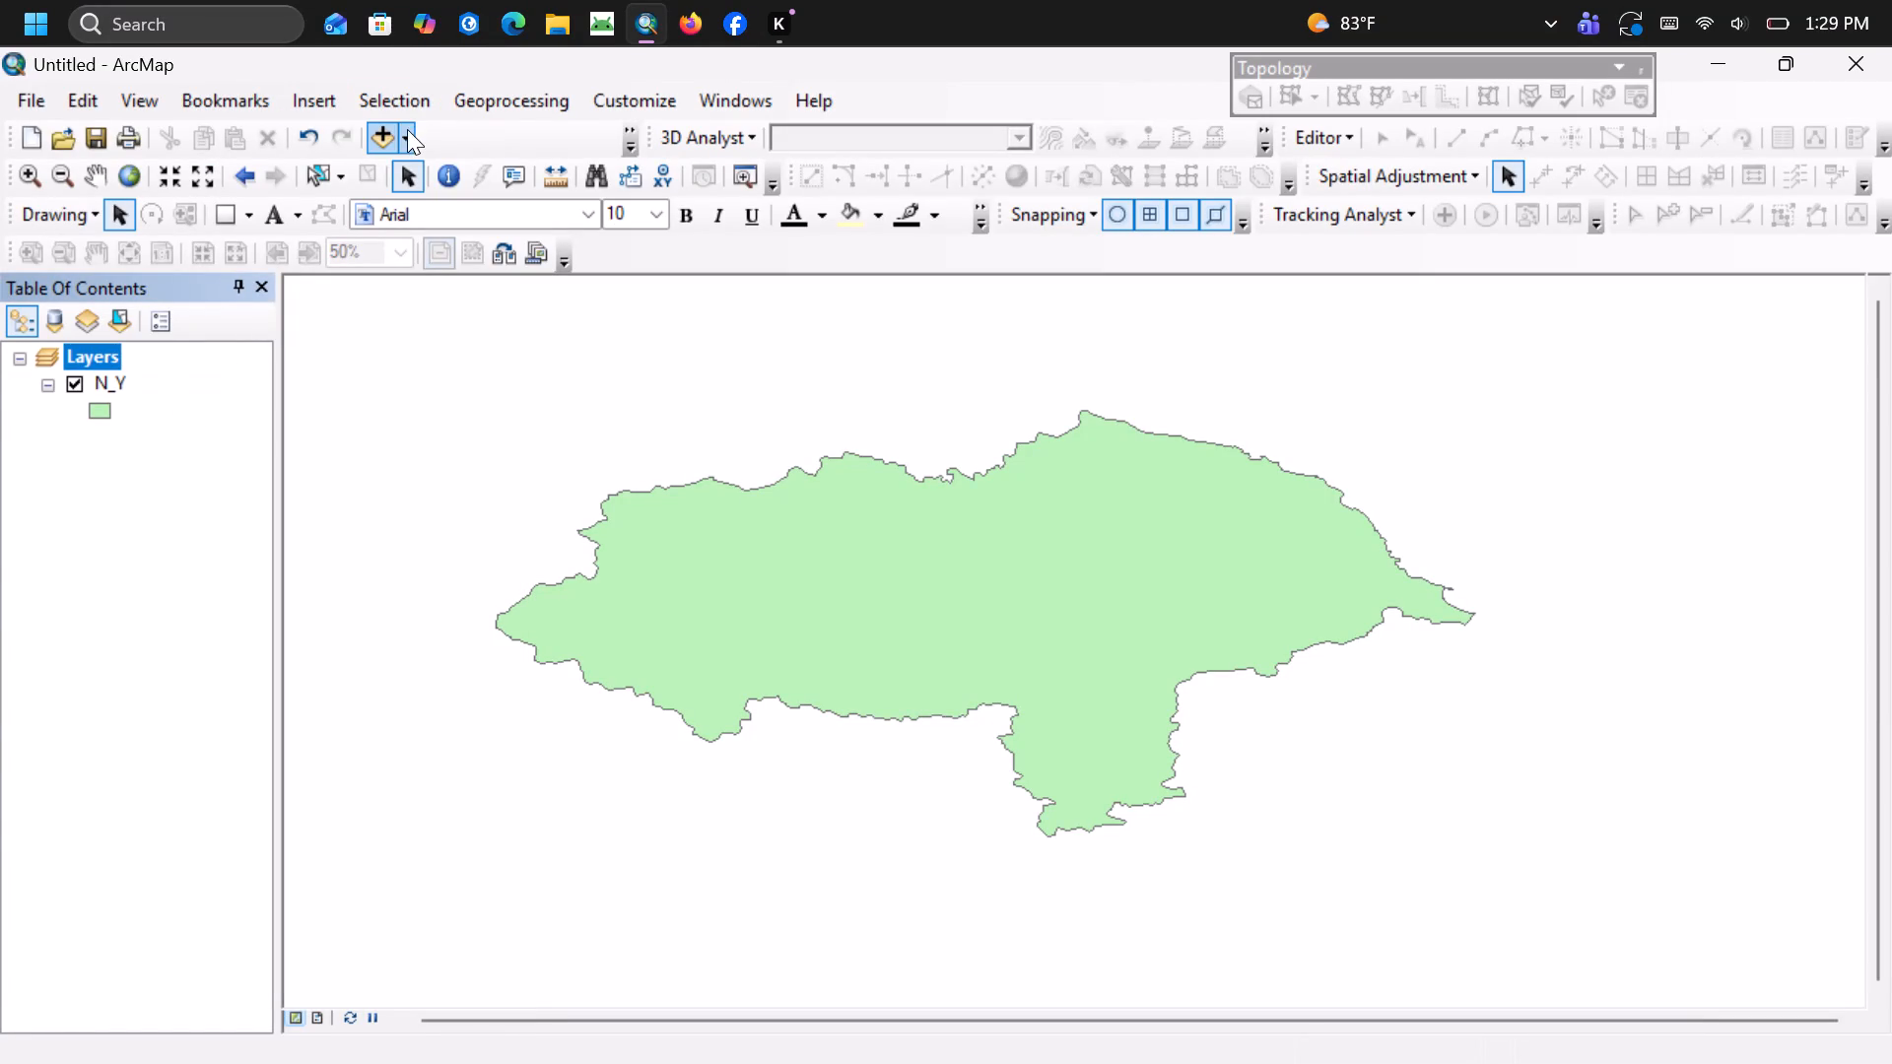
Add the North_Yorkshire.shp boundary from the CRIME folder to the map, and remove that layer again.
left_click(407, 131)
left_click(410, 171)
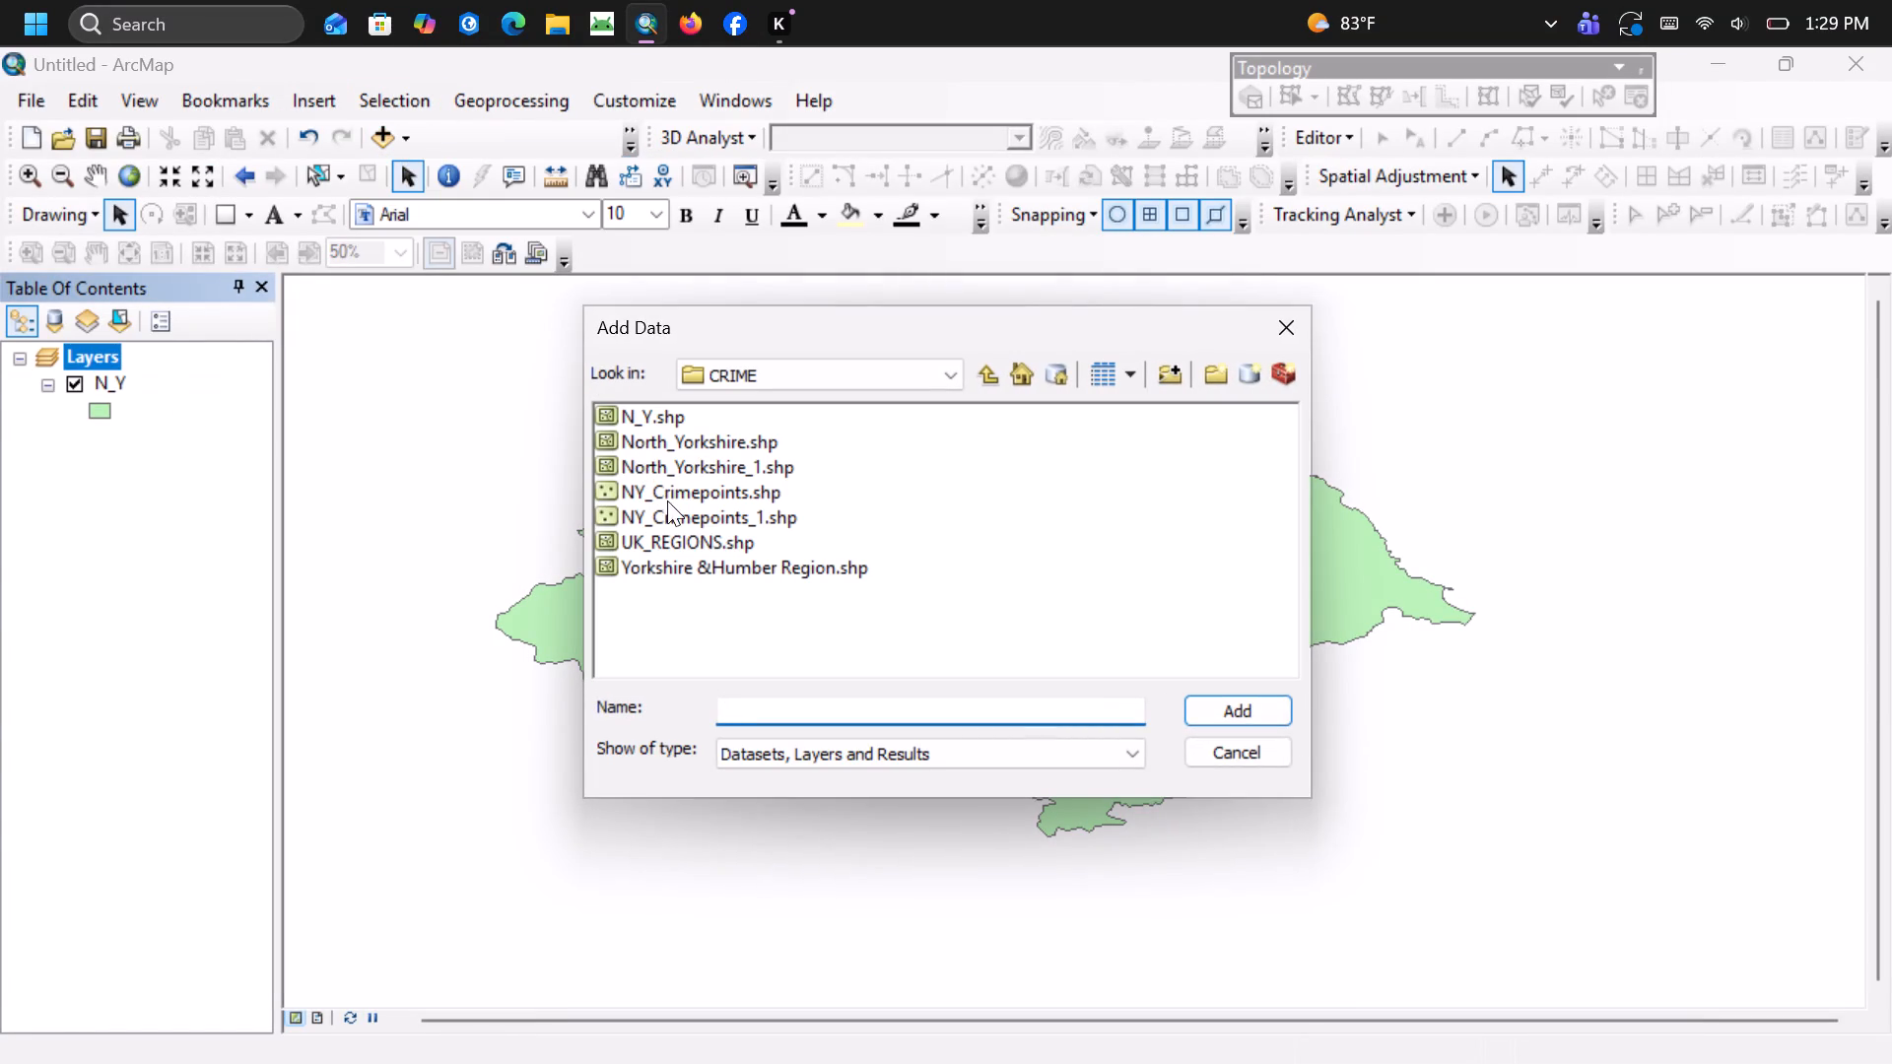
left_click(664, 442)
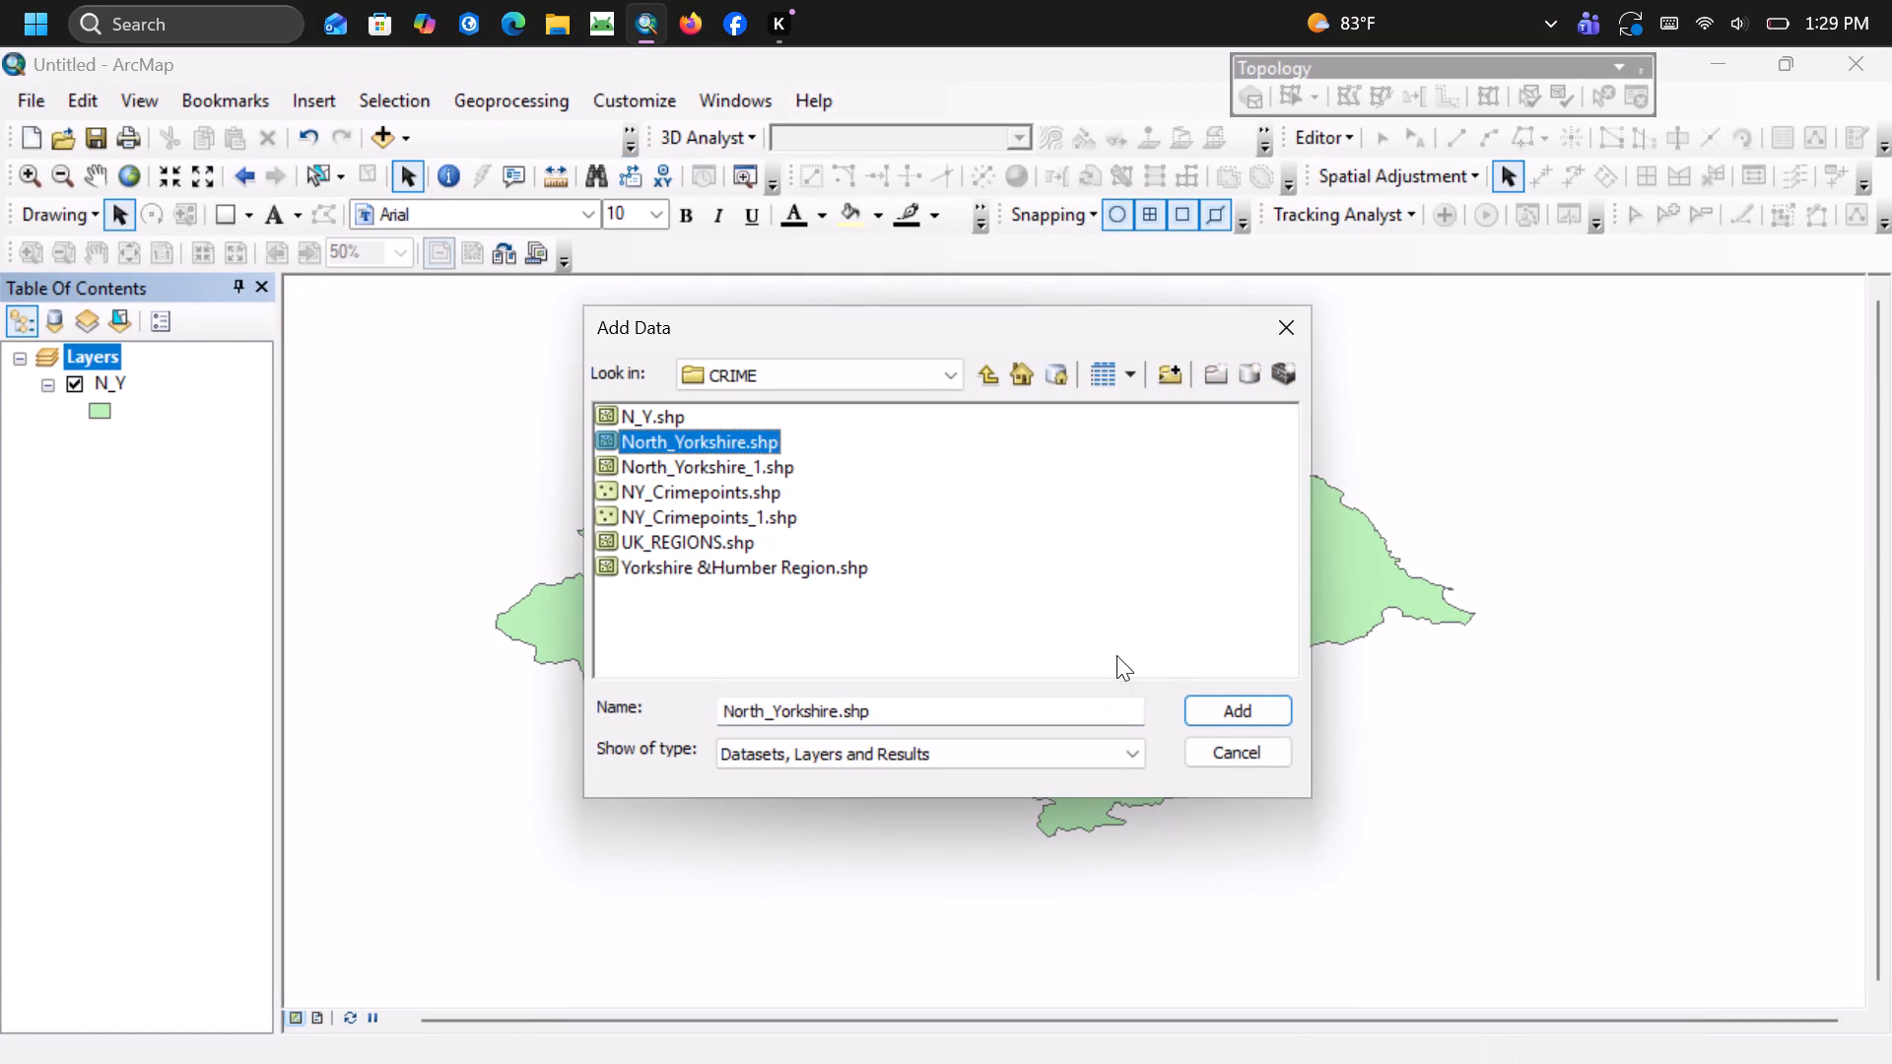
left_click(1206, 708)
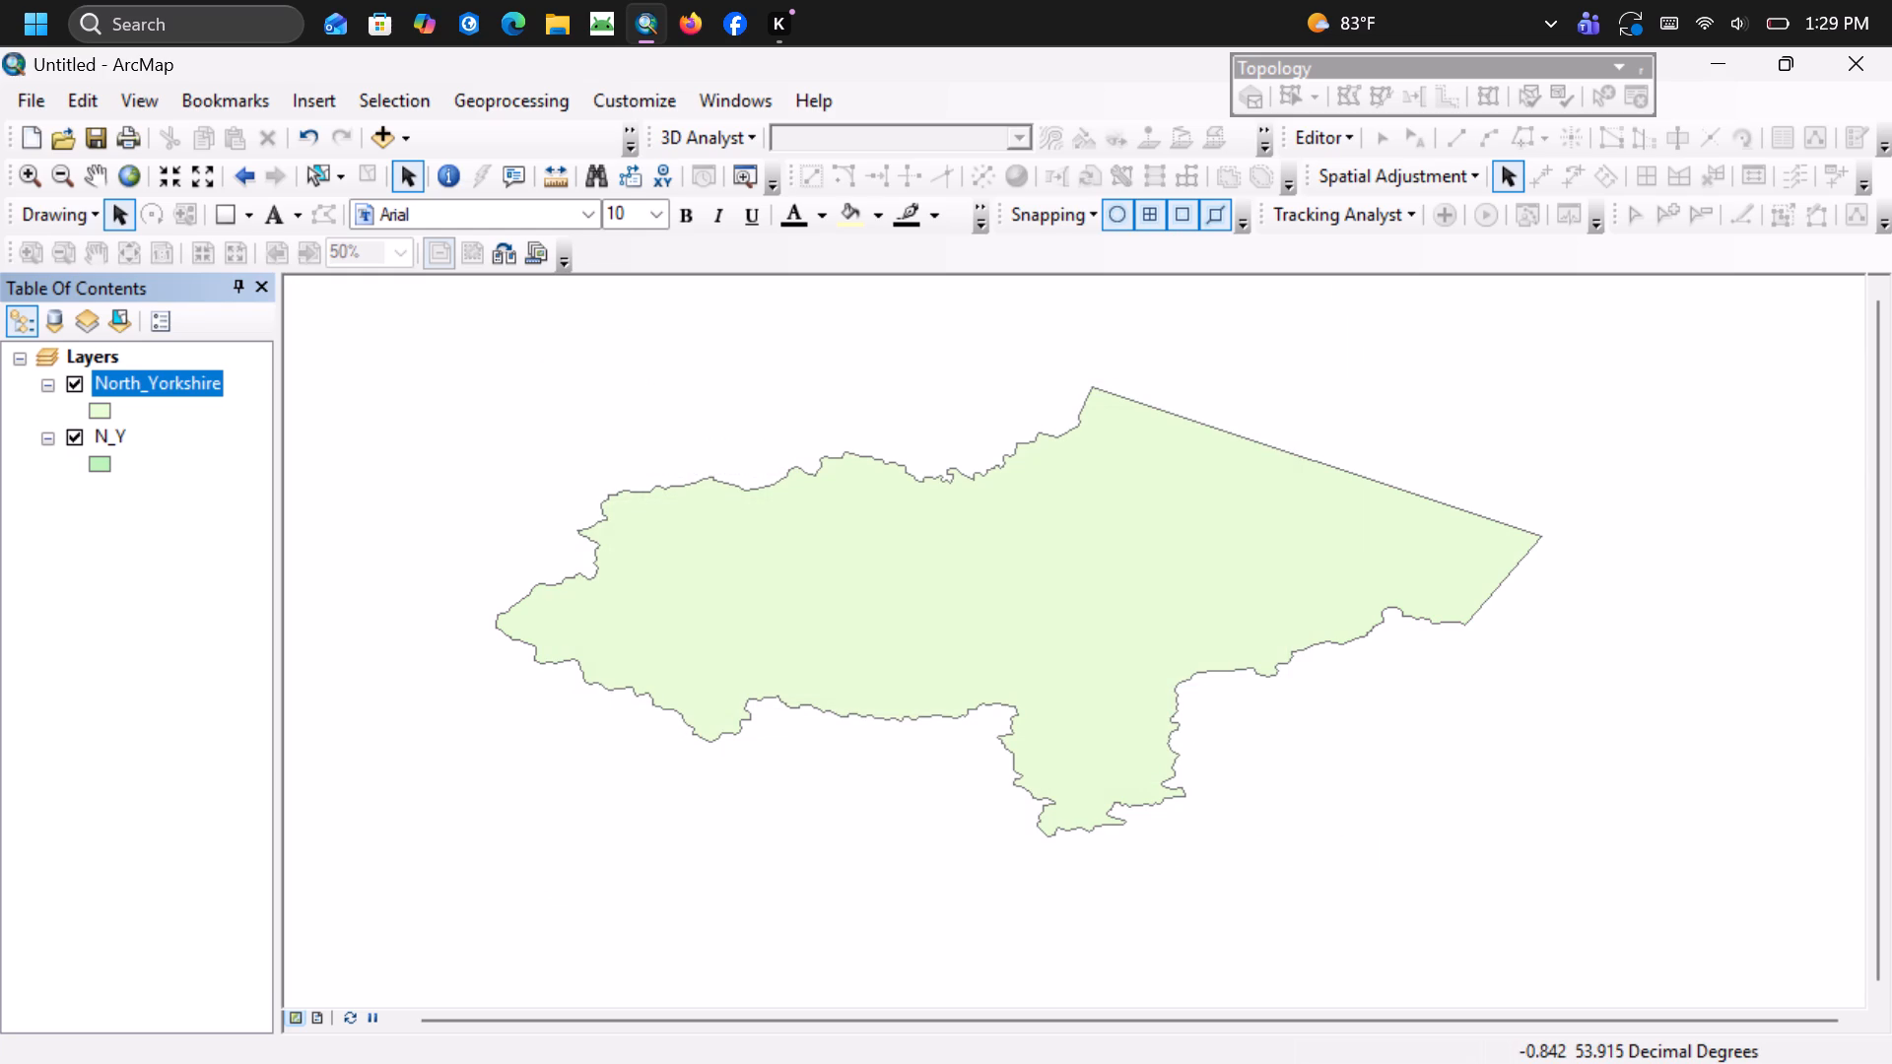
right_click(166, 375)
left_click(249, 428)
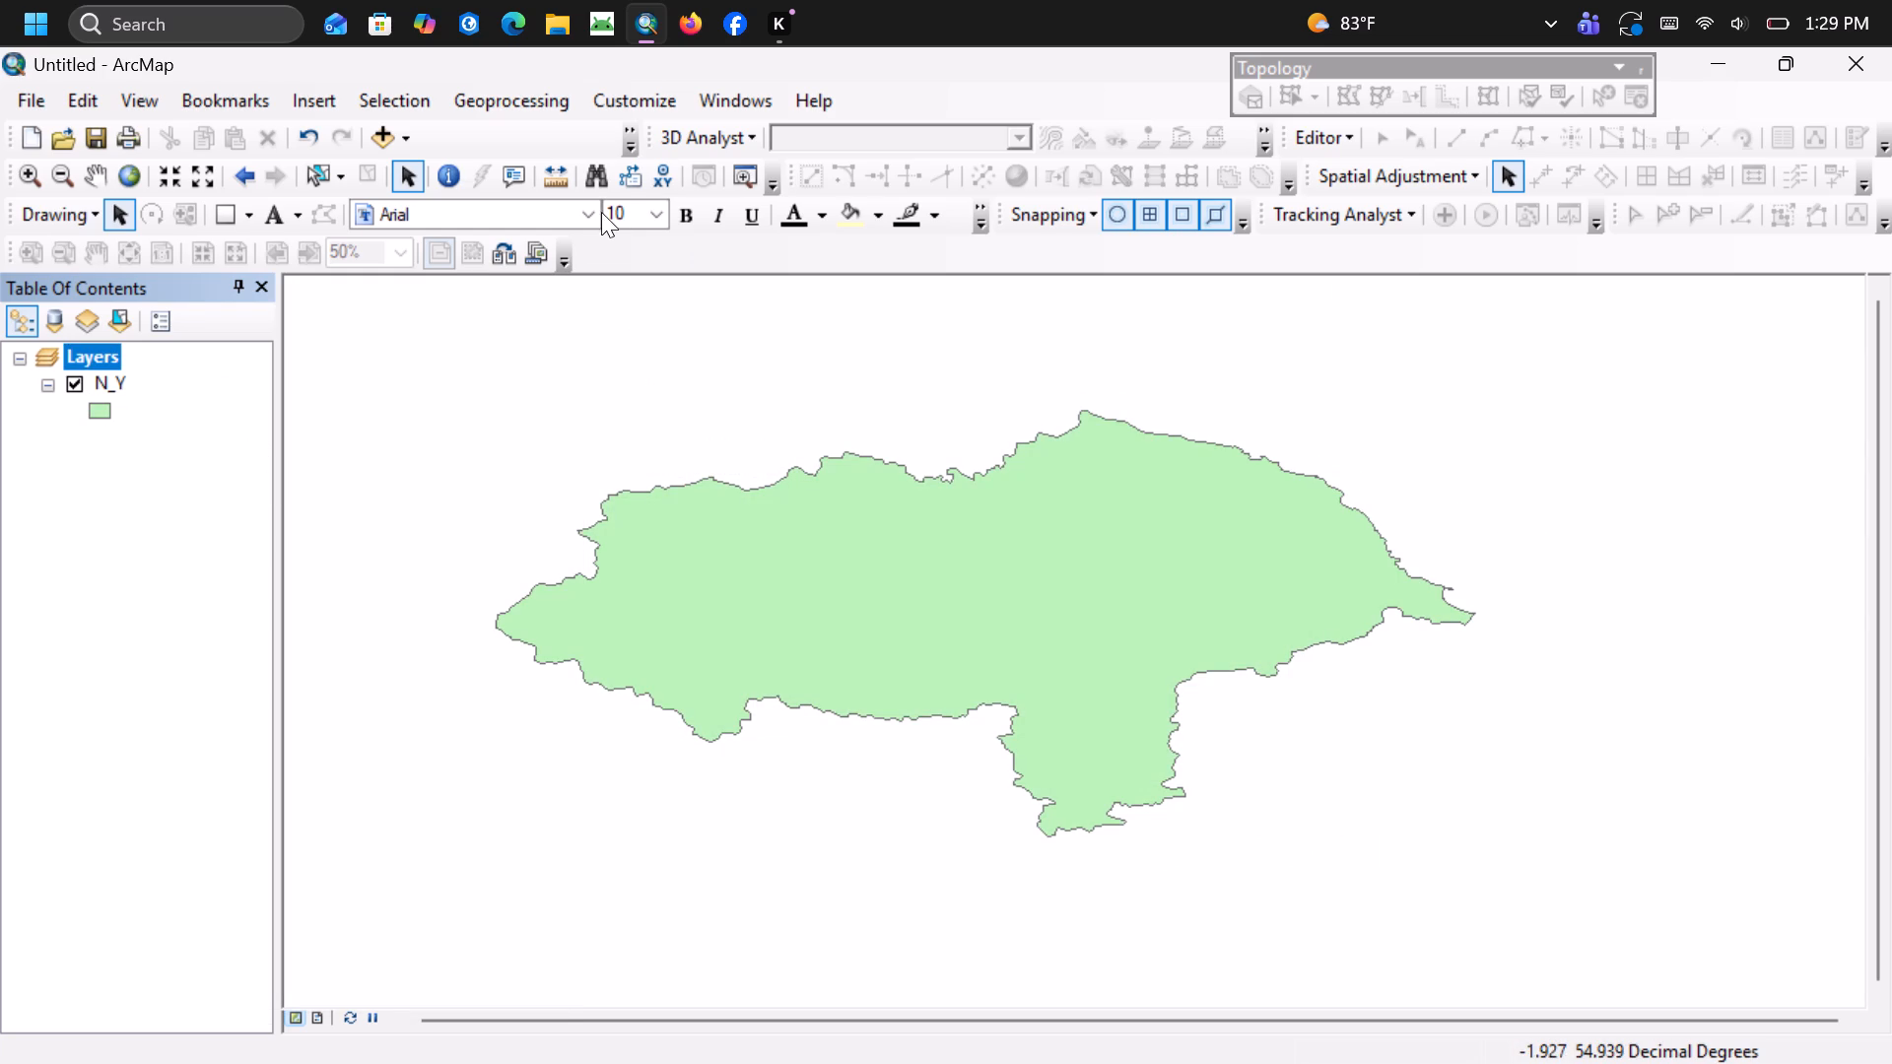
Add the NY_Crimepoints.shp shapefile from the CRIME folder to the map.
left_click(404, 136)
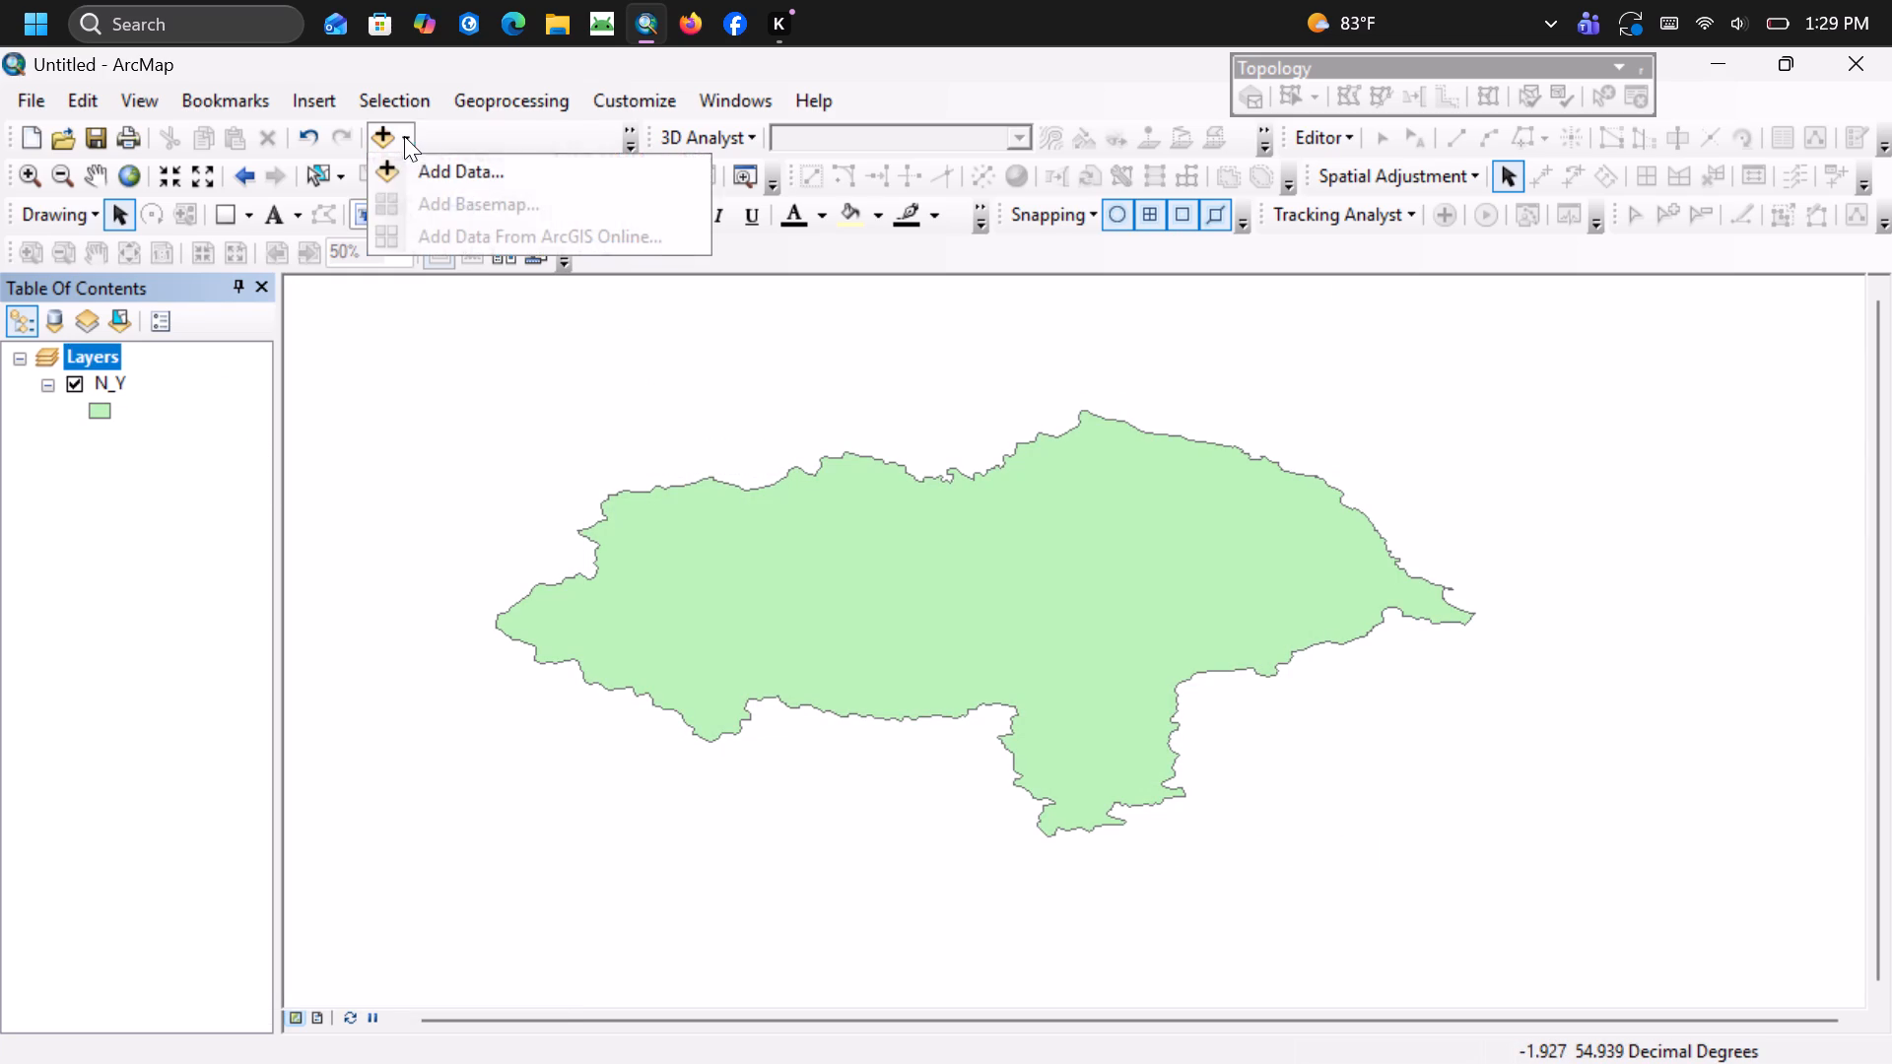
left_click(446, 172)
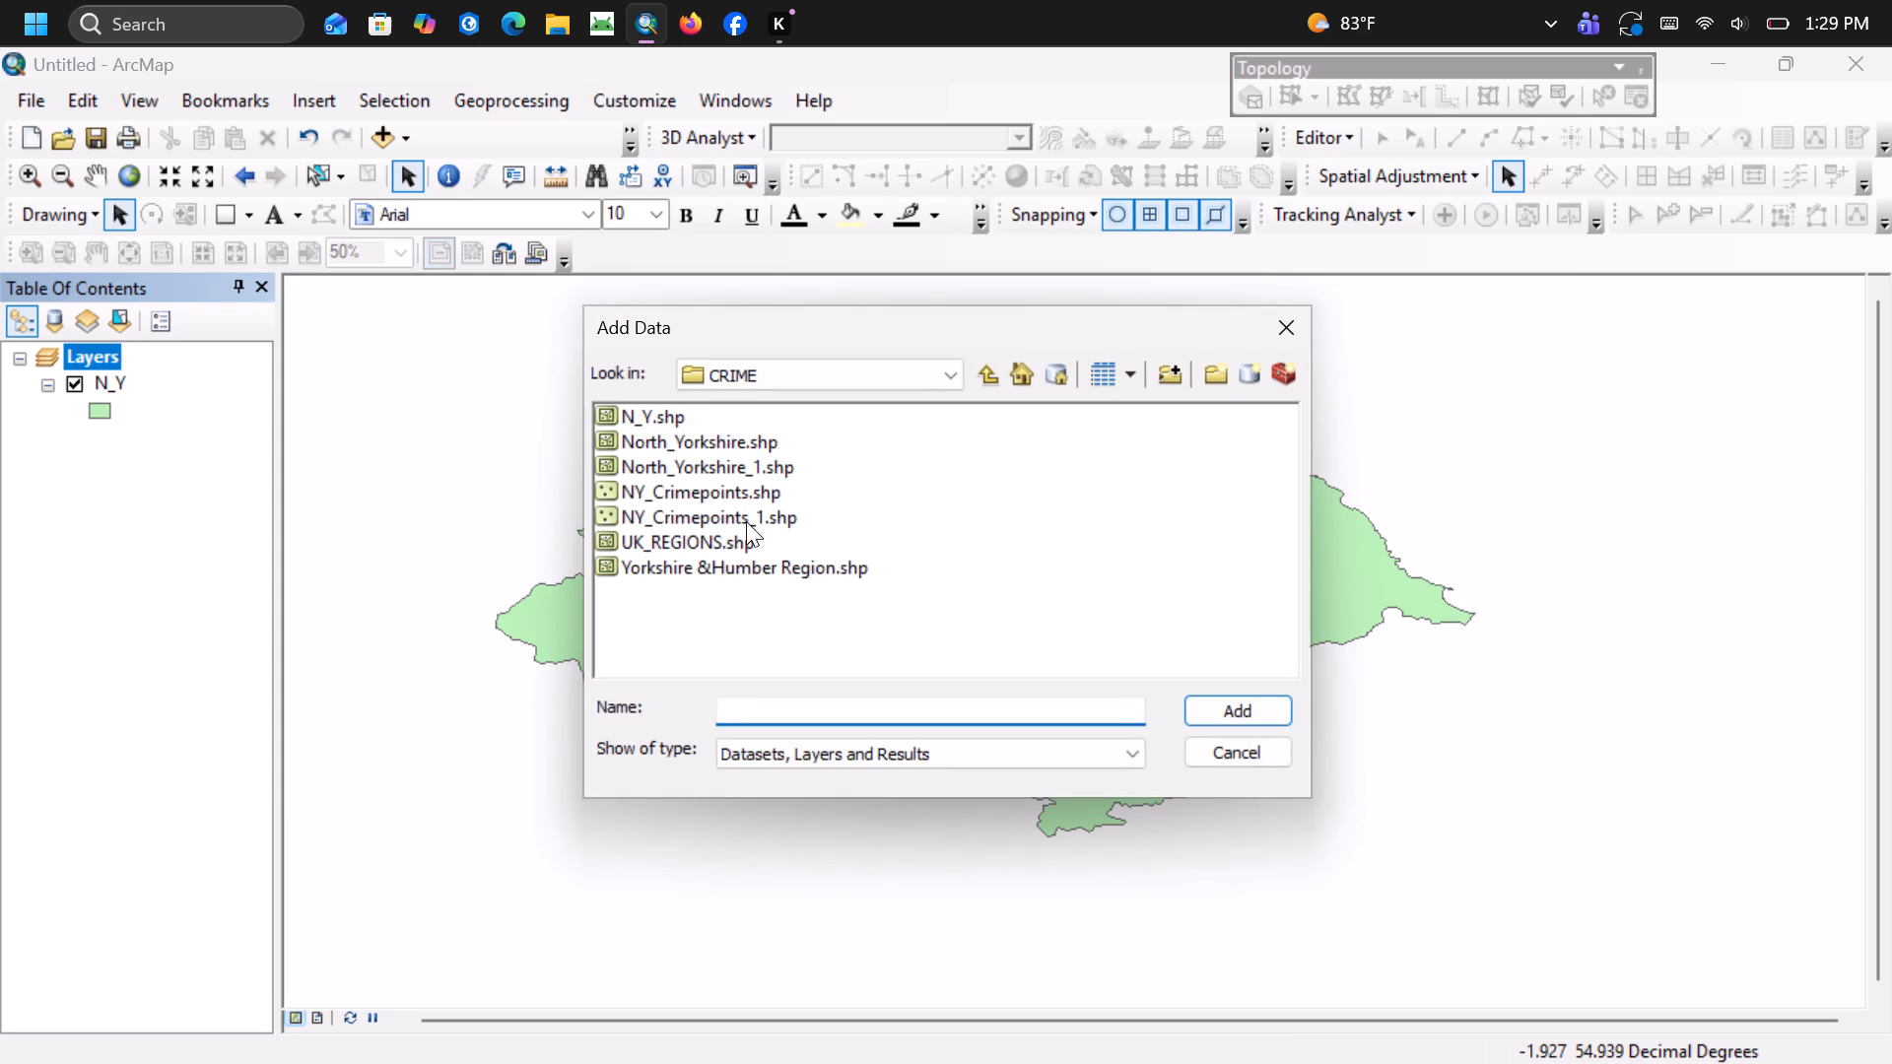
left_click(711, 495)
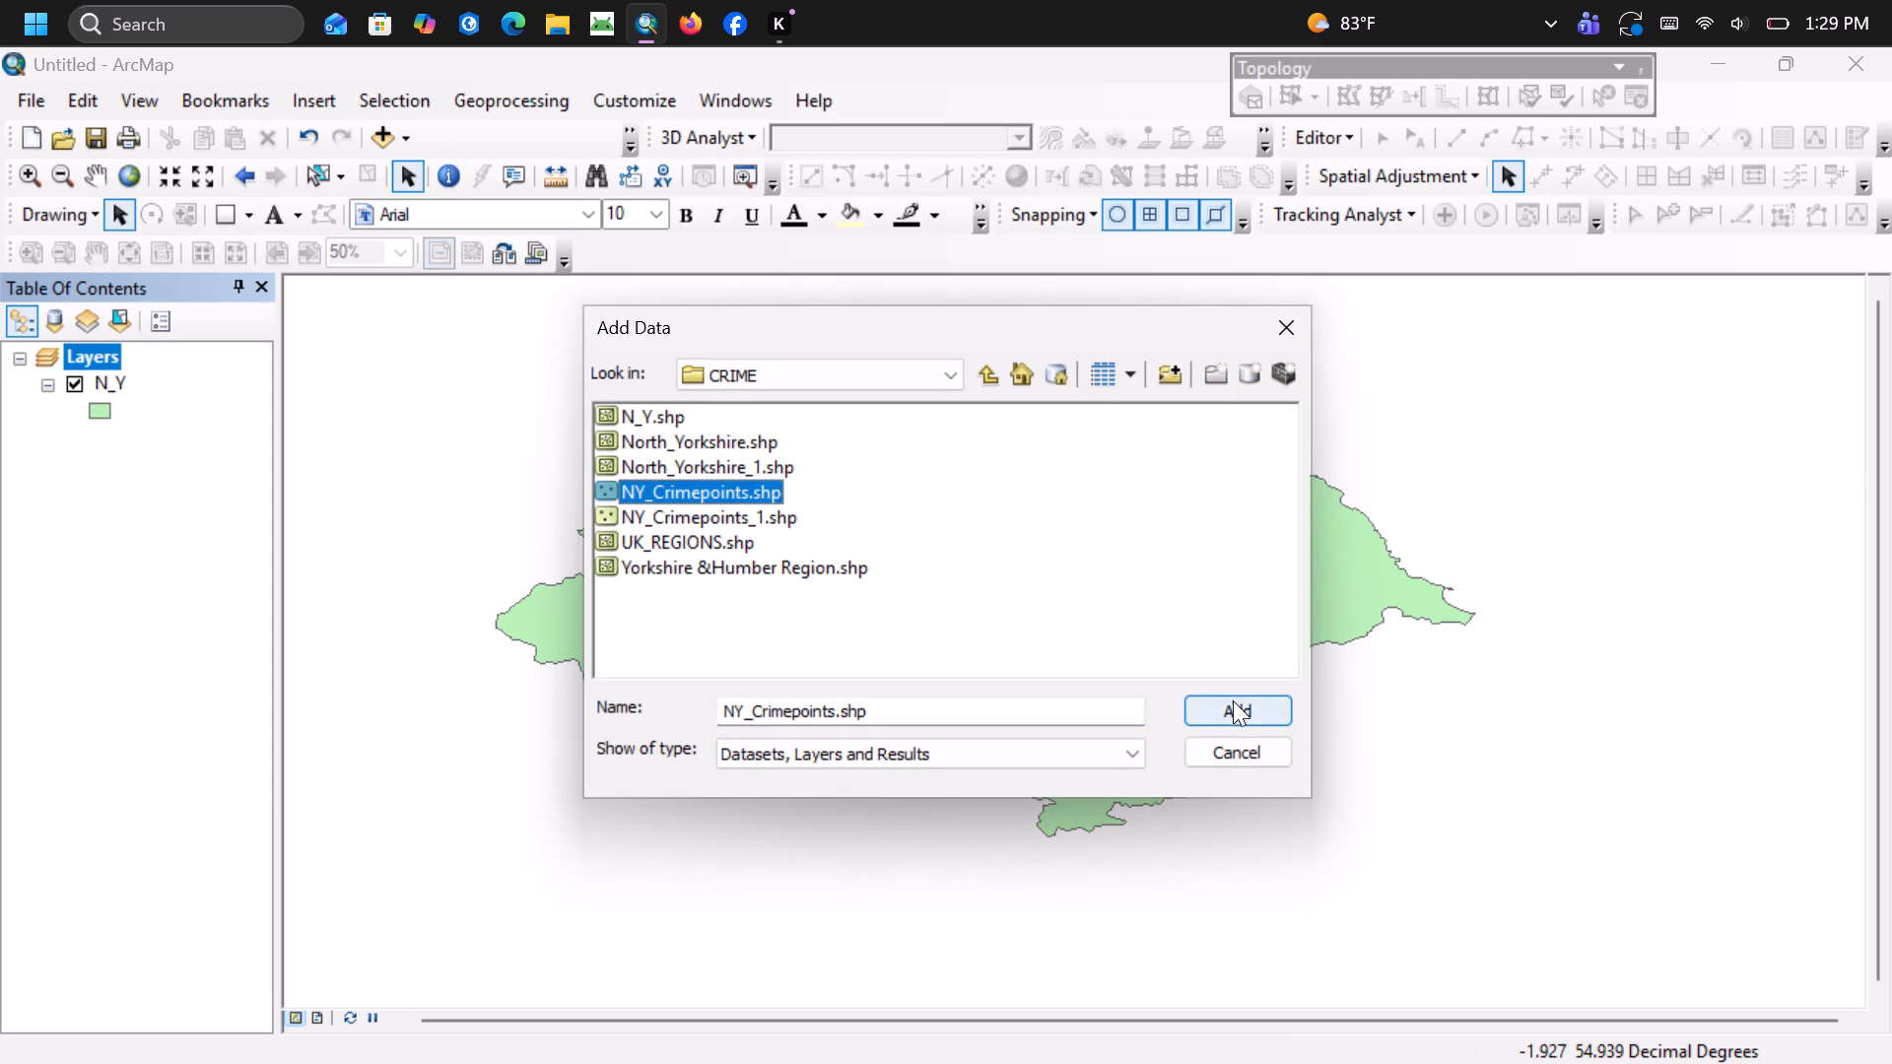
left_click(1233, 700)
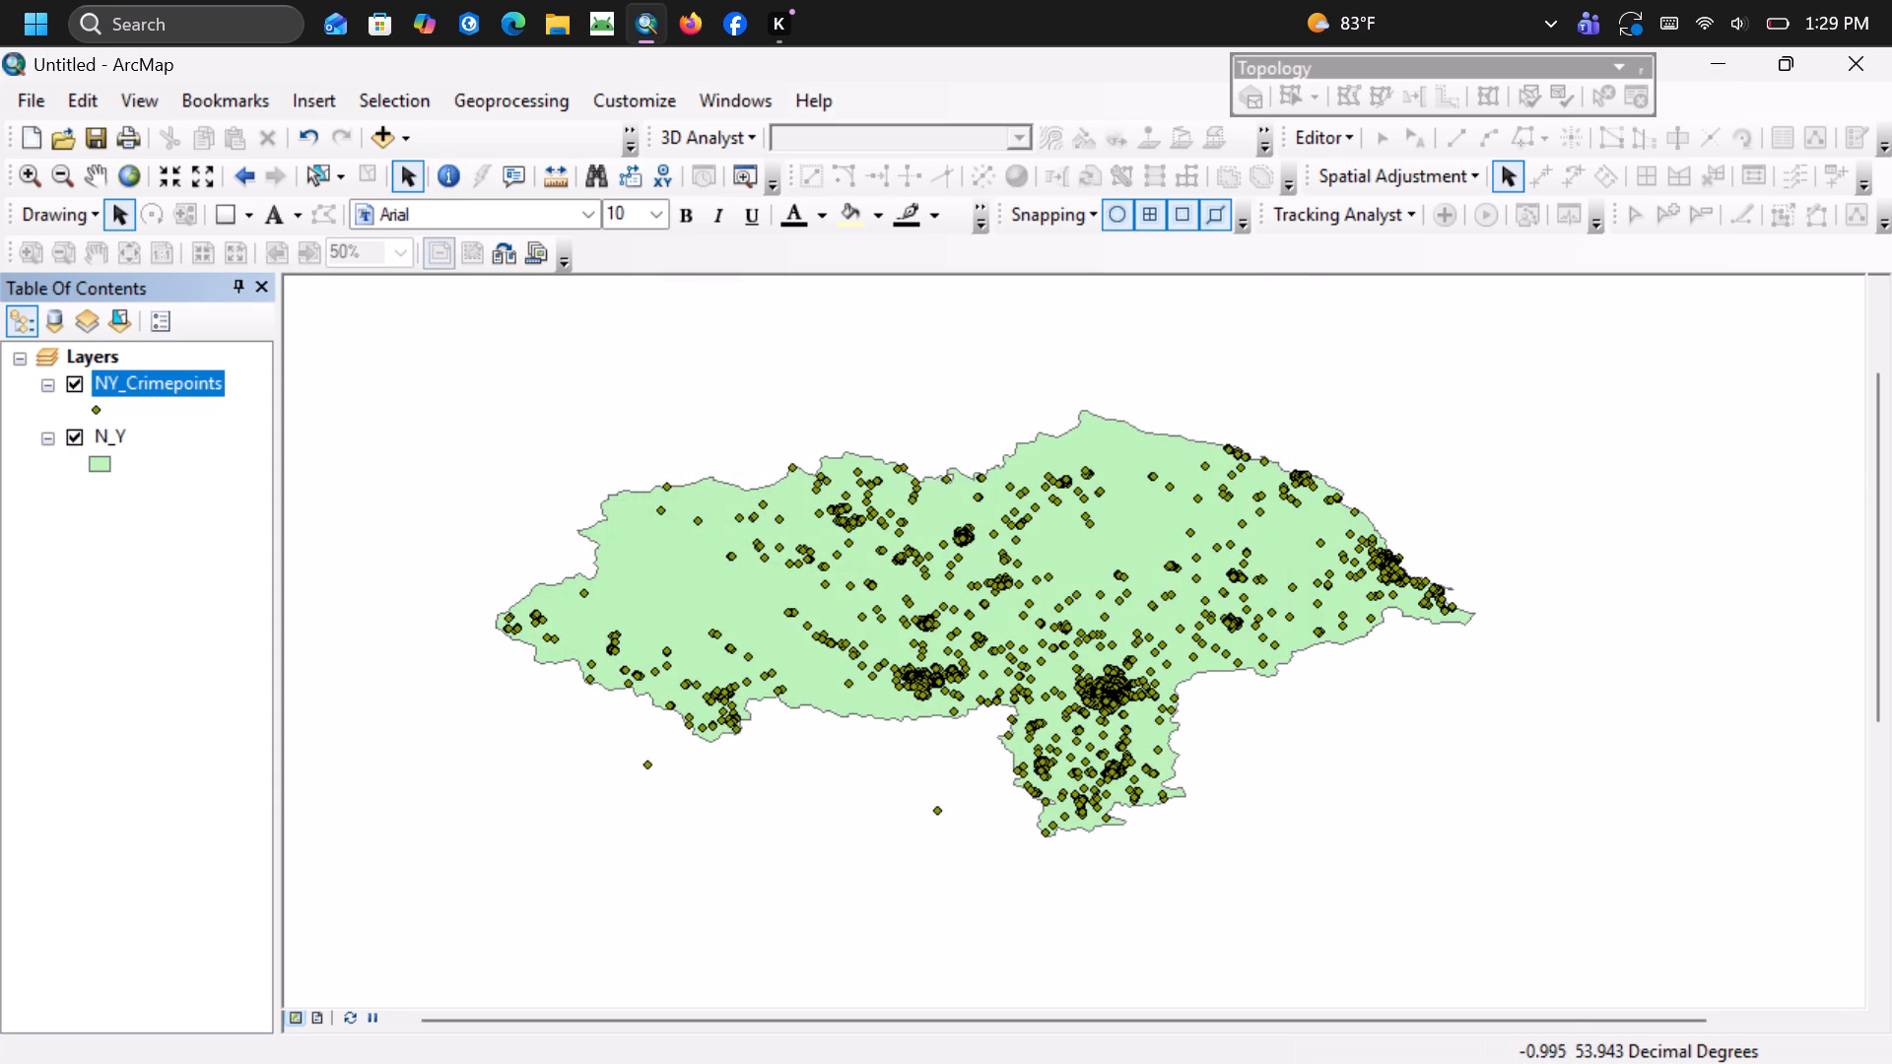
Select the NY_Crimepoints records by attributes where "Crime type" = 'Violence and sexual offences', and close the attribute table.
right_click(161, 388)
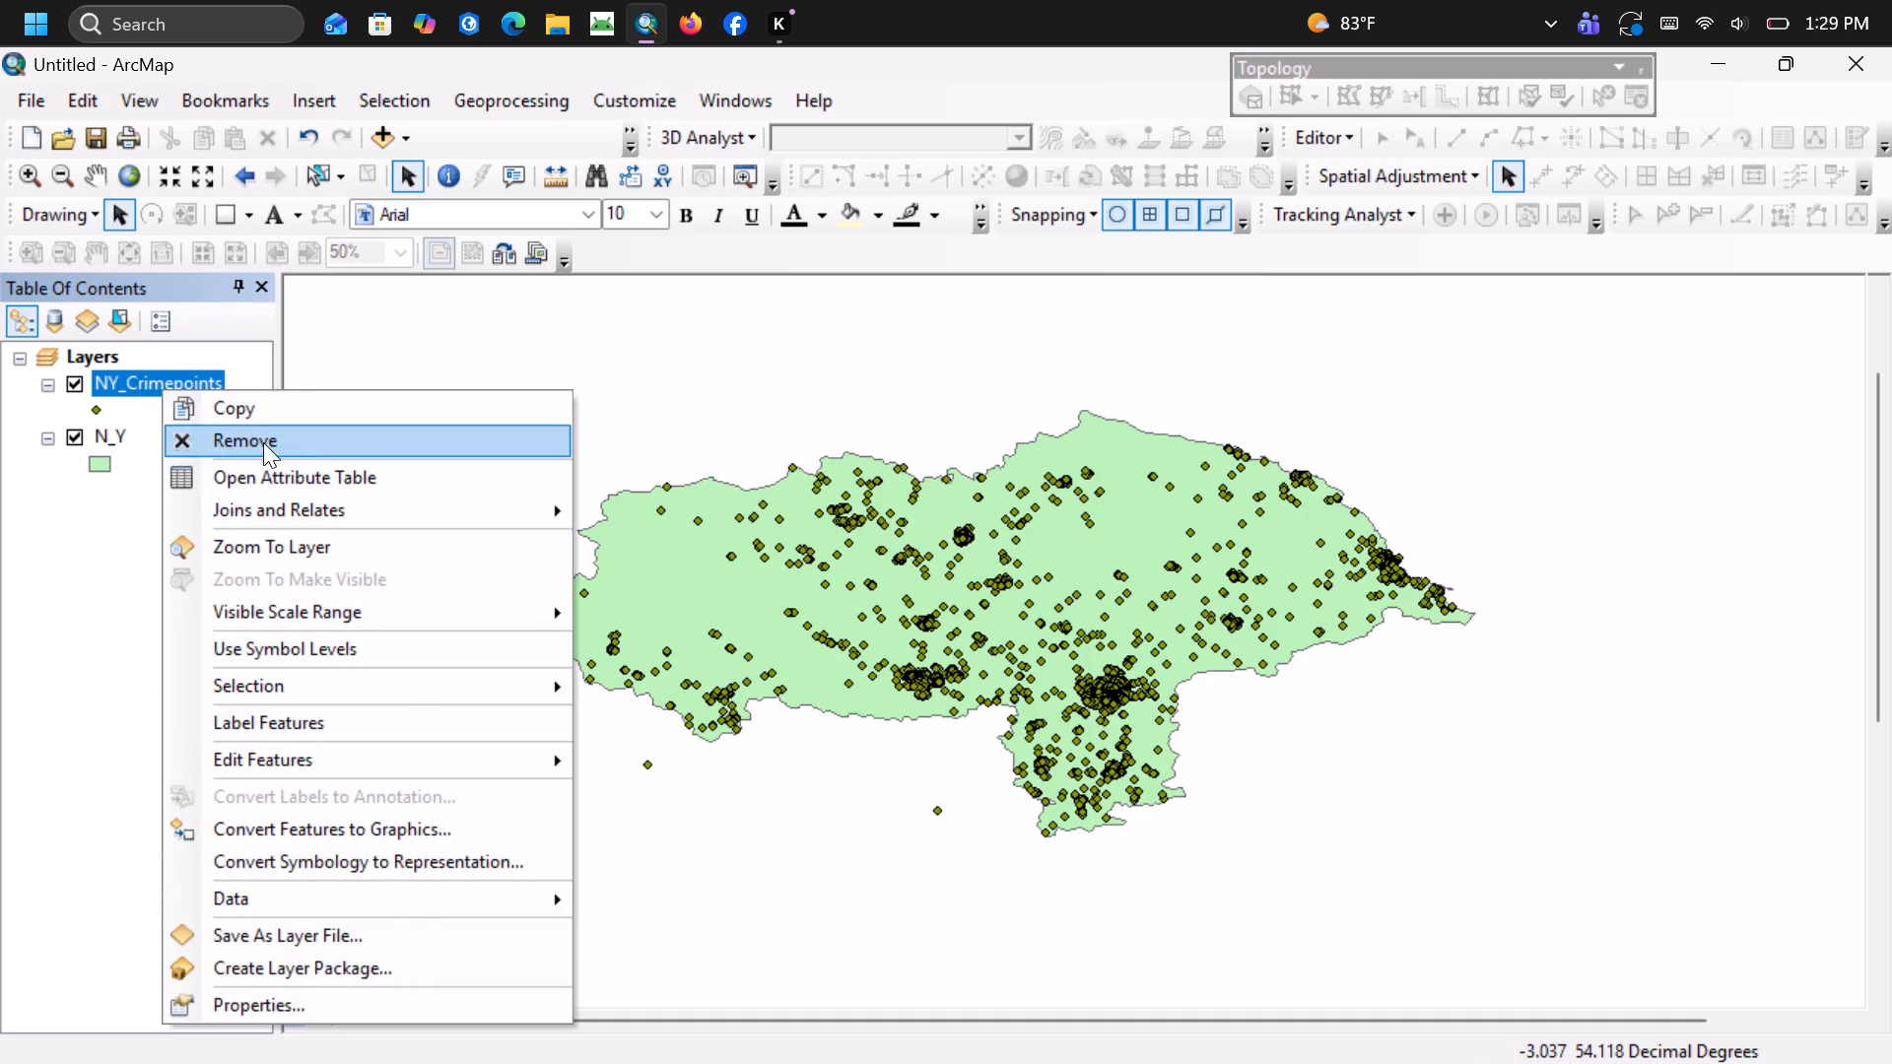
left_click(276, 476)
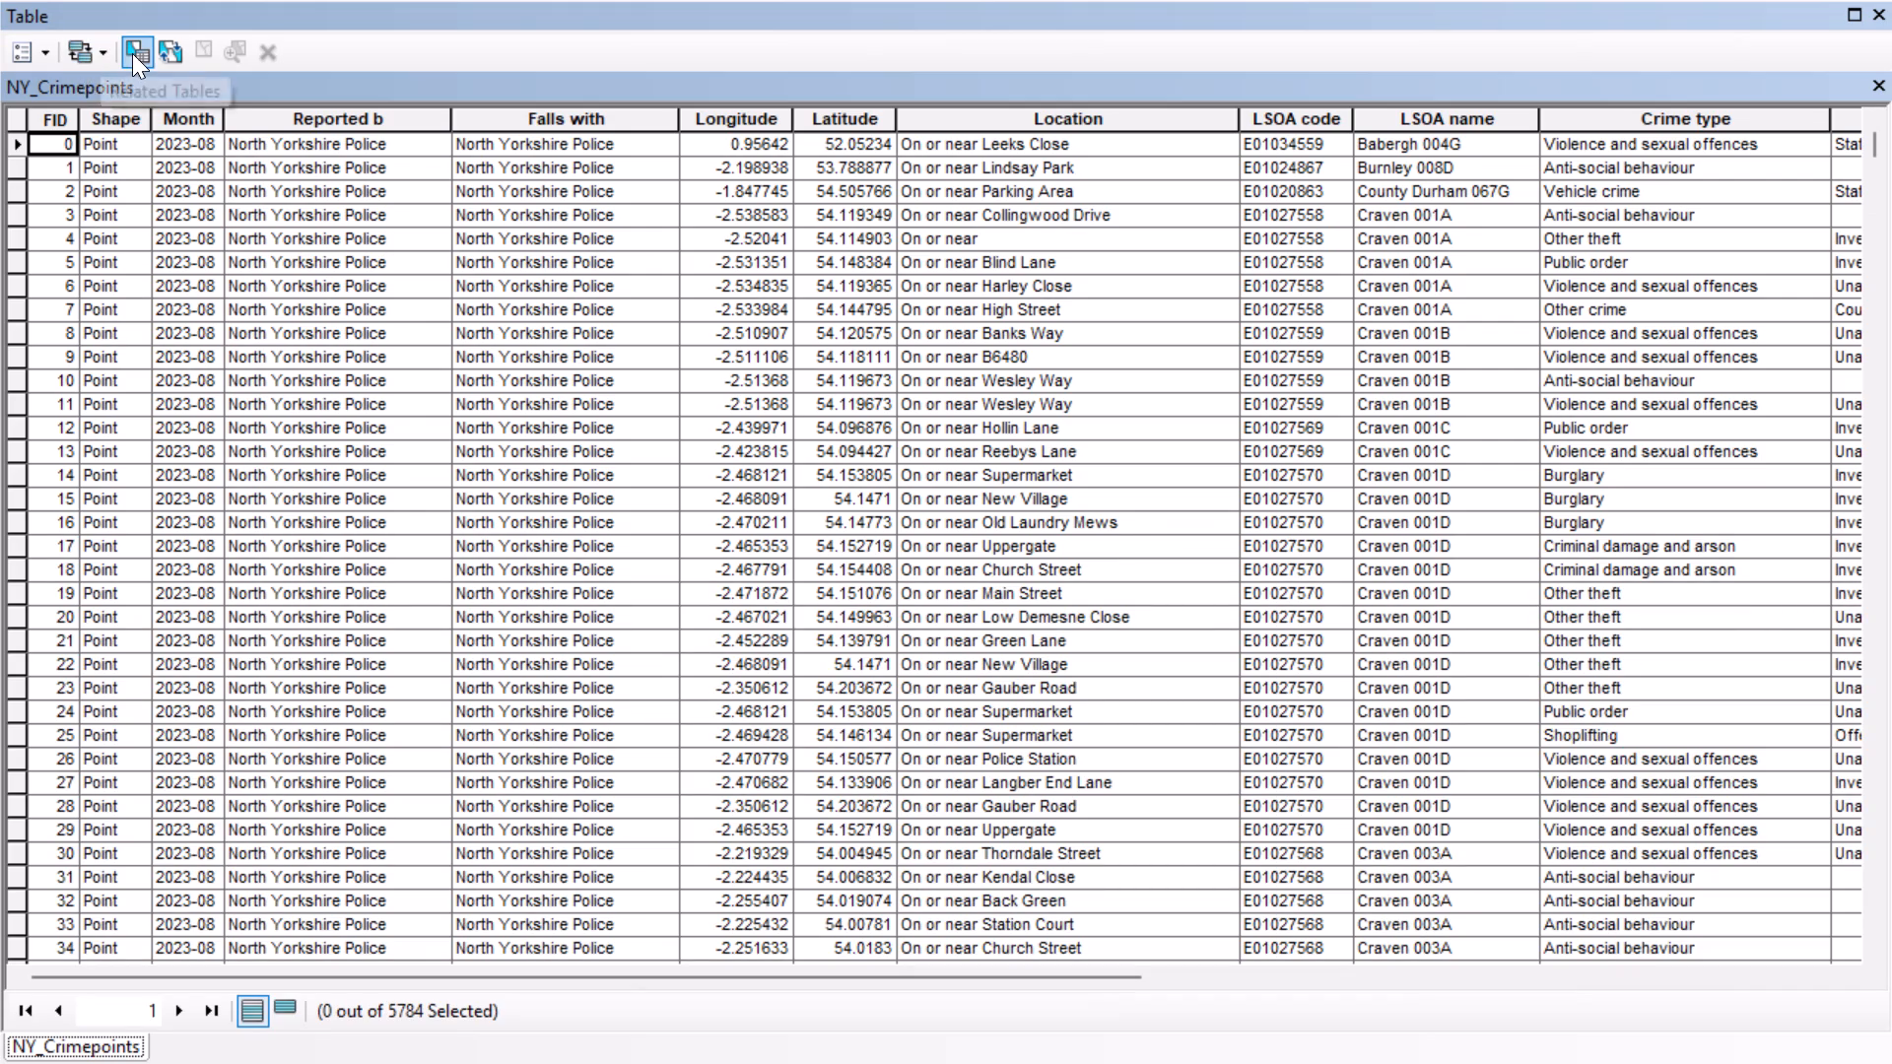
left_click(132, 53)
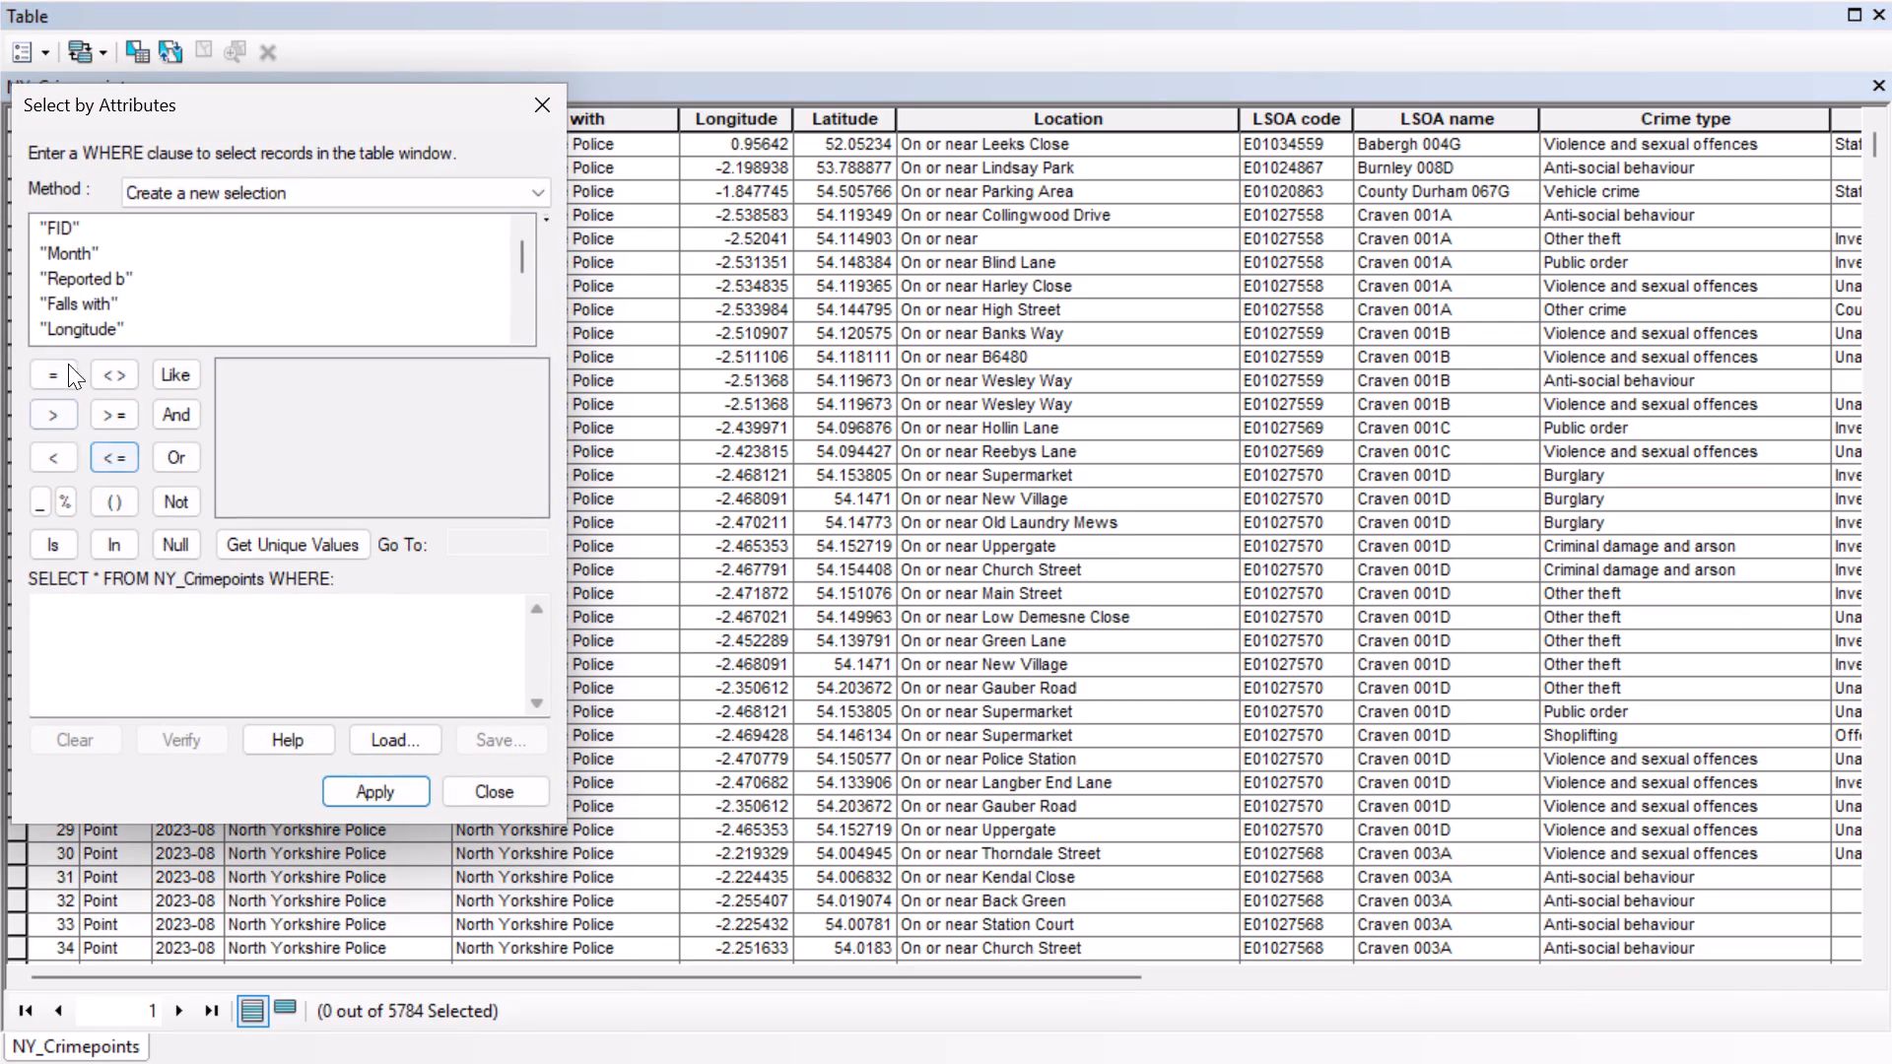
scroll(96, 308, "down", 3)
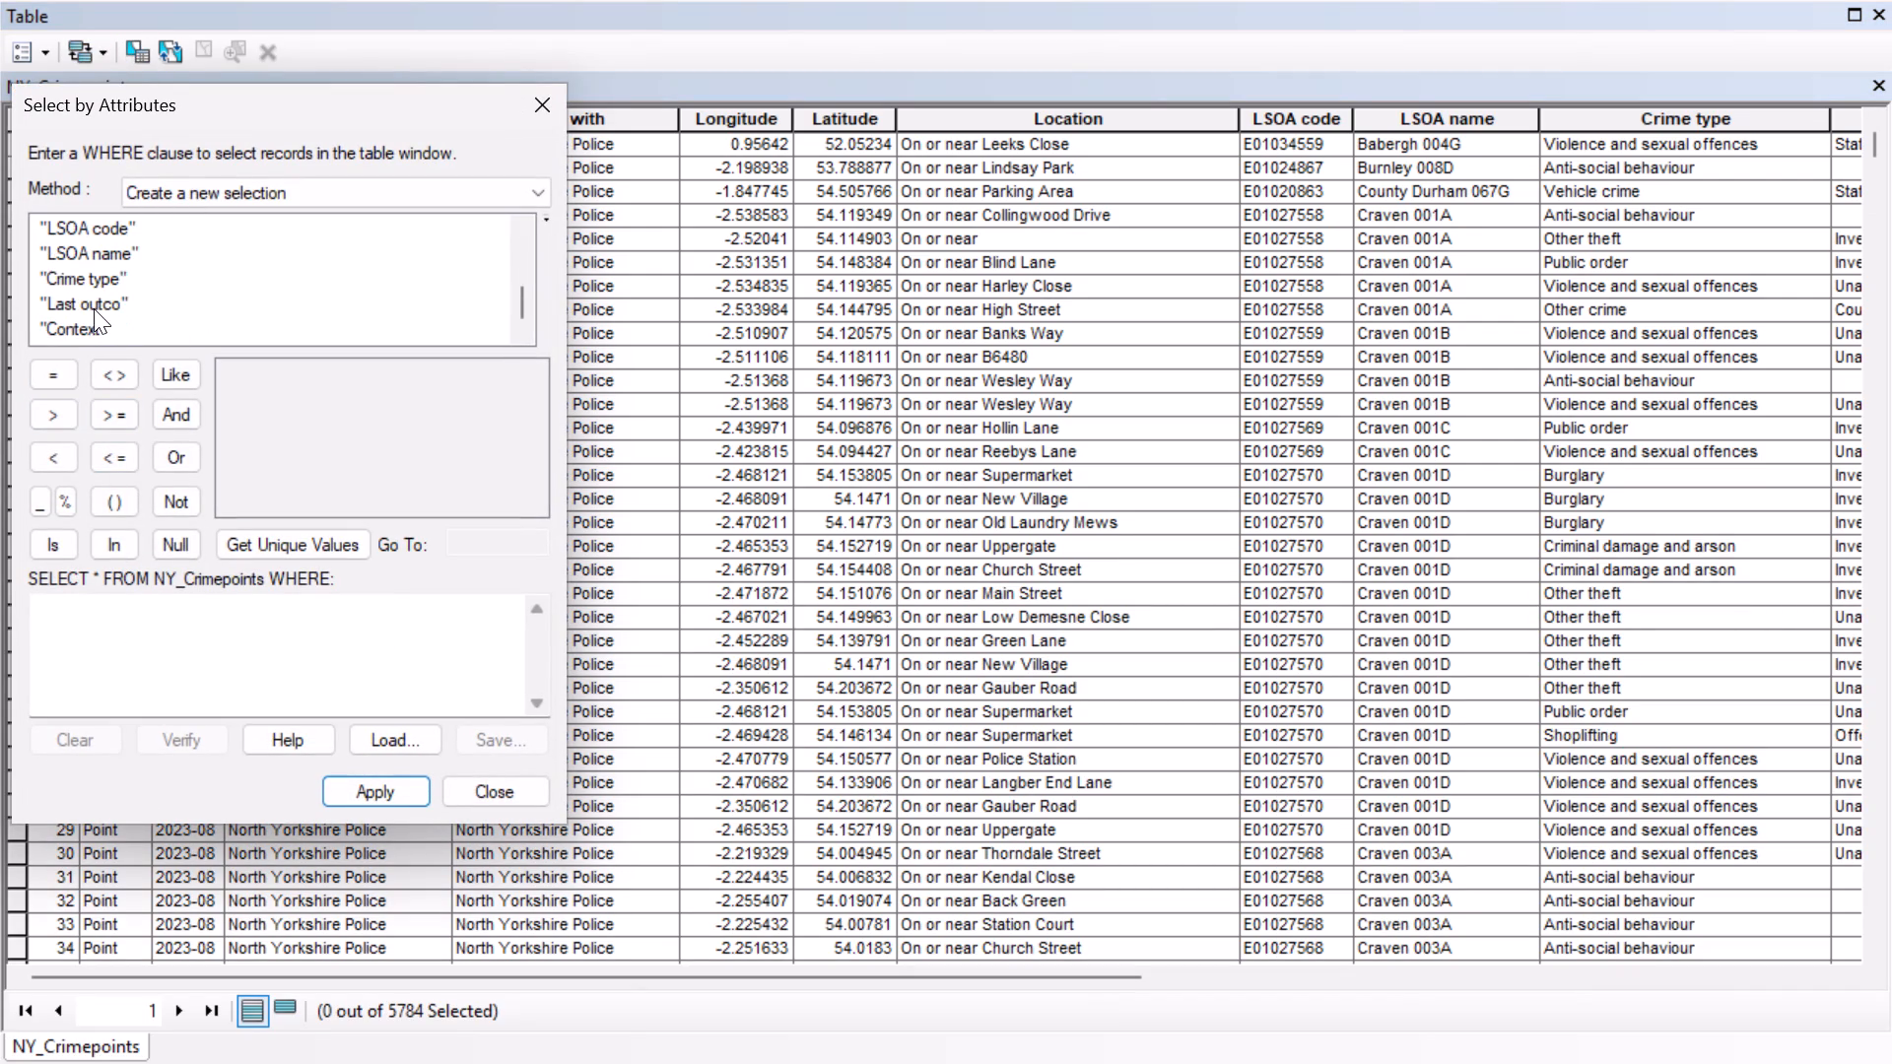
triple_click(94, 272)
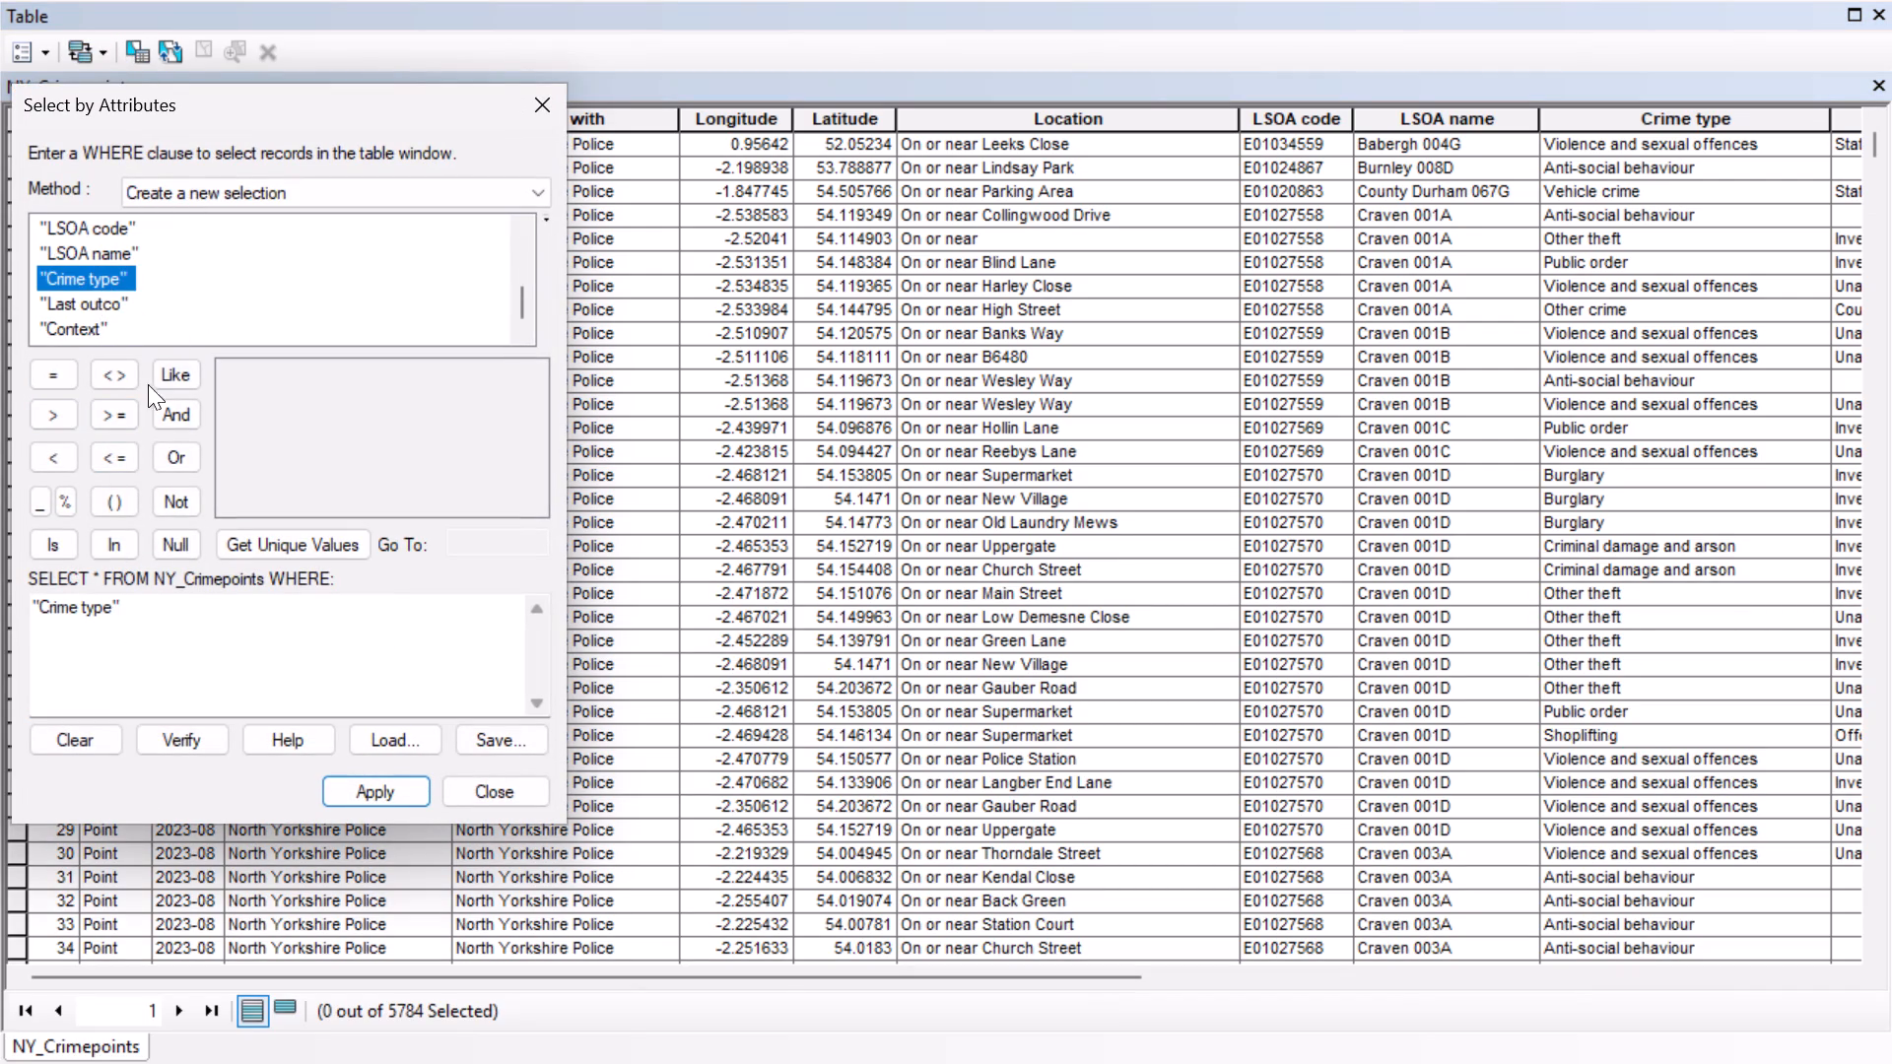
left_click(45, 382)
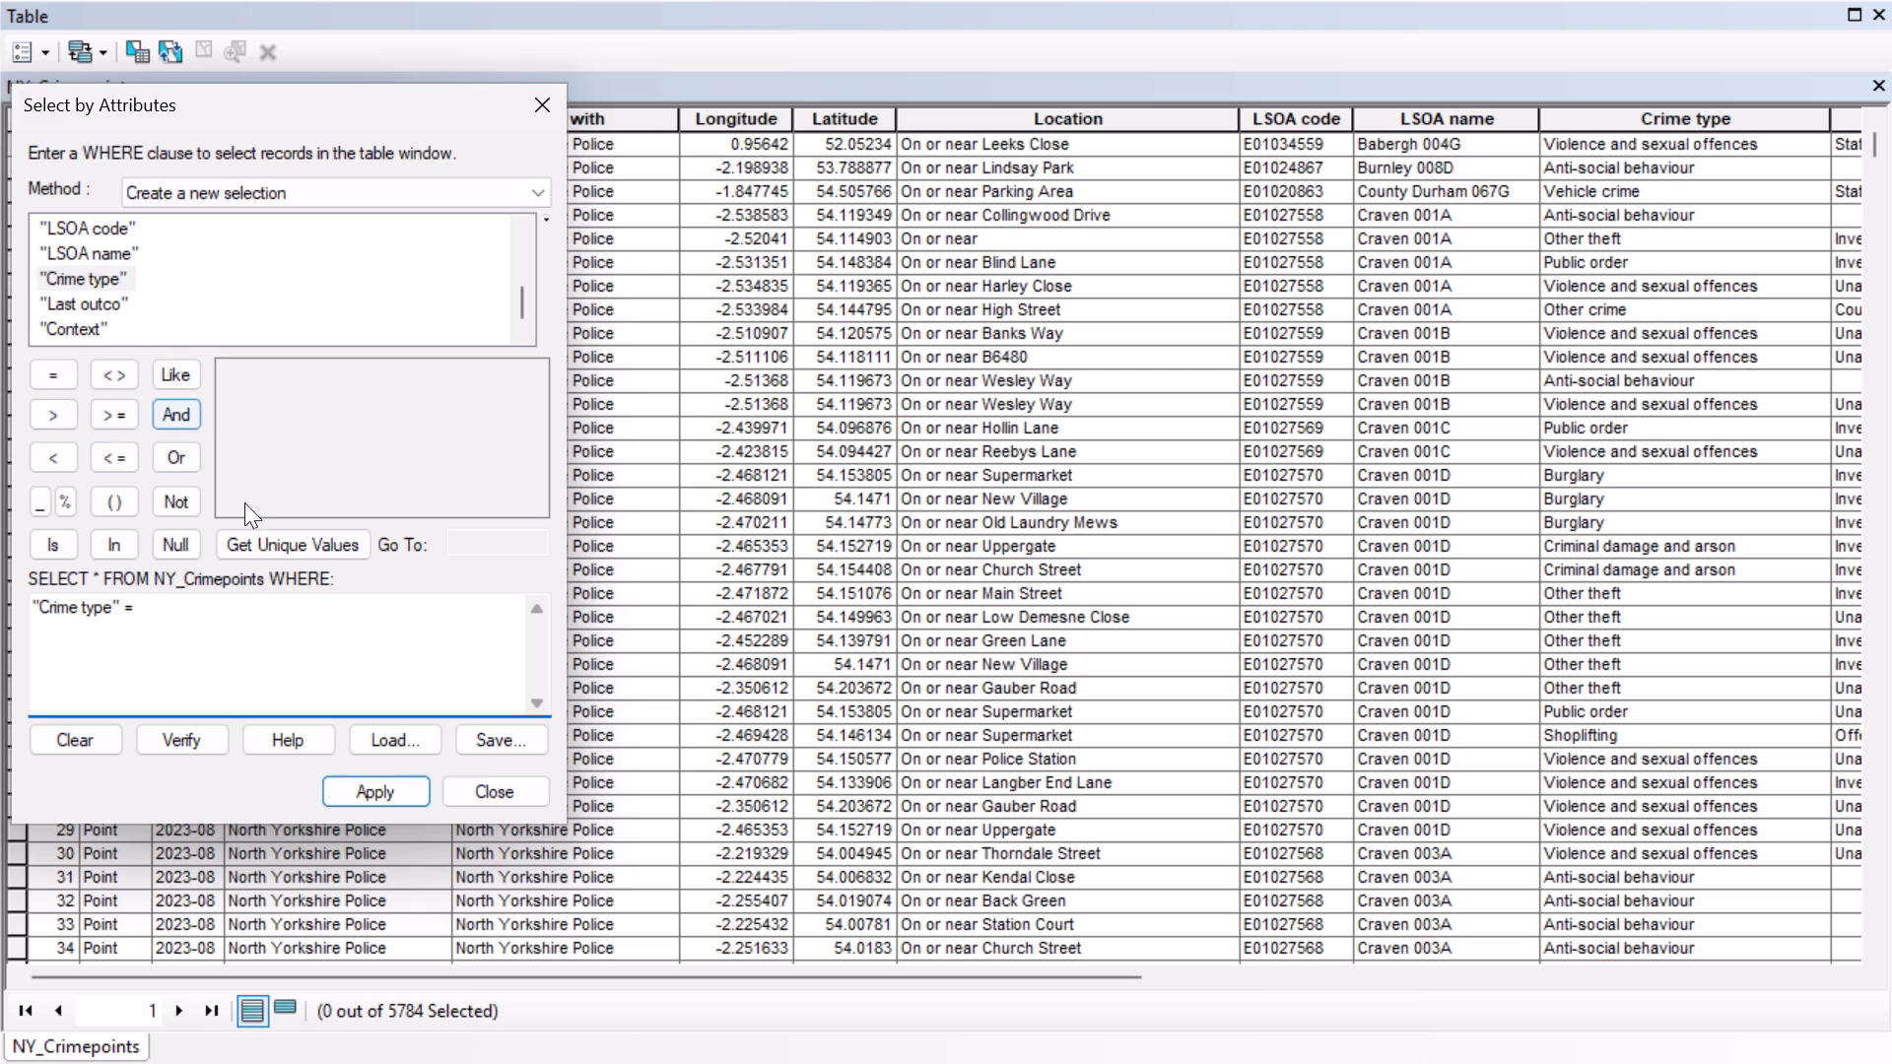
left_click(257, 541)
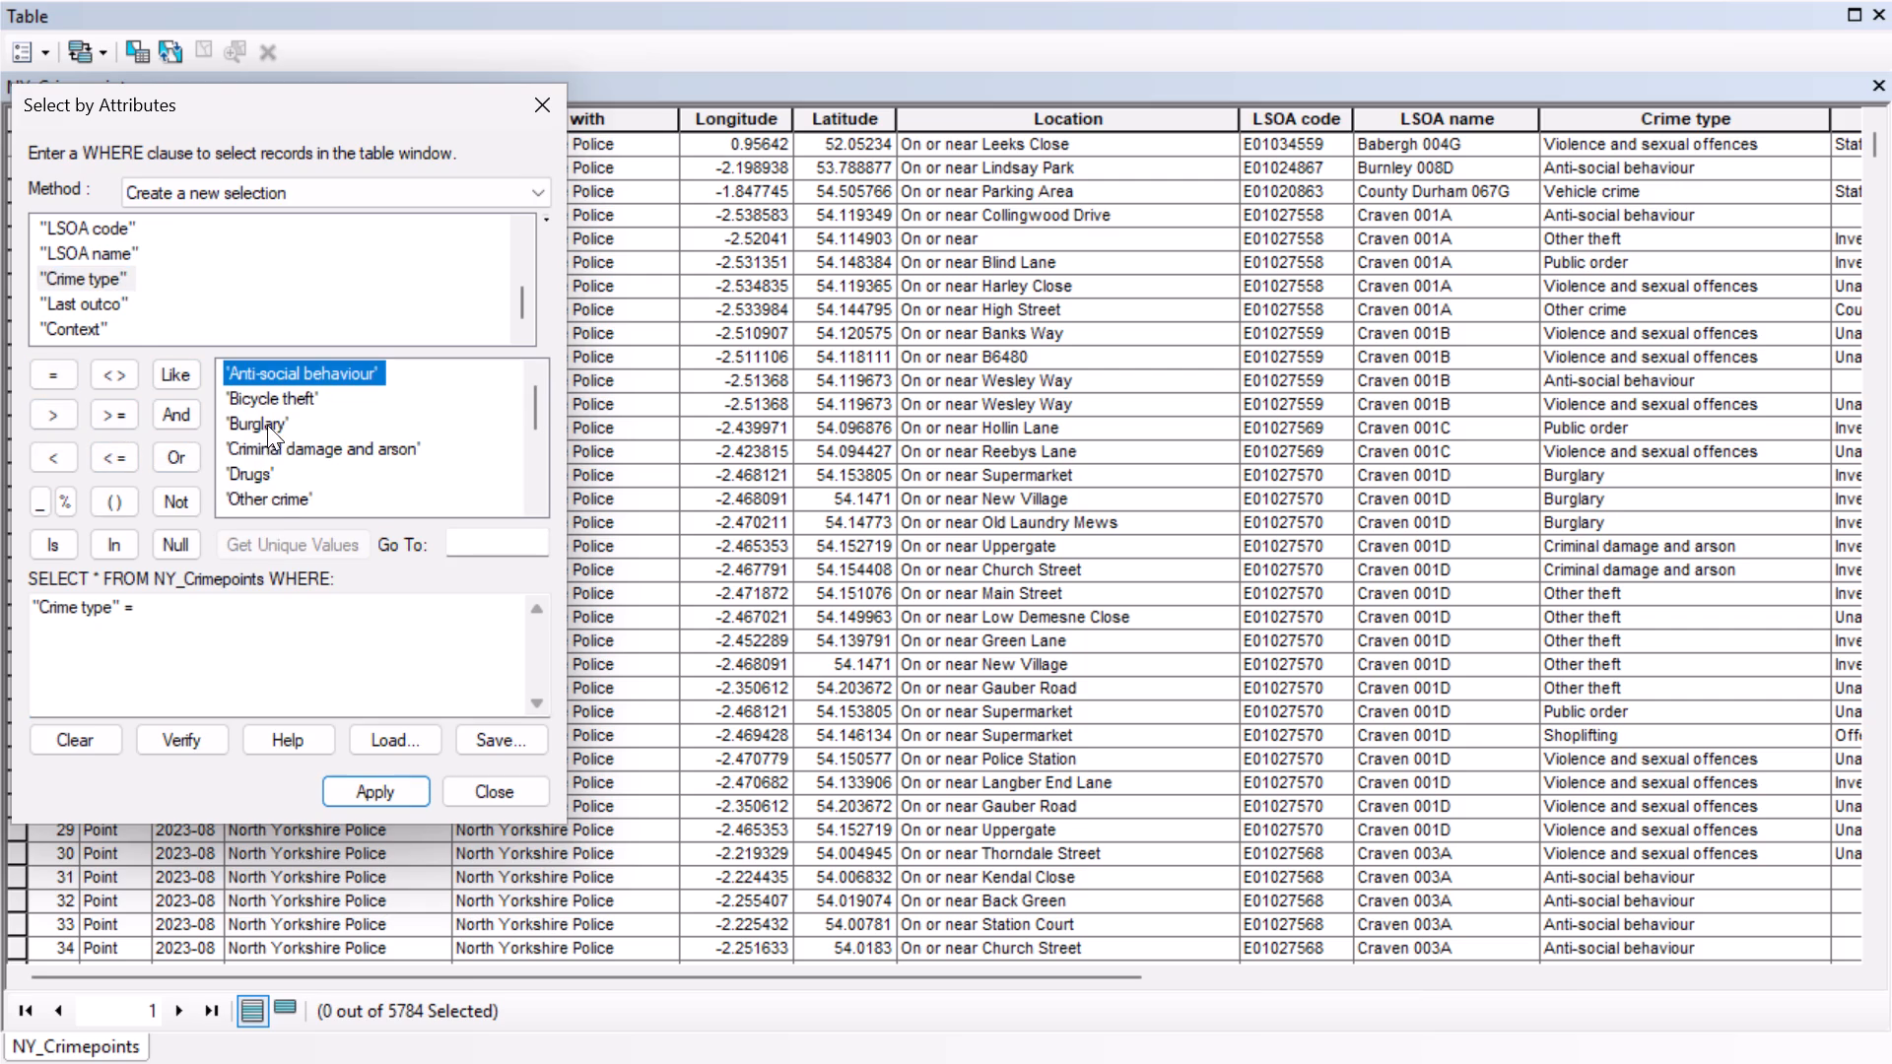
scroll(288, 449, "down", 2)
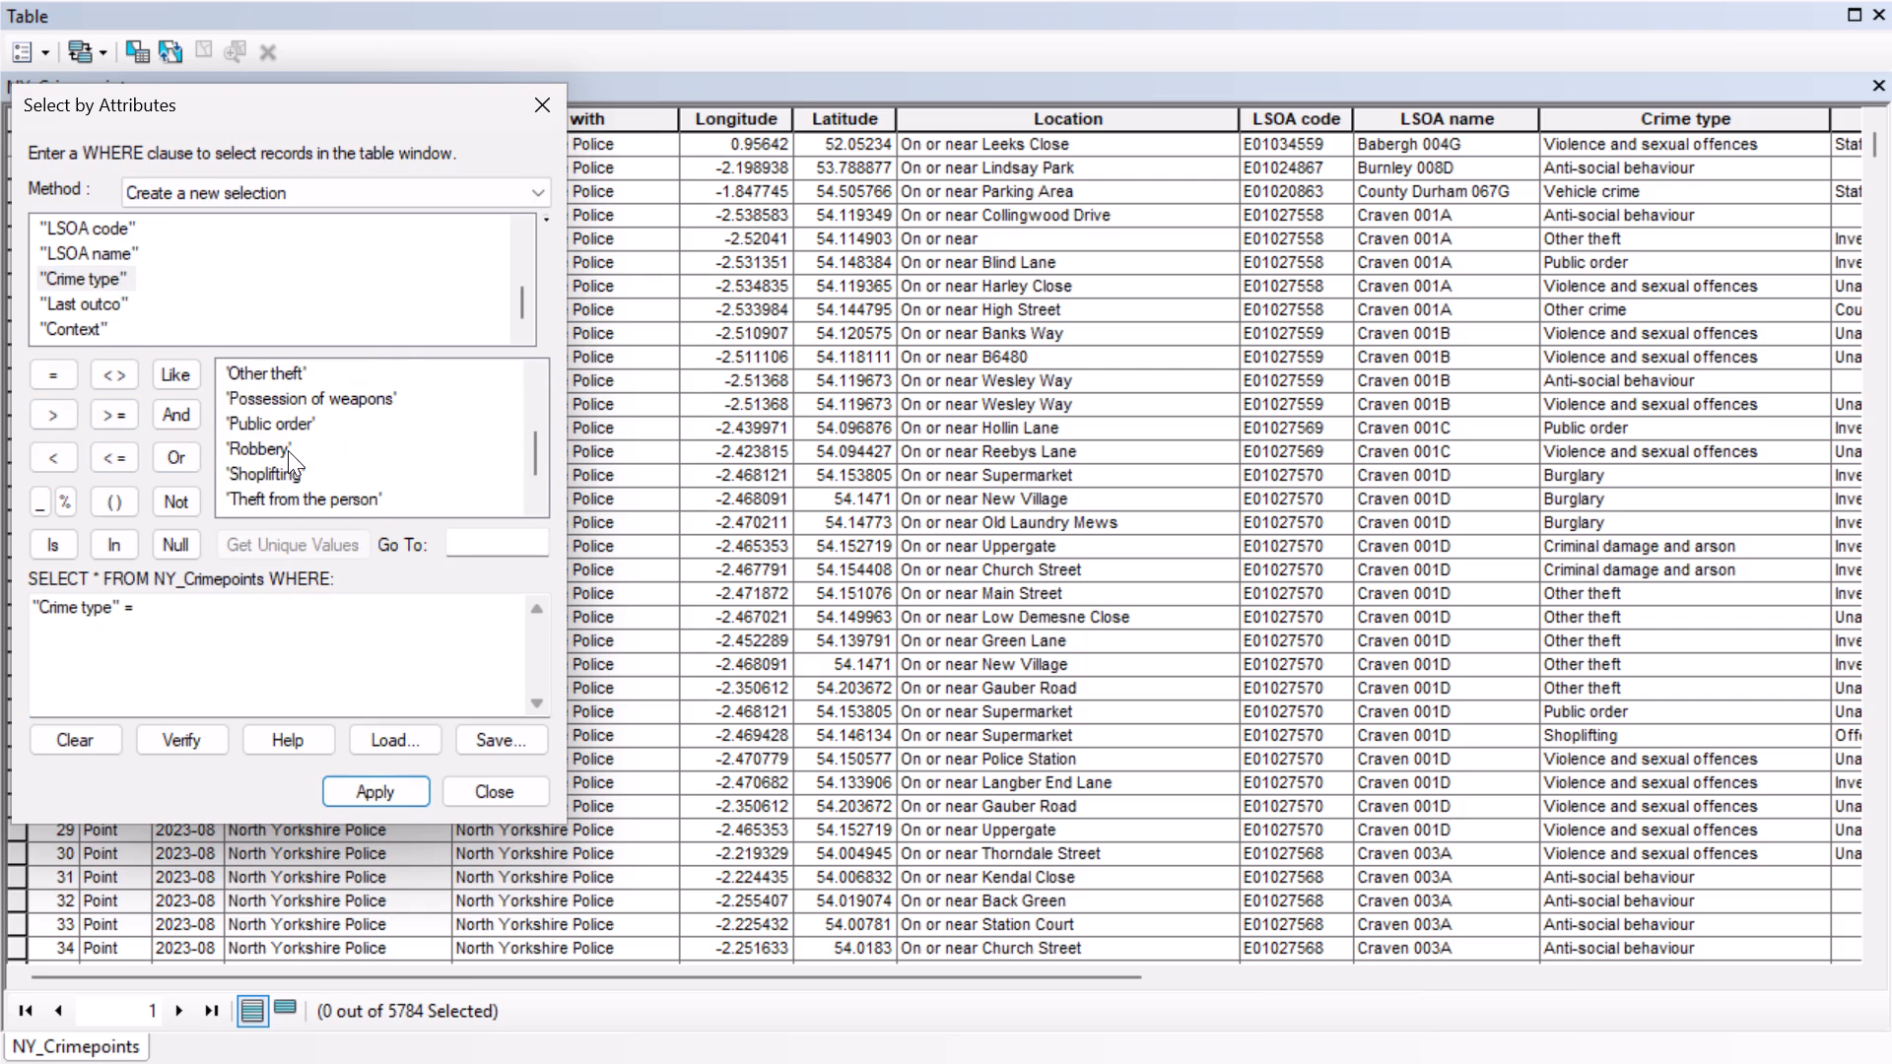
scroll(294, 471, "down", 2)
double_click(309, 490)
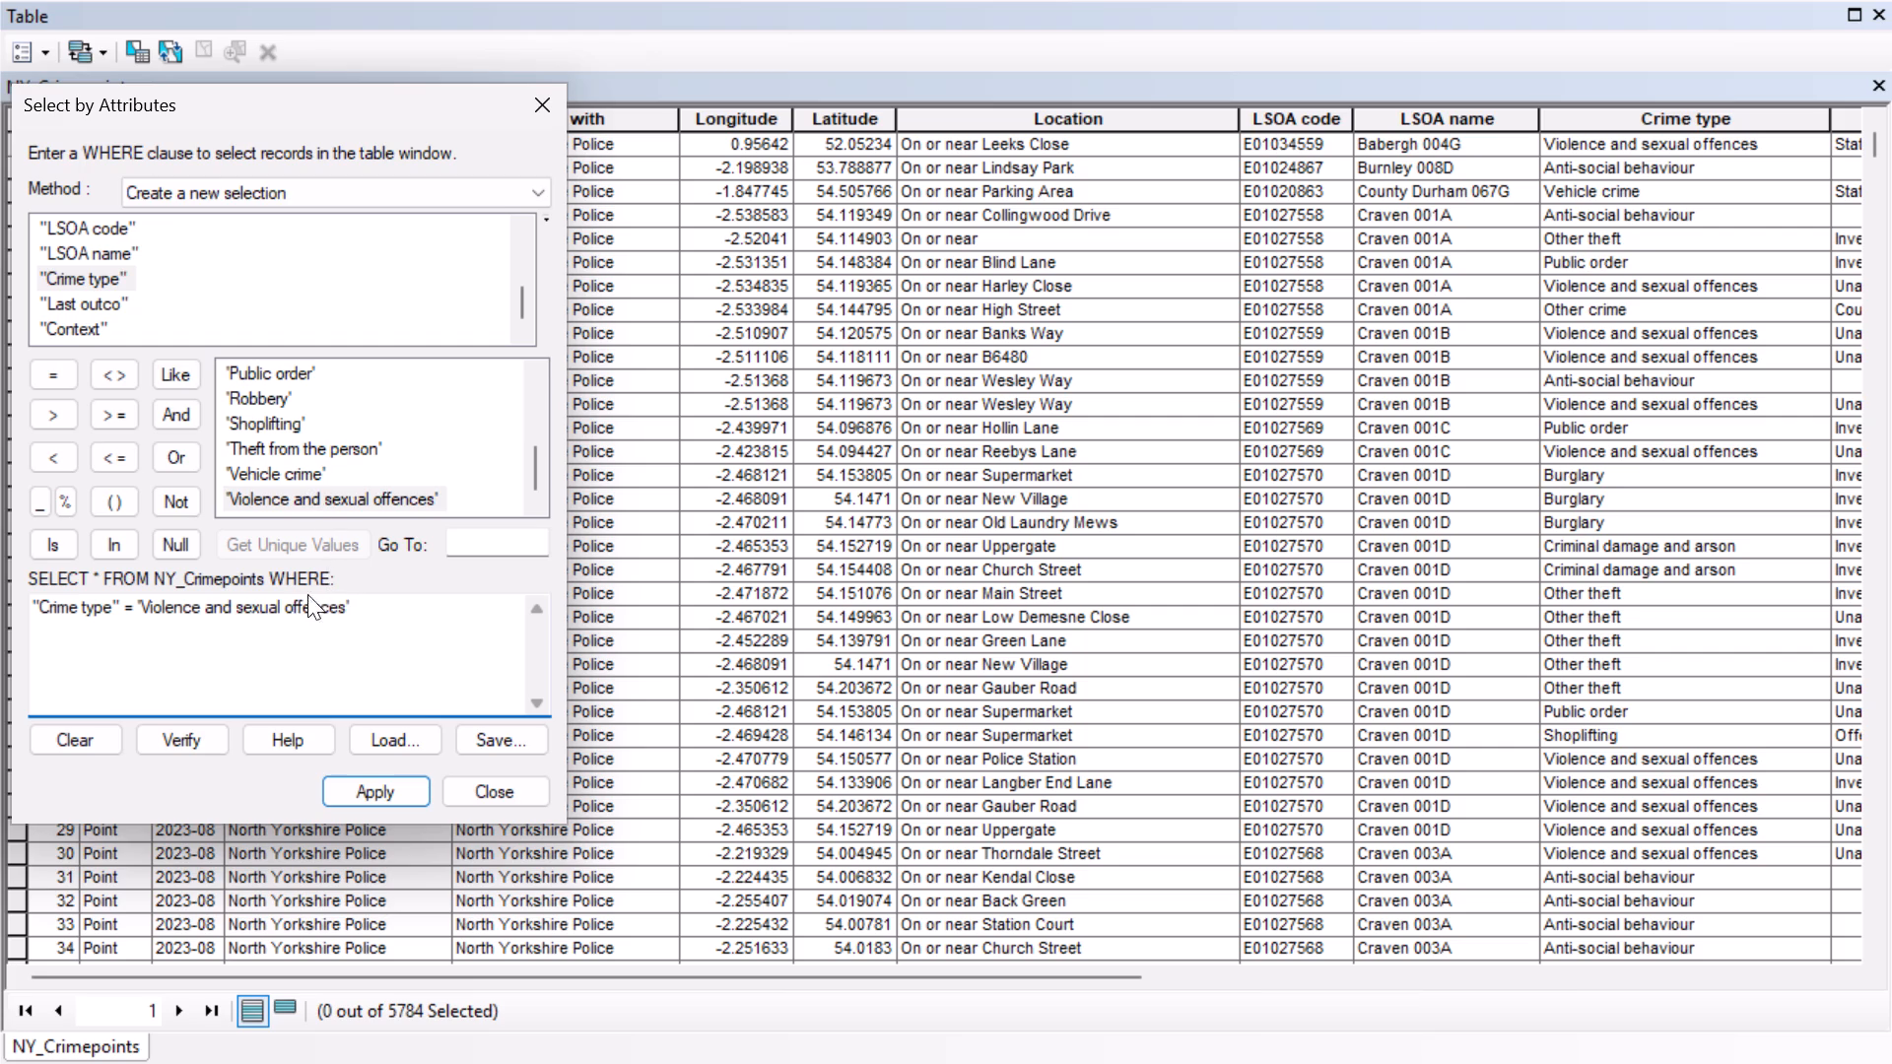
left_click(381, 789)
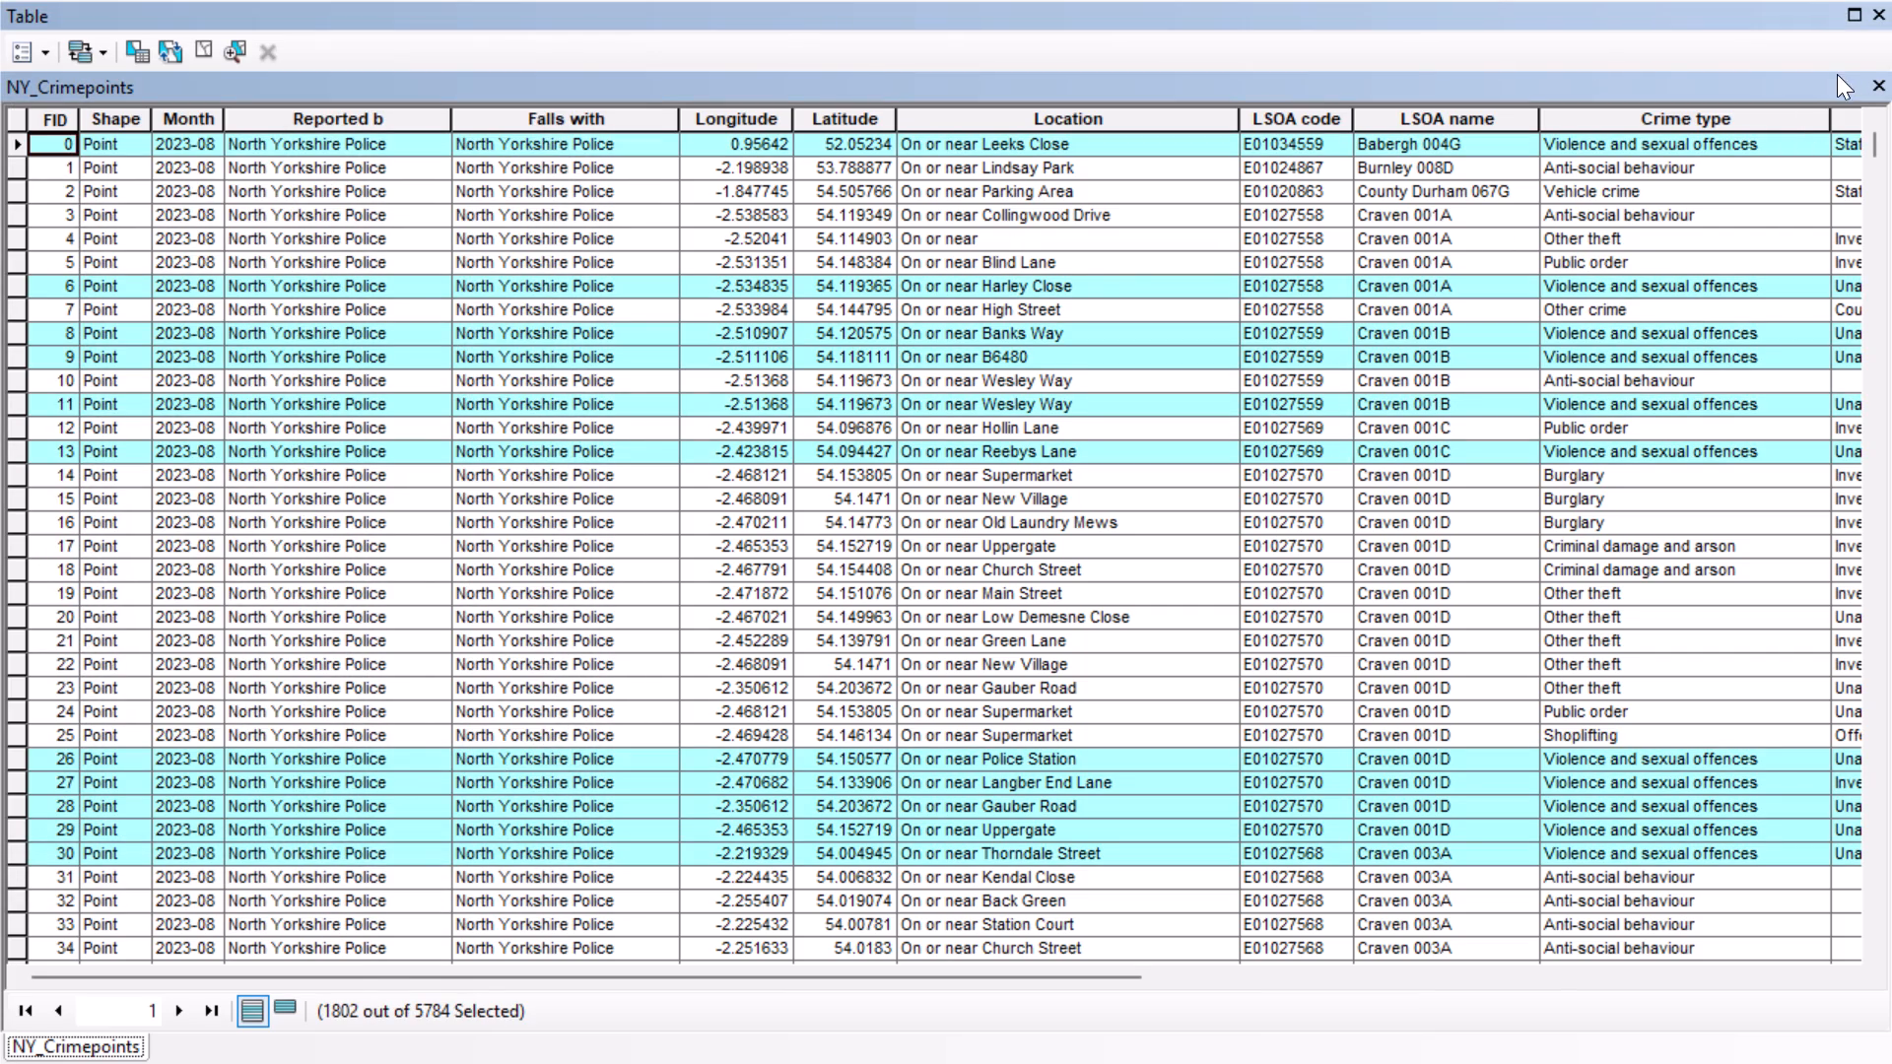
left_click(1869, 78)
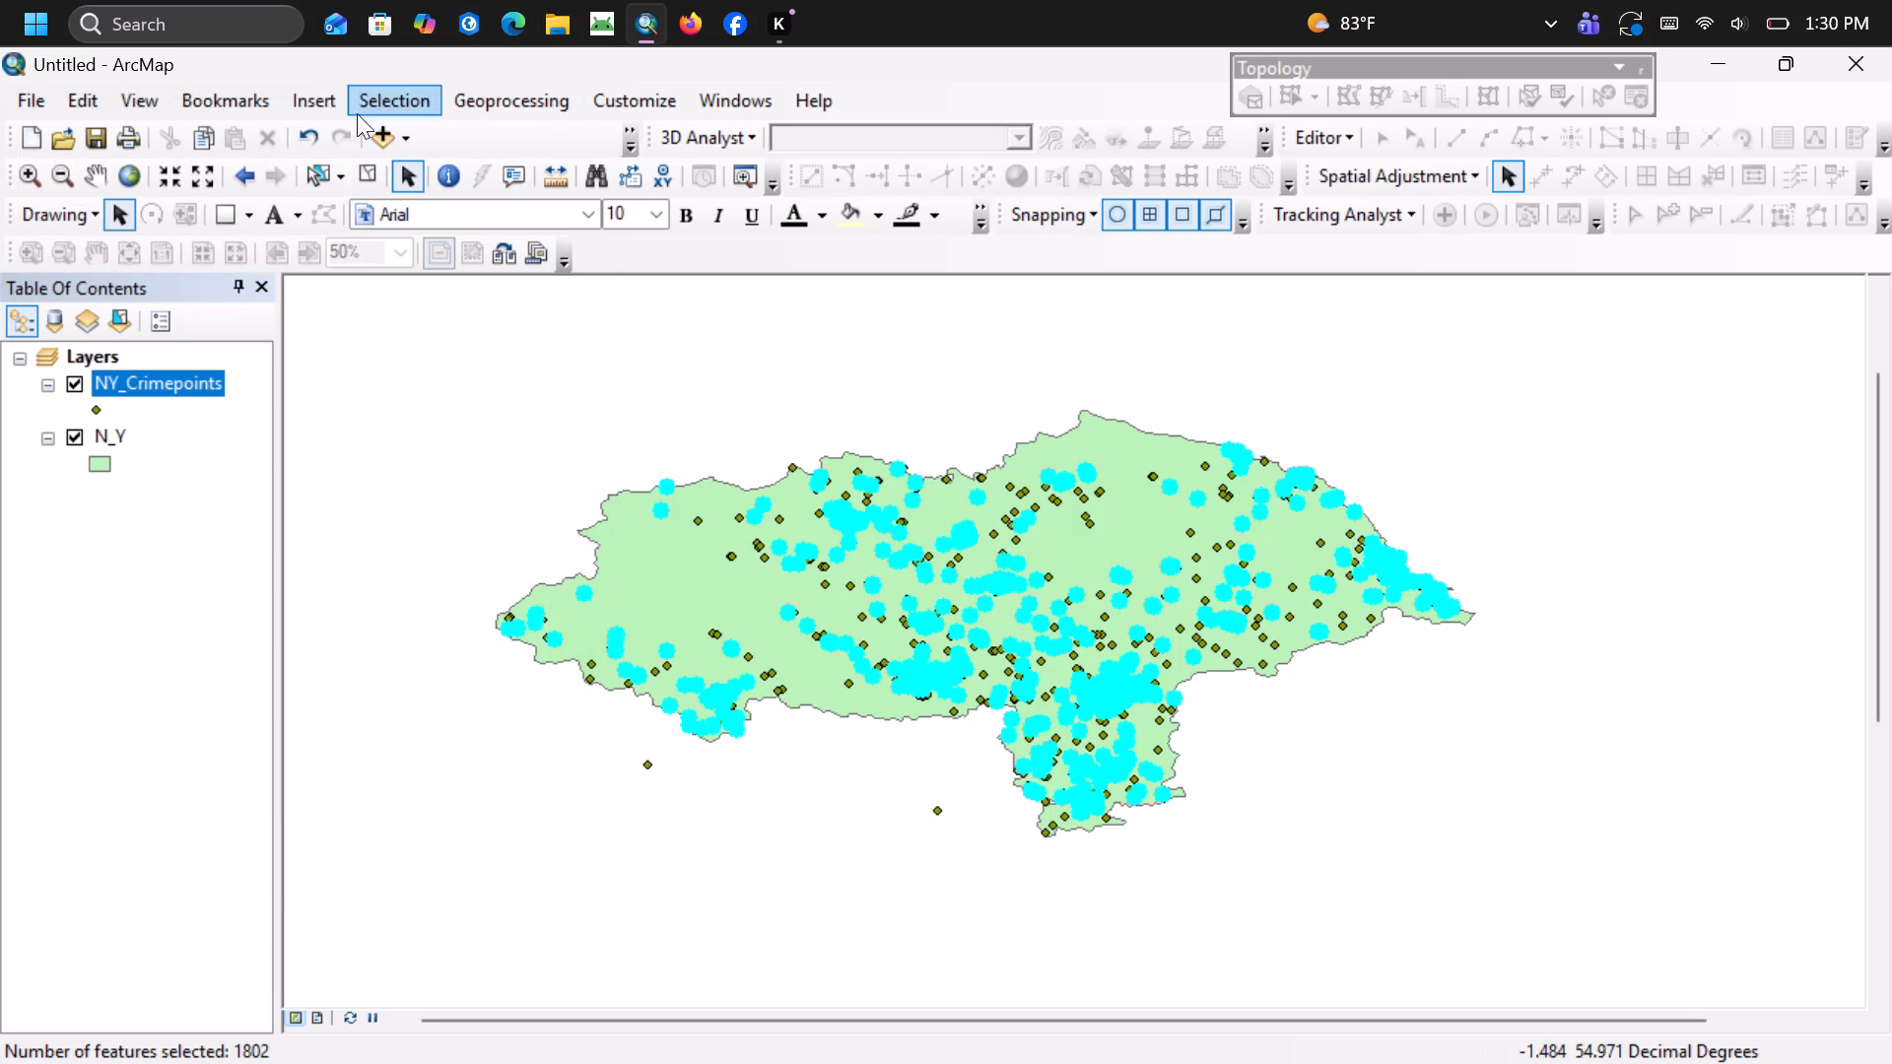
Clip the selected NY_Crimepoints features to the N_Y boundary, keeping the default output location and no XY tolerance.
left_click(507, 103)
left_click(536, 166)
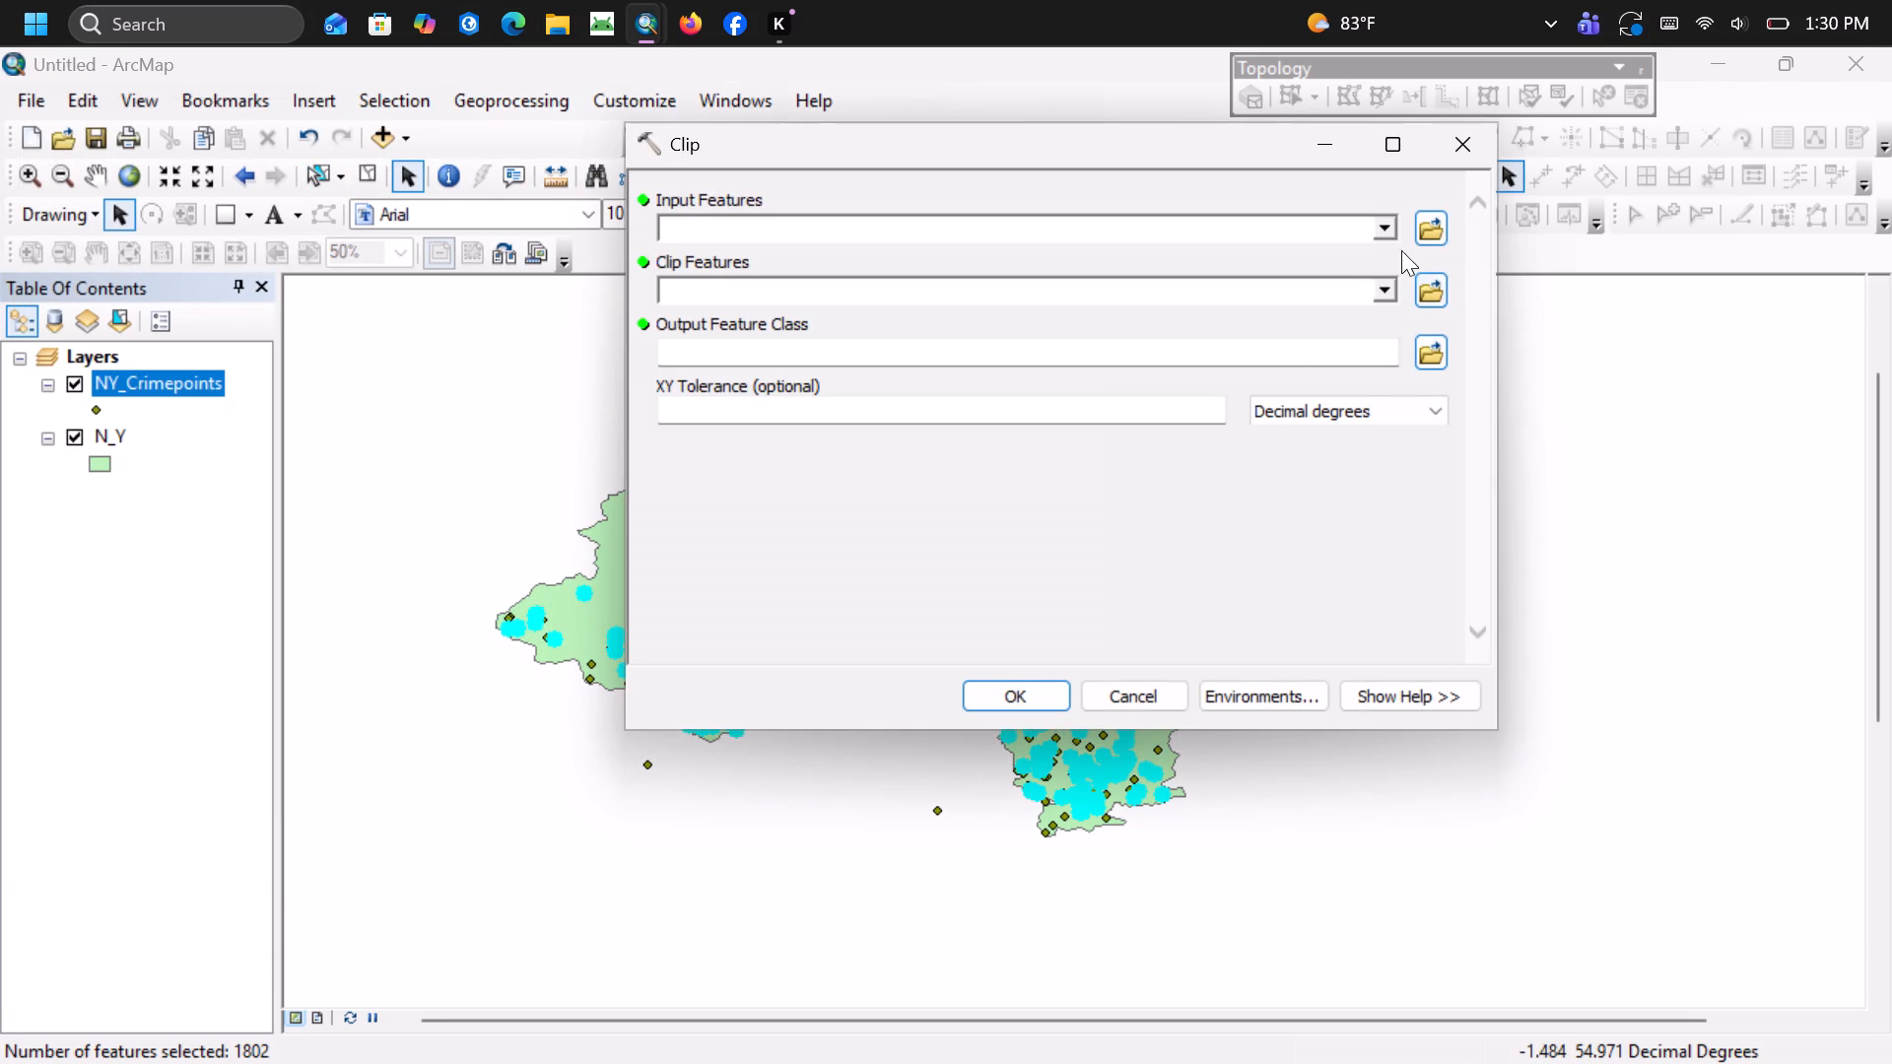
left_click(1383, 223)
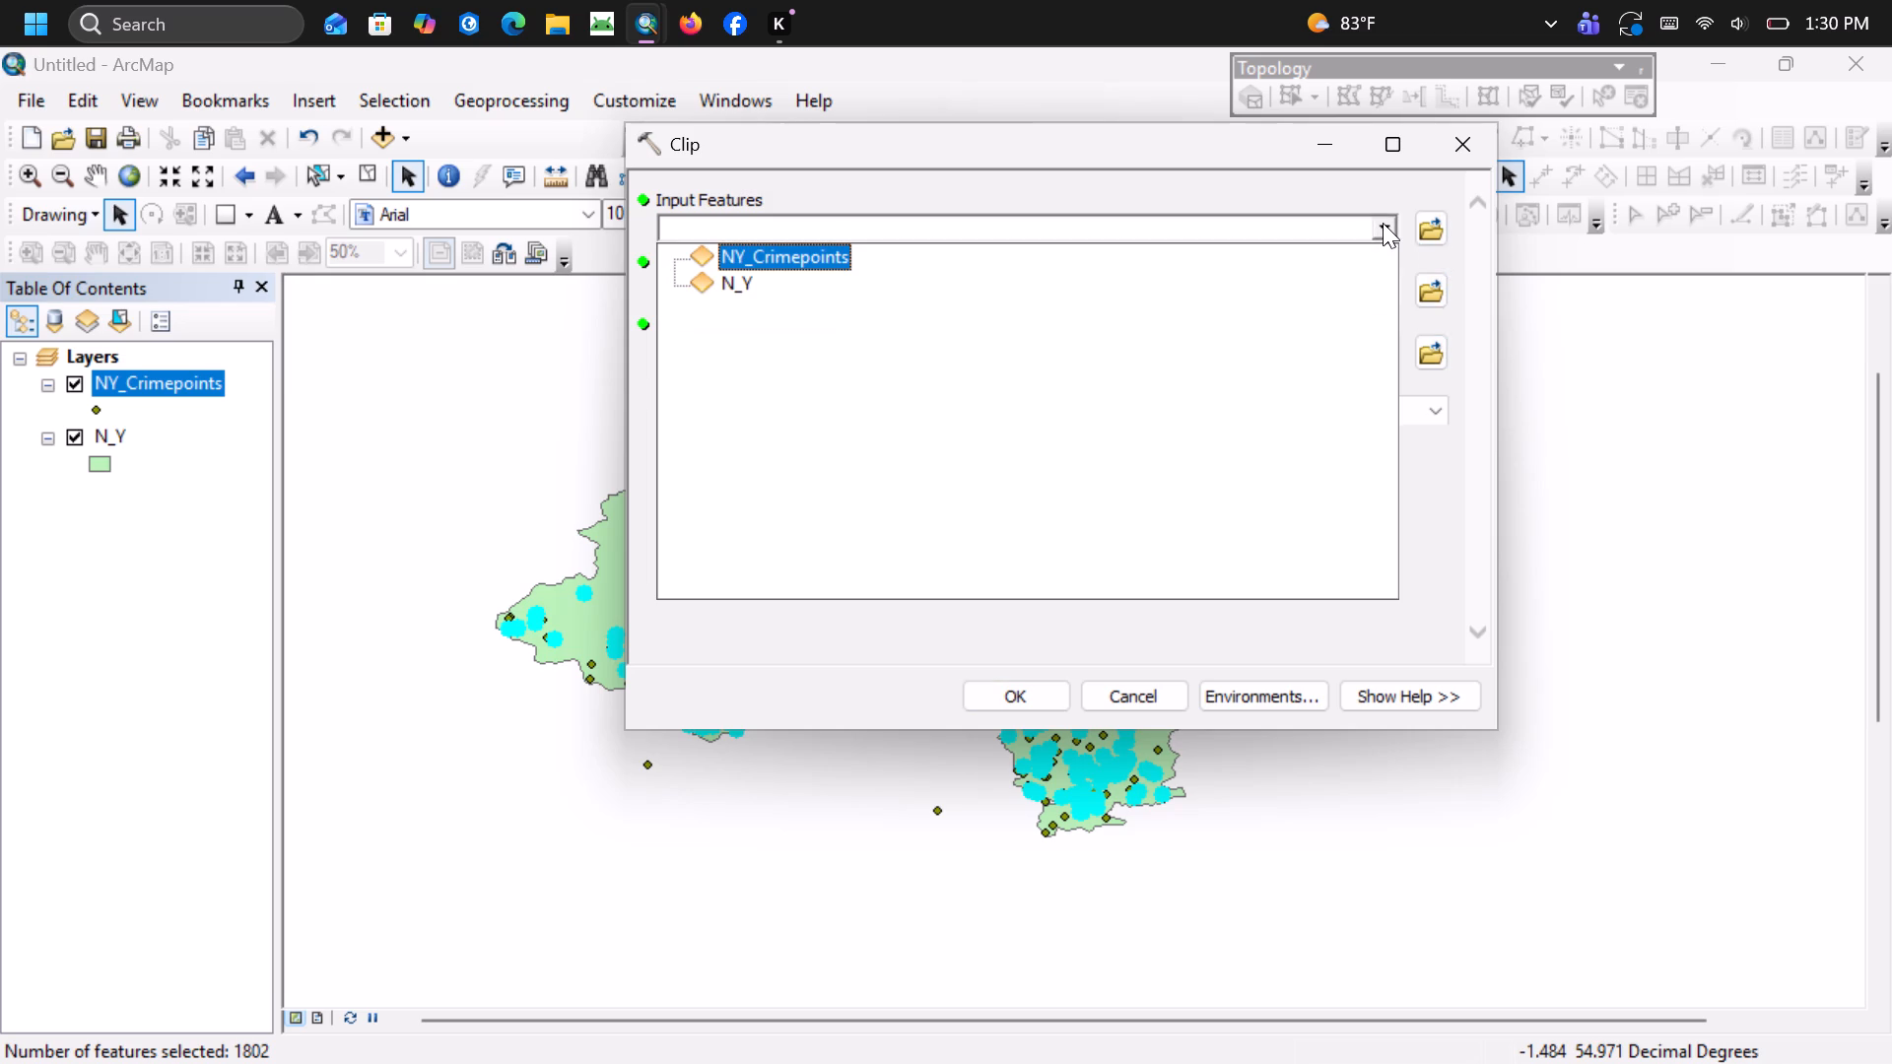
left_click(773, 258)
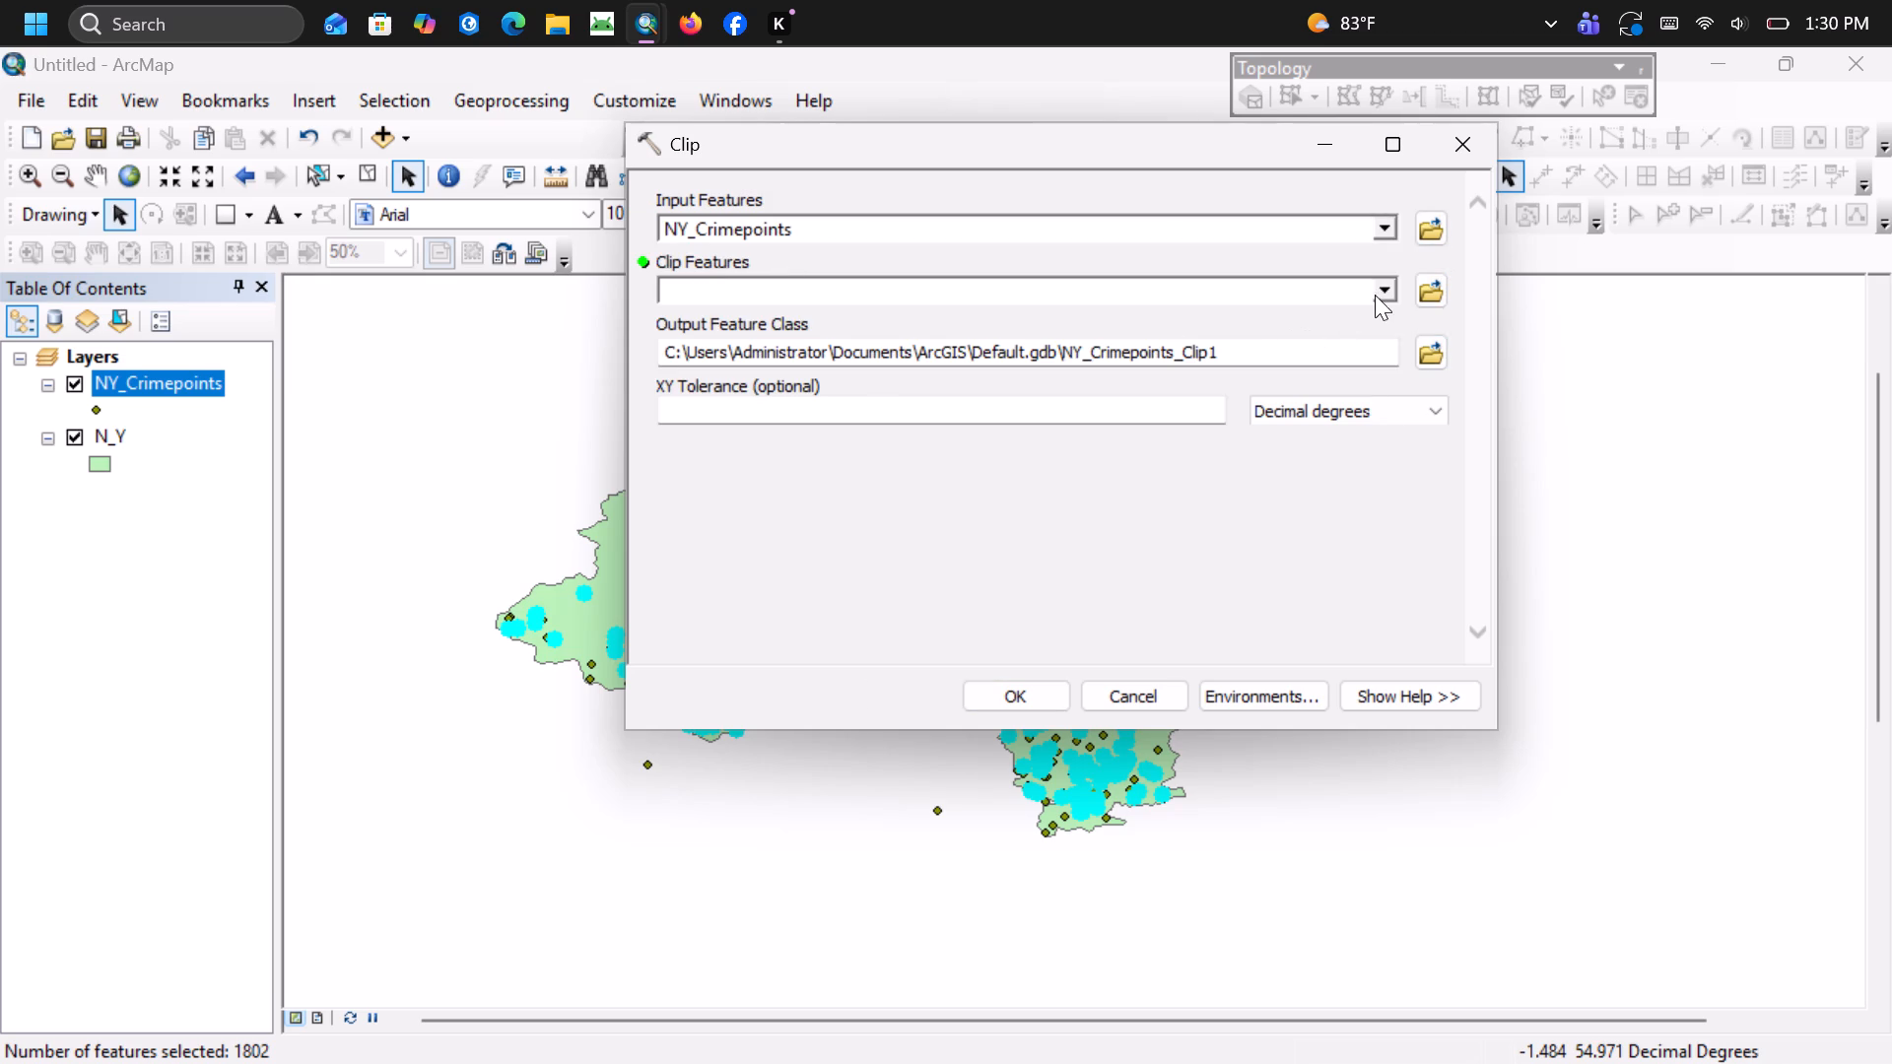
left_click(1384, 294)
left_click(810, 351)
left_click(1015, 691)
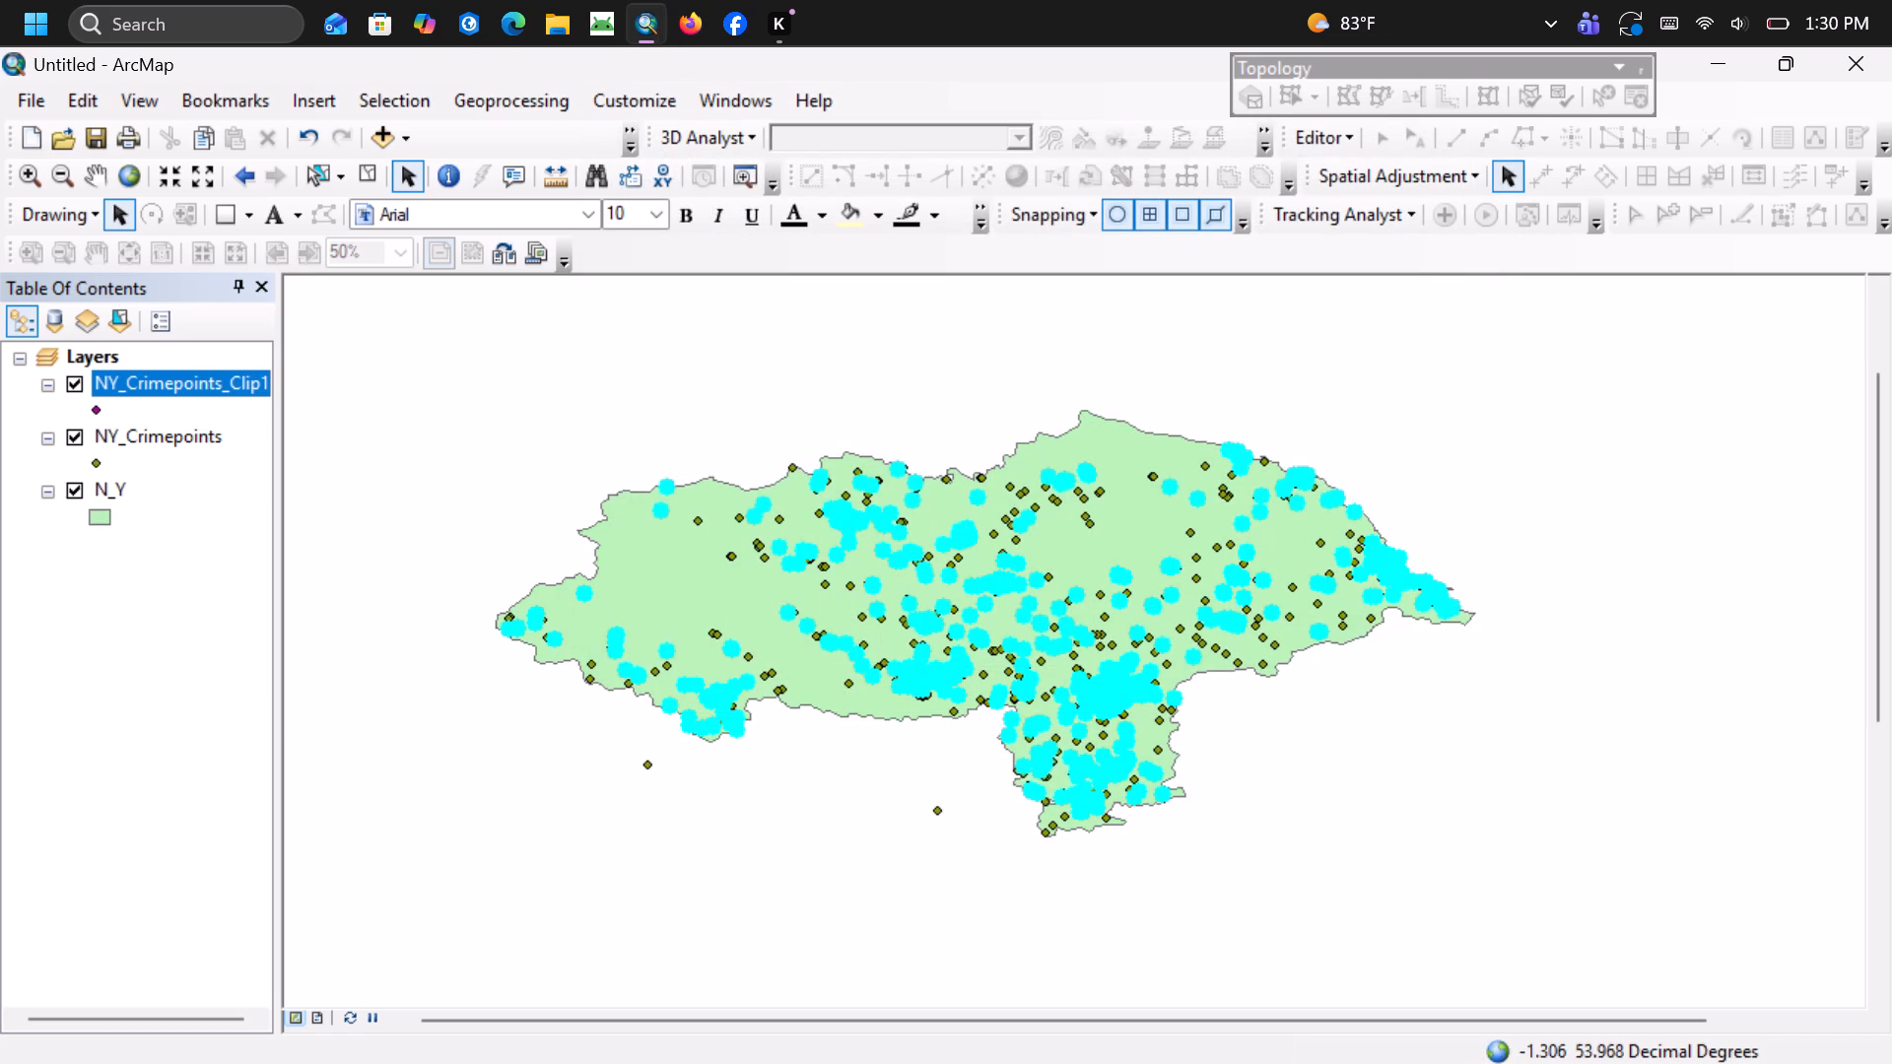
Turn off the visibility of the original NY_Crimepoints layer, leaving the clipped points and N_Y switched on.
left_click(76, 435)
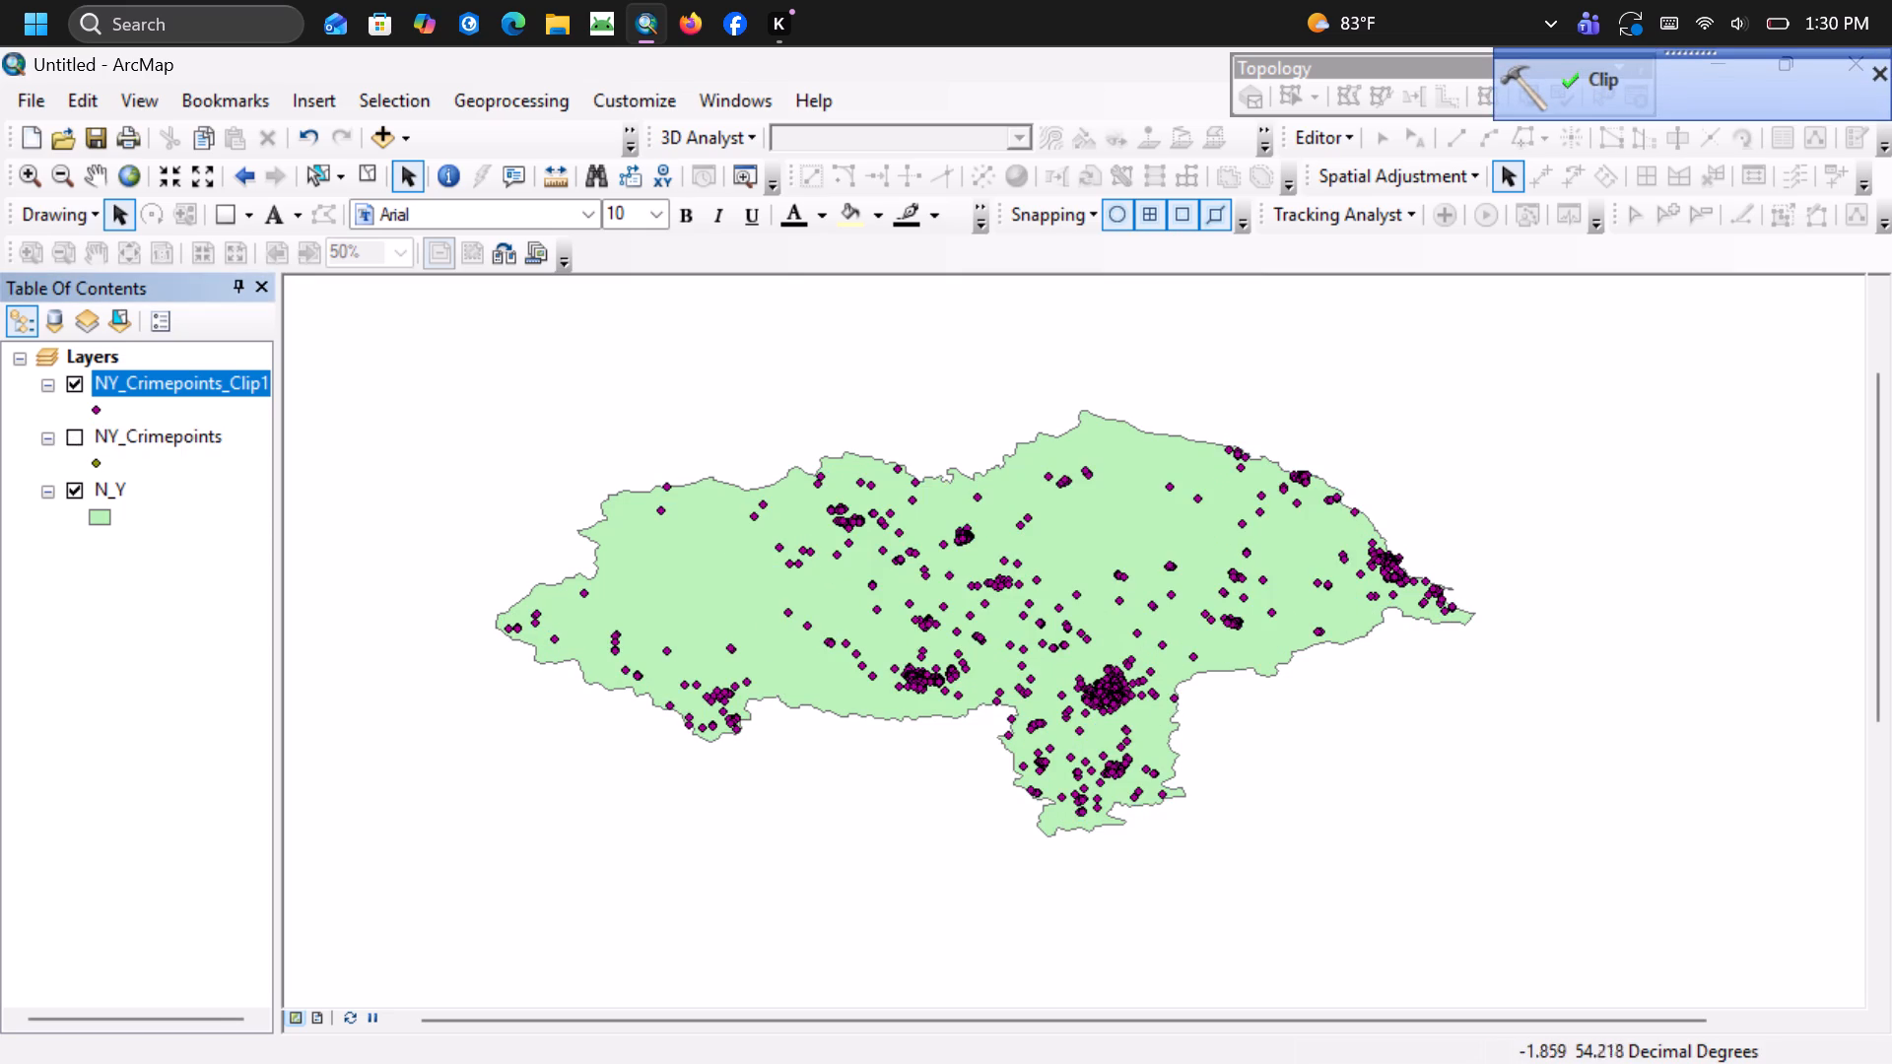